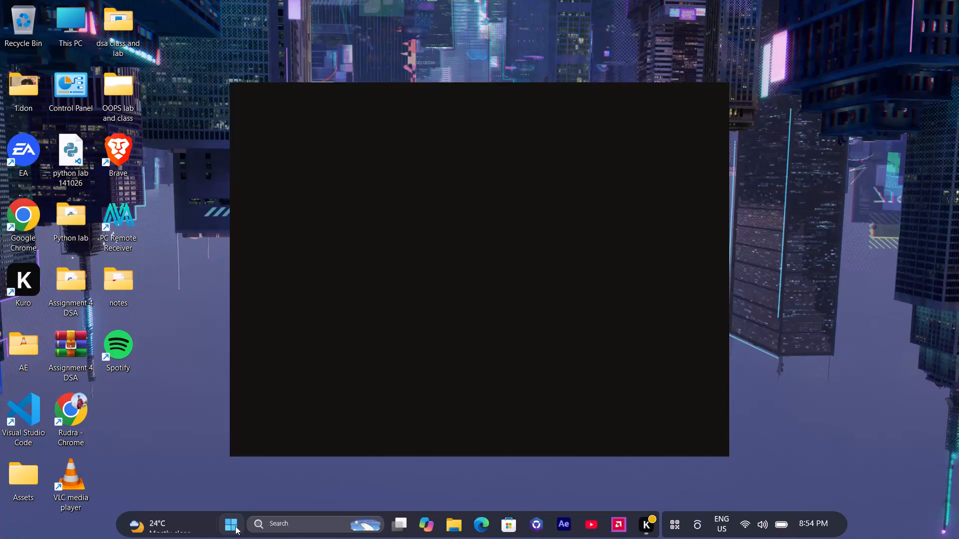
Open the Download folder in the internal shared storage of the realme GT 6T phone in File Explorer.
scroll(457, 292, "down", 2)
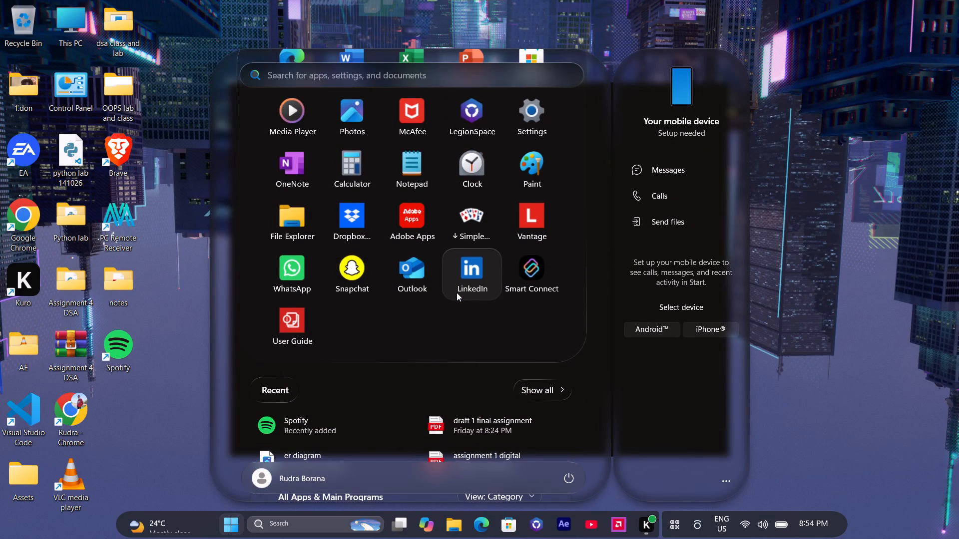
left_click(305, 204)
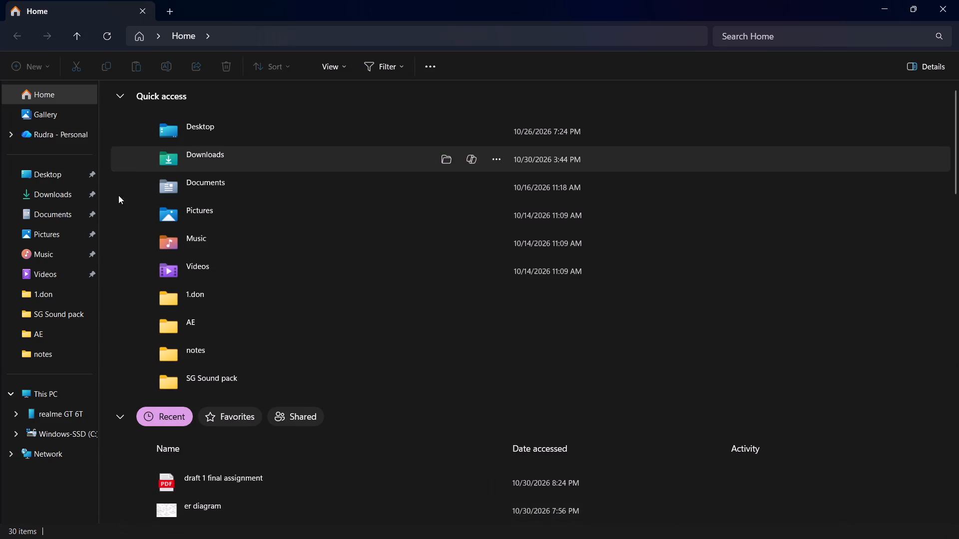
left_click(24, 412)
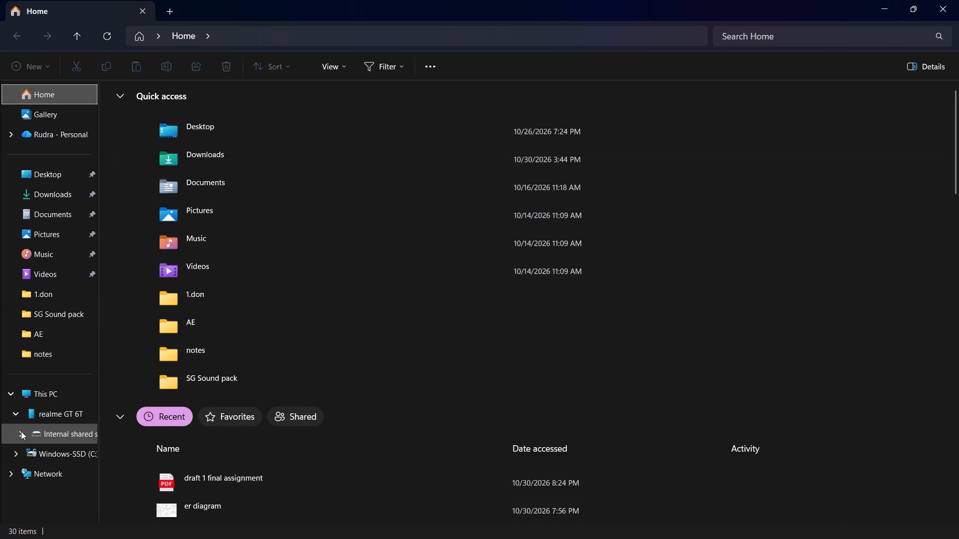
left_click(21, 436)
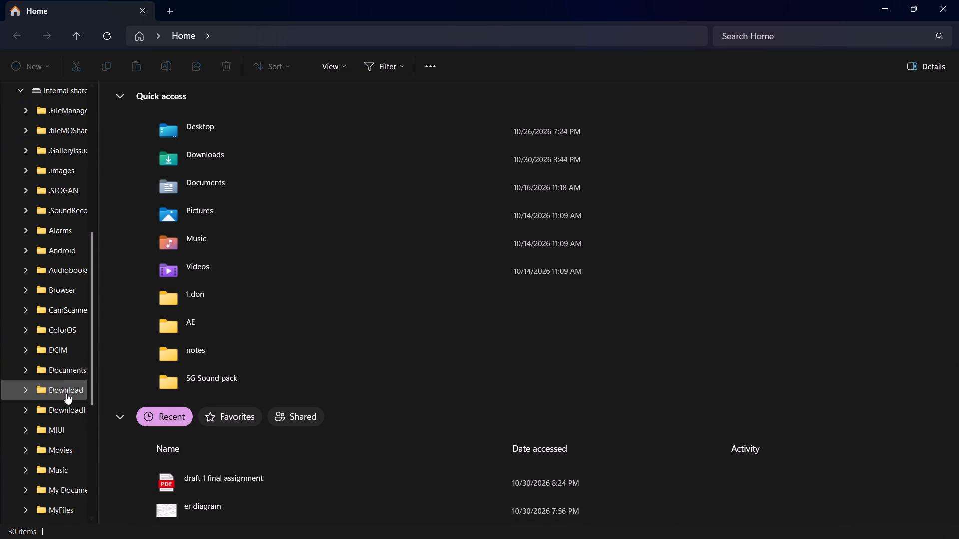
left_click(66, 392)
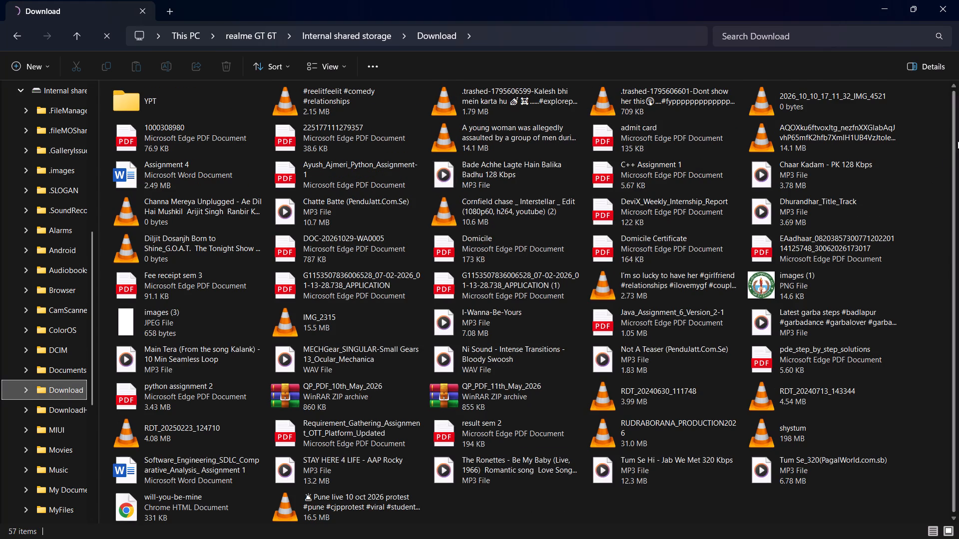
Look through the files in the phone's Download folder.
left_click_drag(953, 128, 939, 220)
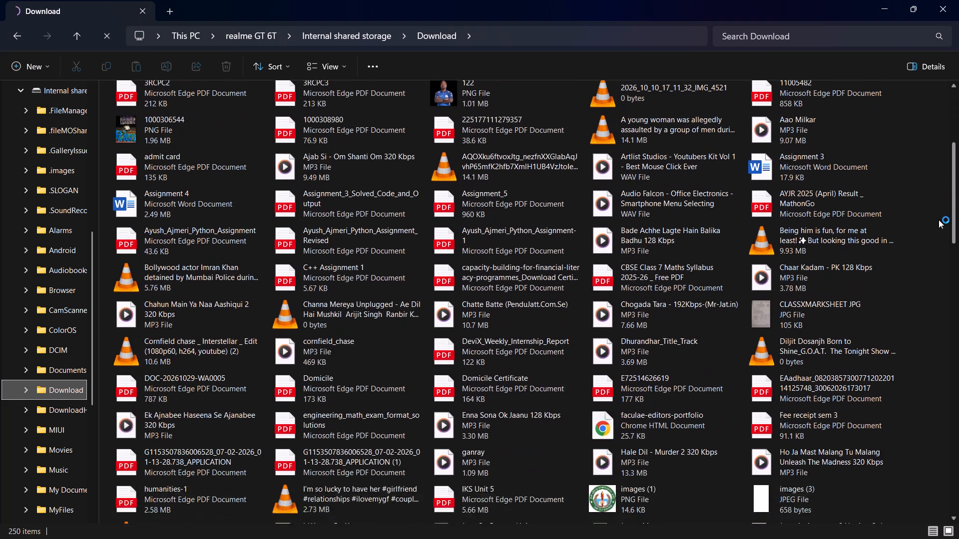
left_click_drag(939, 220, 902, 292)
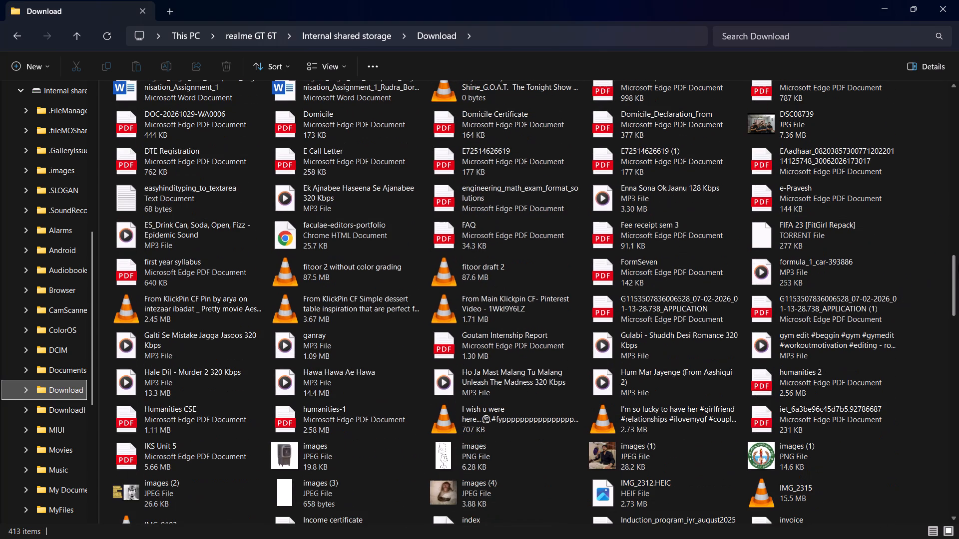
Find the shystum video in the phone's Download folder and cut it.
left_click_drag(957, 268, 958, 341)
left_click_drag(958, 341, 958, 384)
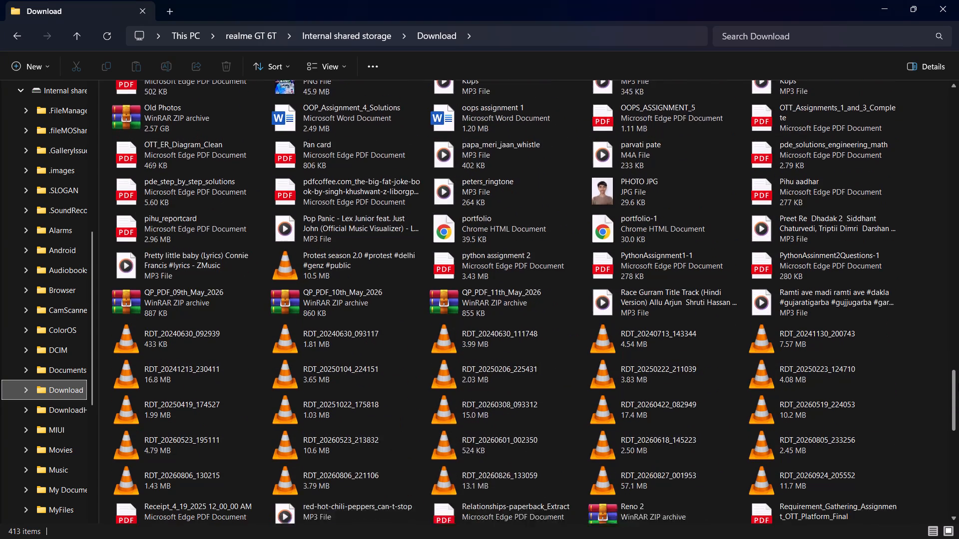
left_click_drag(958, 384, 958, 418)
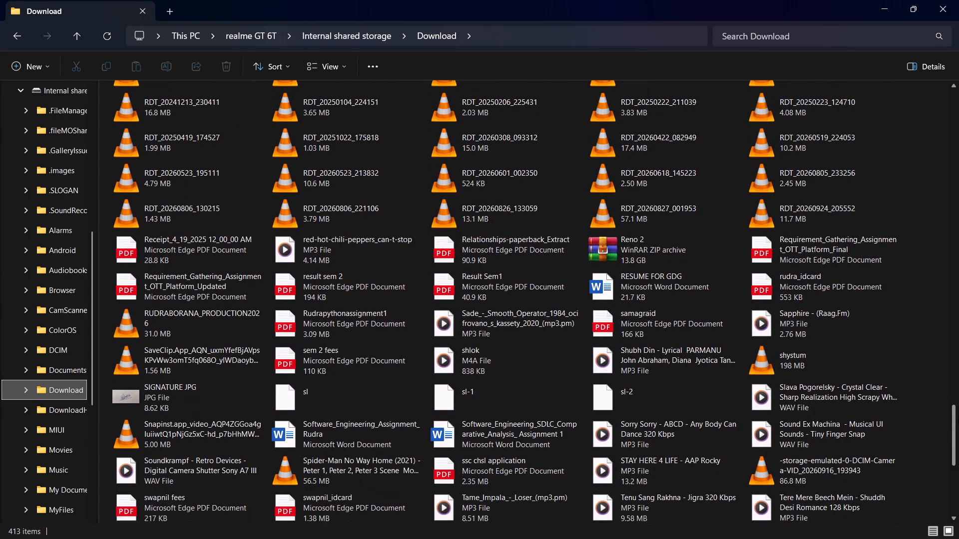
left_click(802, 358)
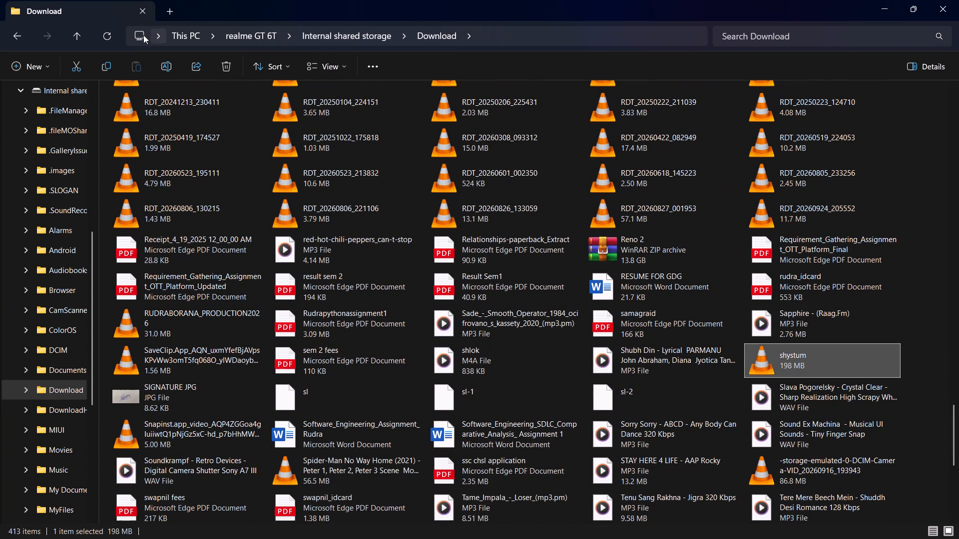
left_click(71, 69)
Paste the cut shystum video into the 1.don folder on the Desktop.
scroll(61, 167, "up", 6)
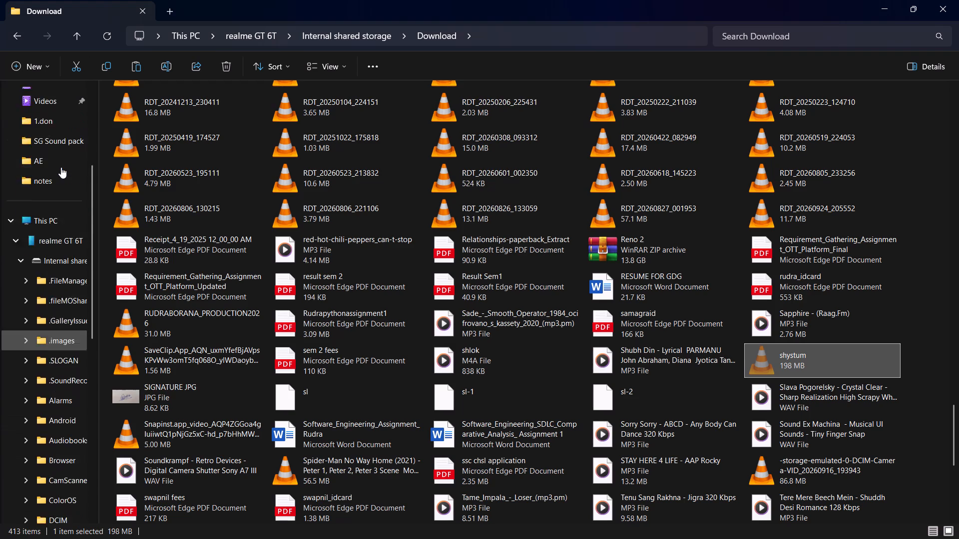
left_click(53, 175)
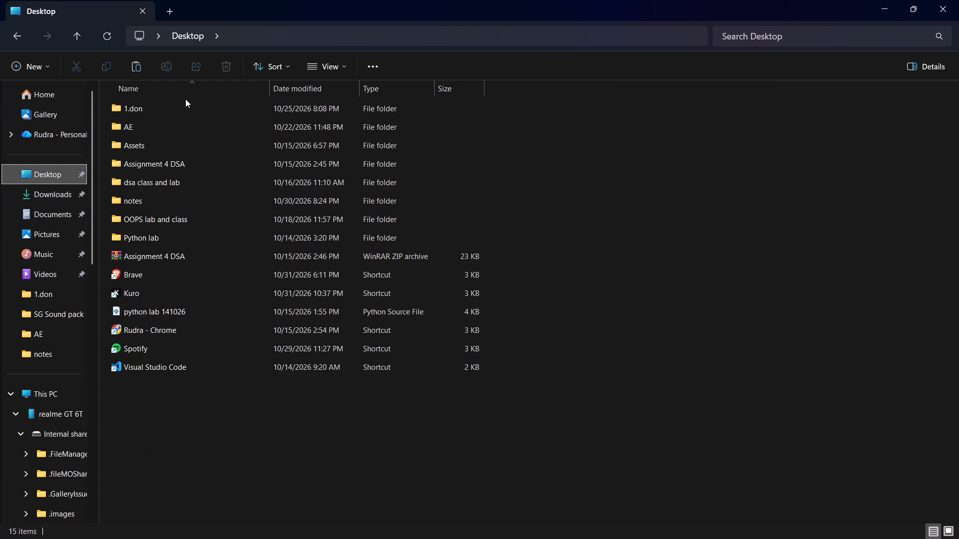
left_click(185, 99)
double_click(175, 112)
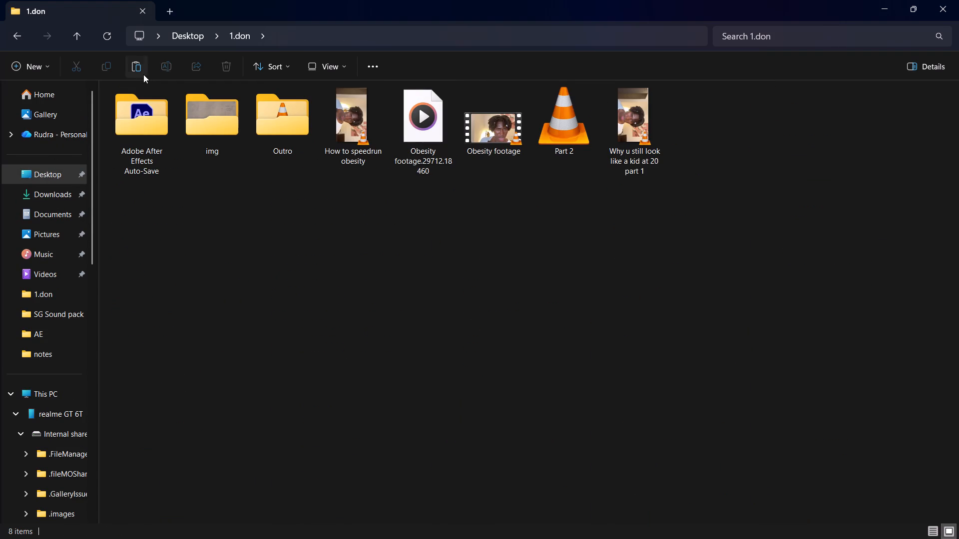
left_click(134, 67)
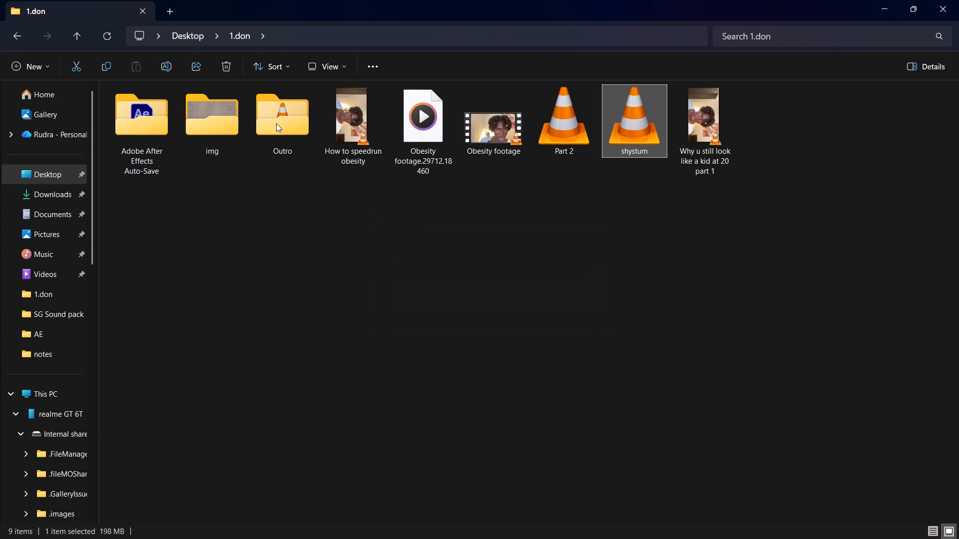
left_click(446, 388)
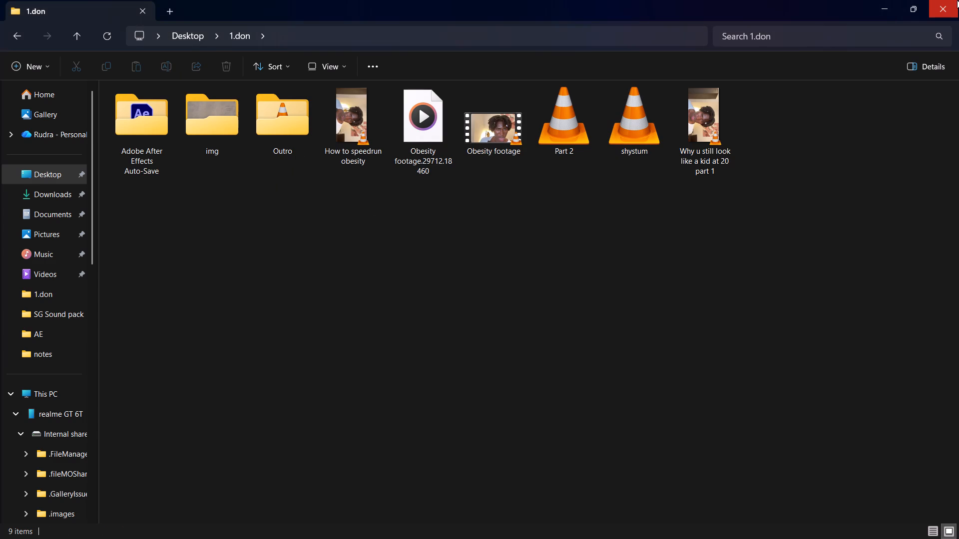
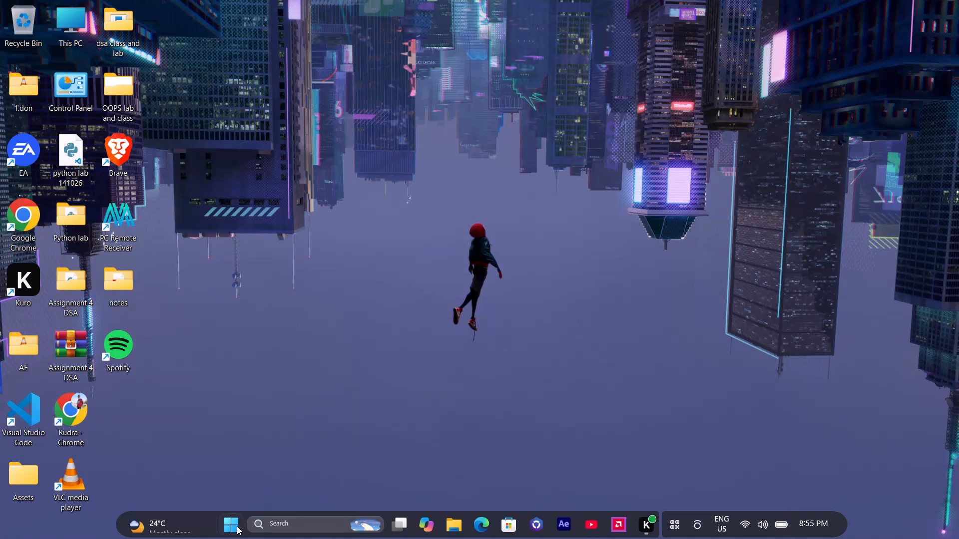
Find Adobe Premiere Pro among the installed programs and launch it.
left_click(232, 526)
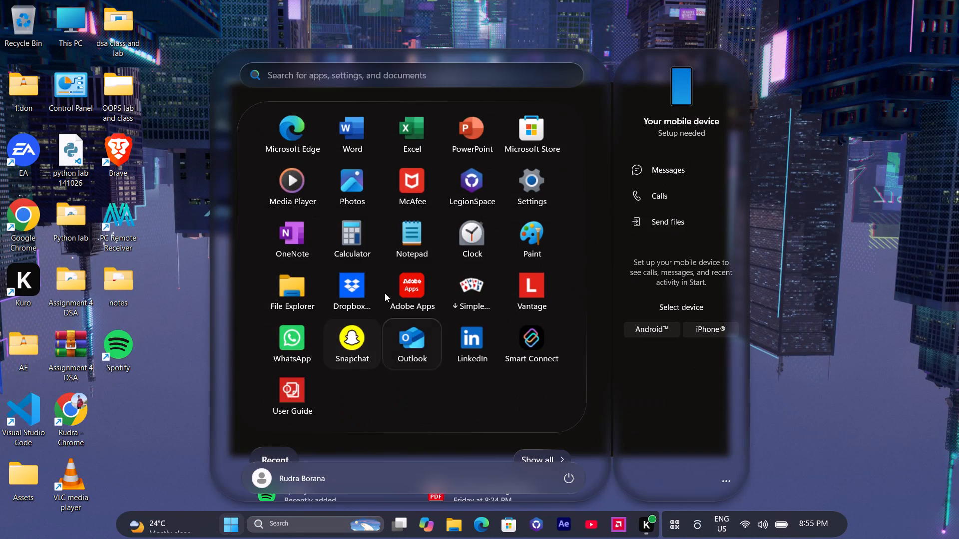
scroll(397, 253, "down", 1)
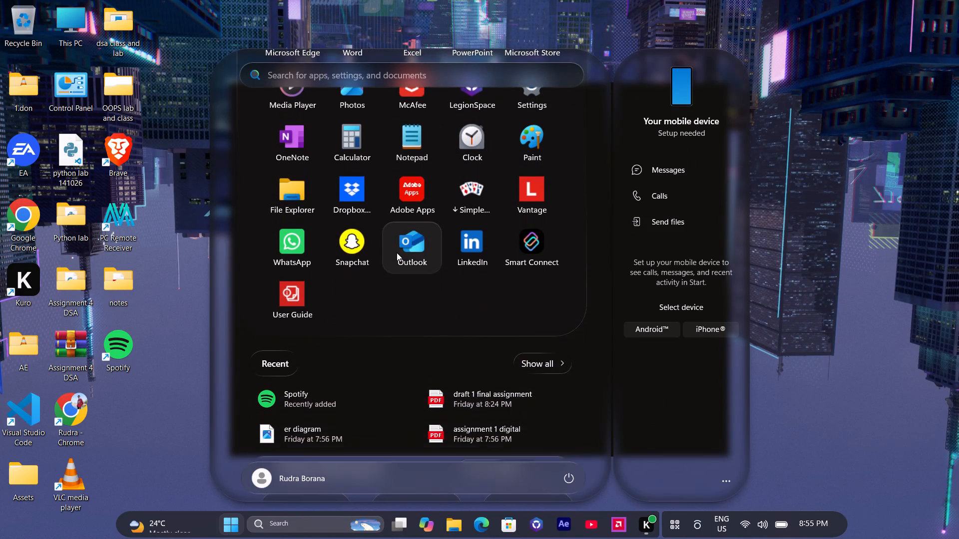
scroll(397, 253, "down", 2)
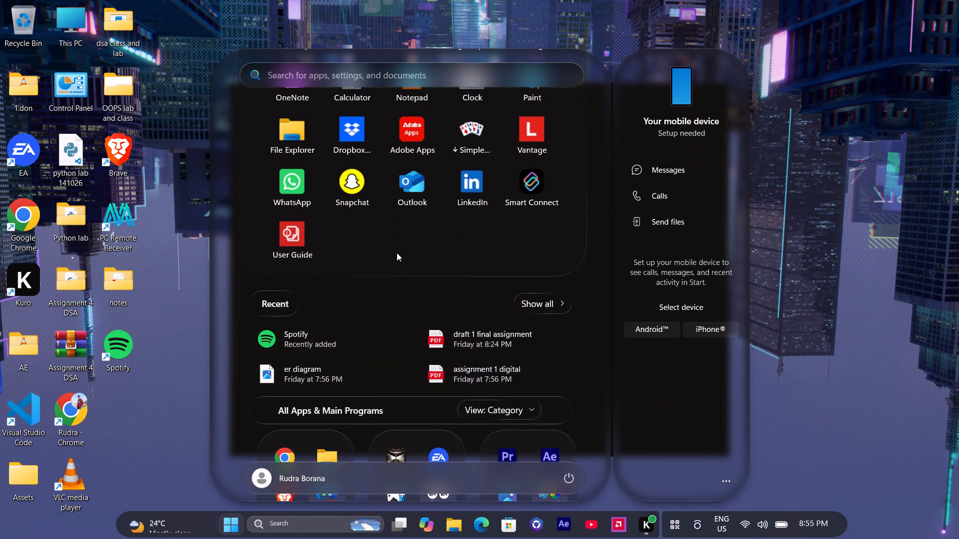
scroll(397, 253, "down", 2)
left_click(516, 344)
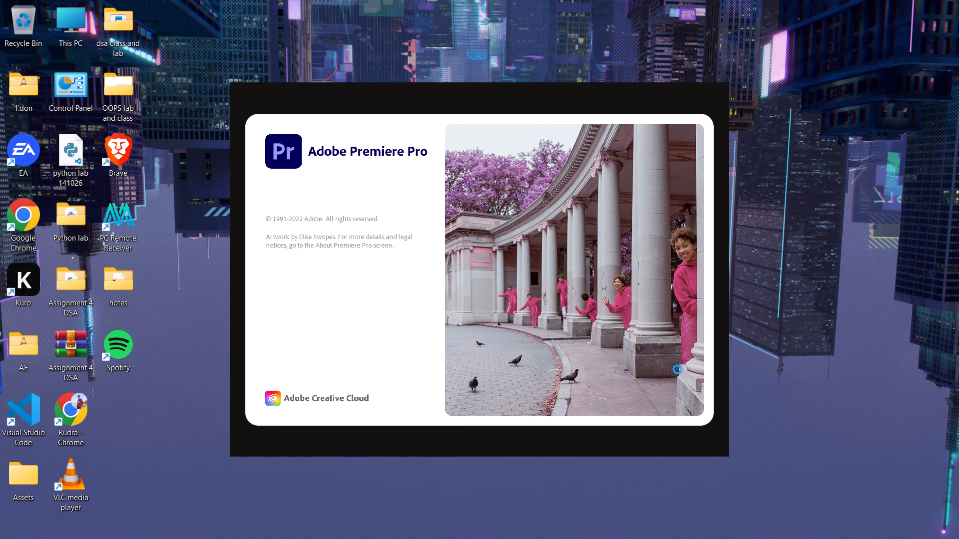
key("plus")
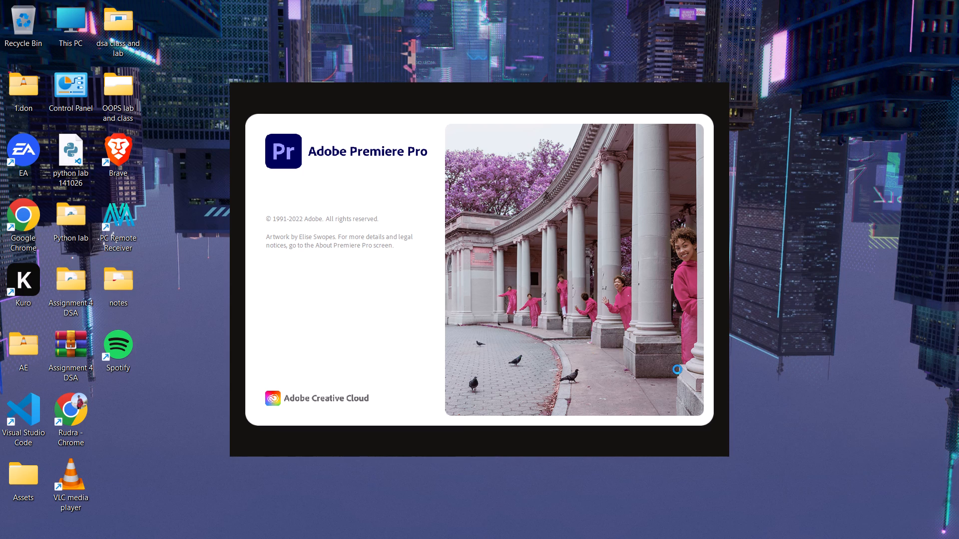
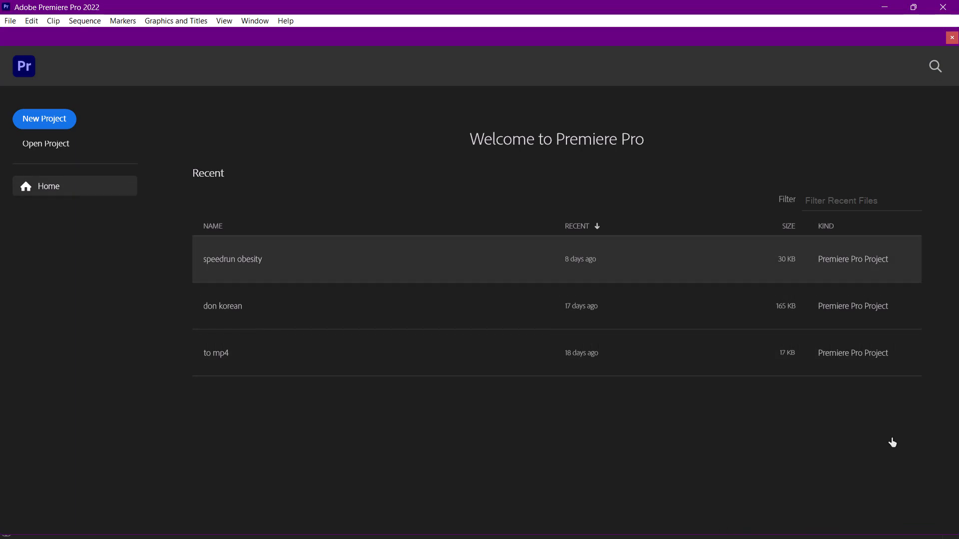
Open the recent project "speedrun obesity".
left_click(265, 263)
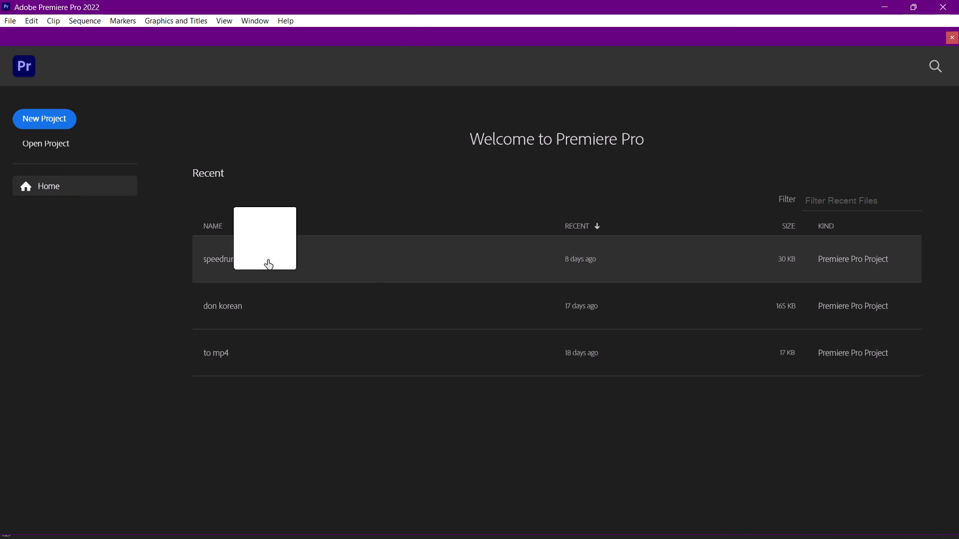
left_click(268, 260)
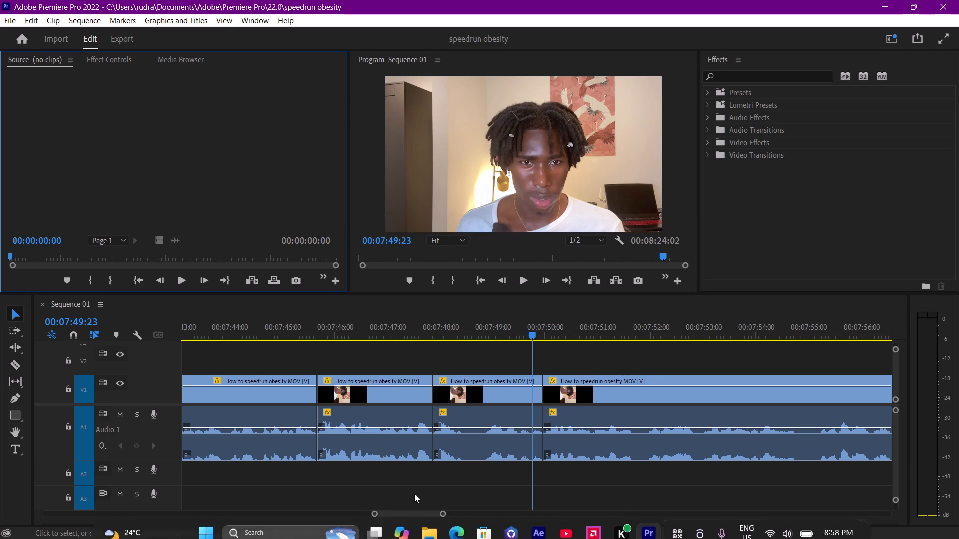
Return the playhead to the start of Sequence 01 and load shystum.mp4 from the 1.don folder into the source monitor.
left_click_drag(402, 512, 0, 503)
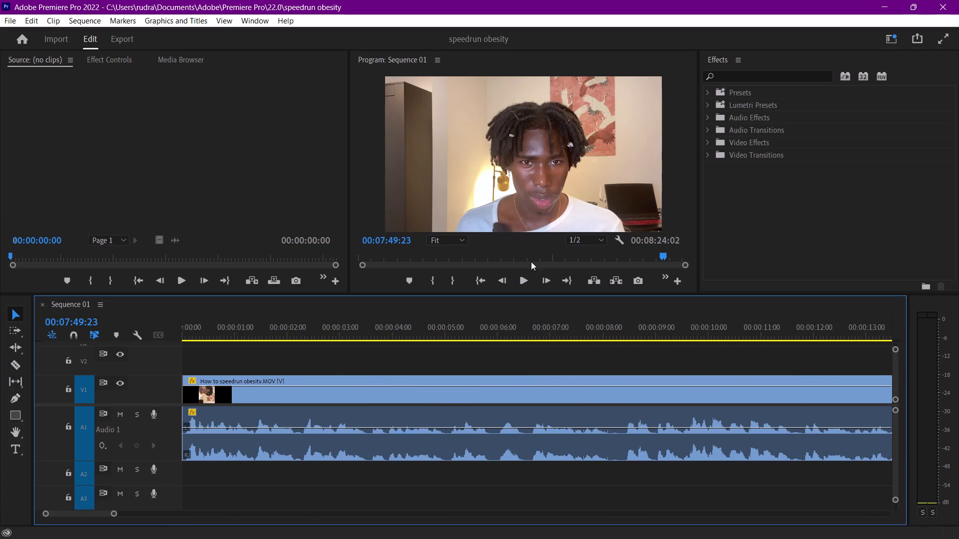
left_click_drag(226, 330, 0, 330)
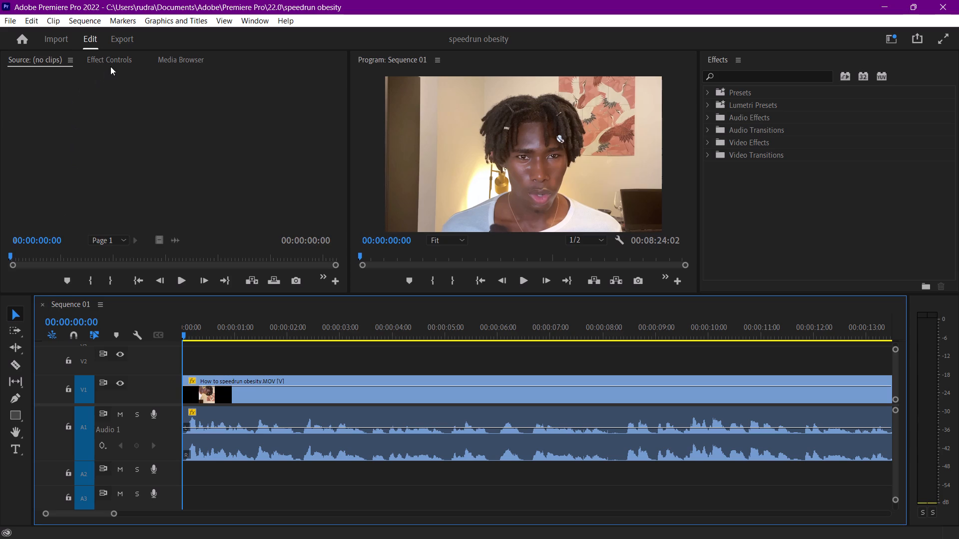
left_click(117, 61)
left_click(190, 57)
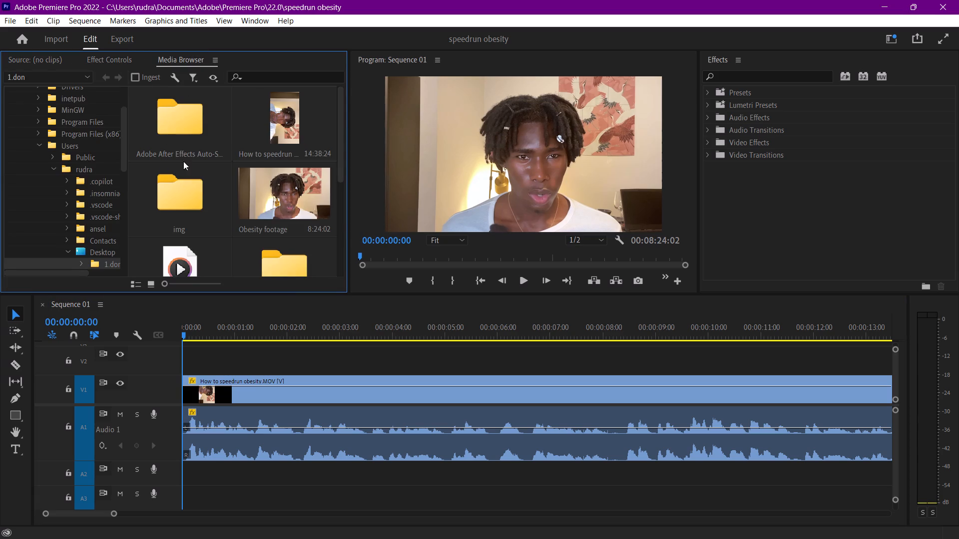
scroll(268, 206, "down", 2)
double_click(283, 212)
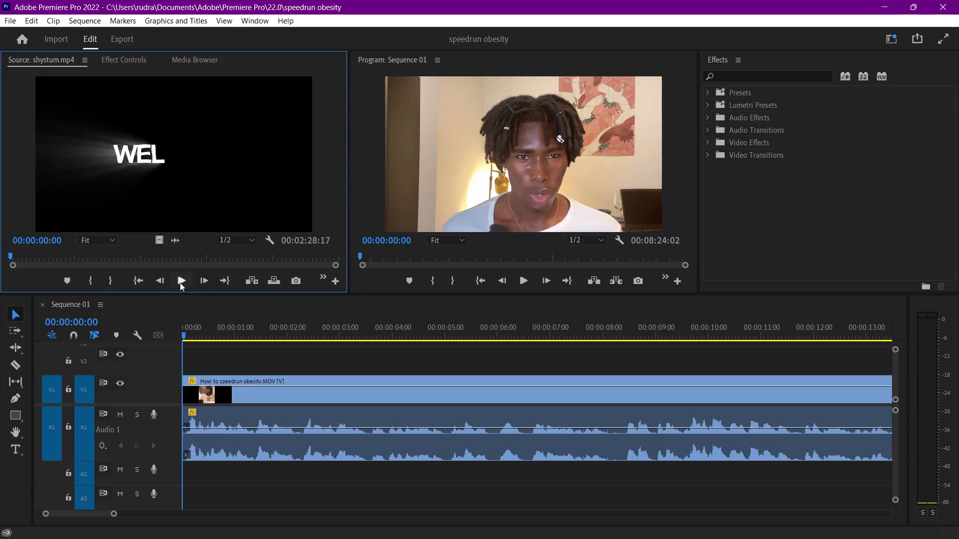
Preview the opening of shystum.mp4, marking In at 00:00:00:00 and Out at 00:00:02:17.
left_click(180, 282)
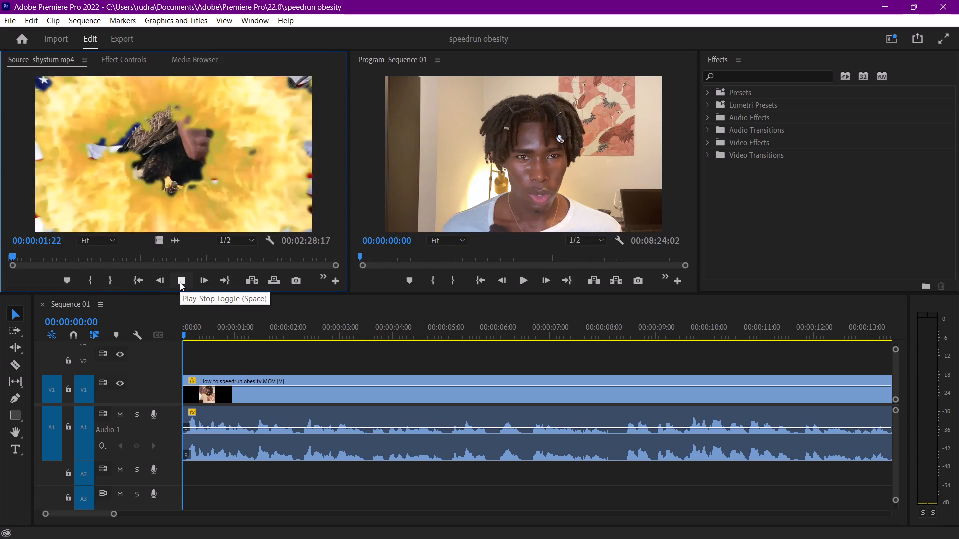
key("space")
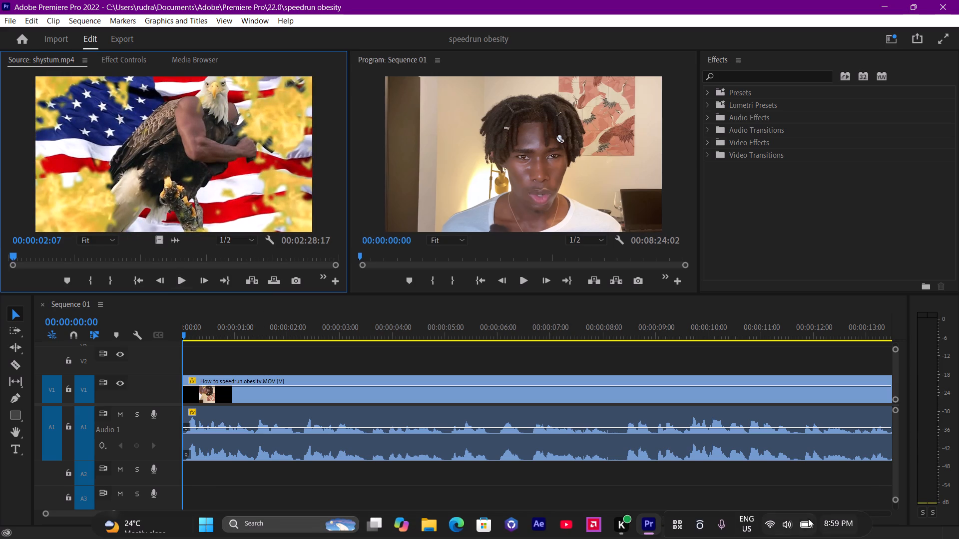
left_click(802, 519)
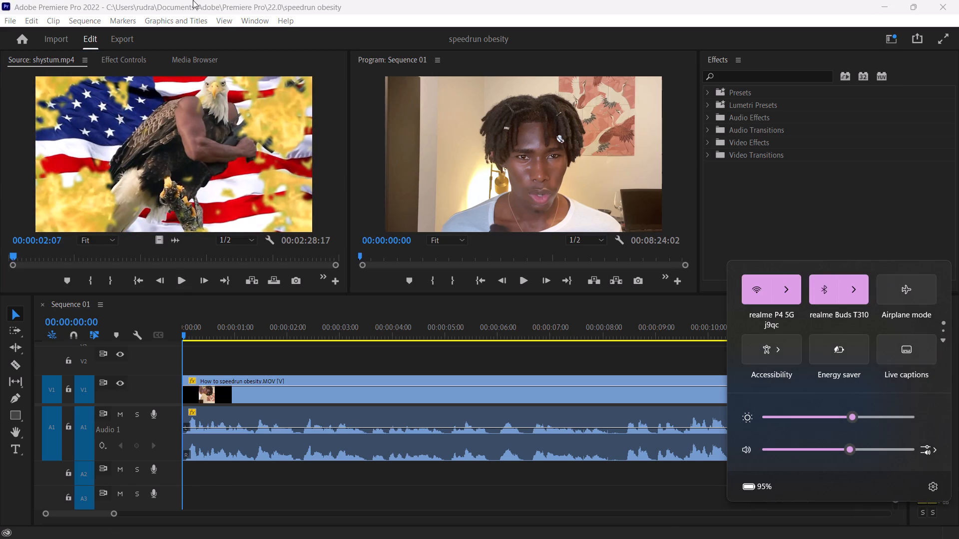
left_click(193, 0)
left_click(185, 292)
left_click(181, 281)
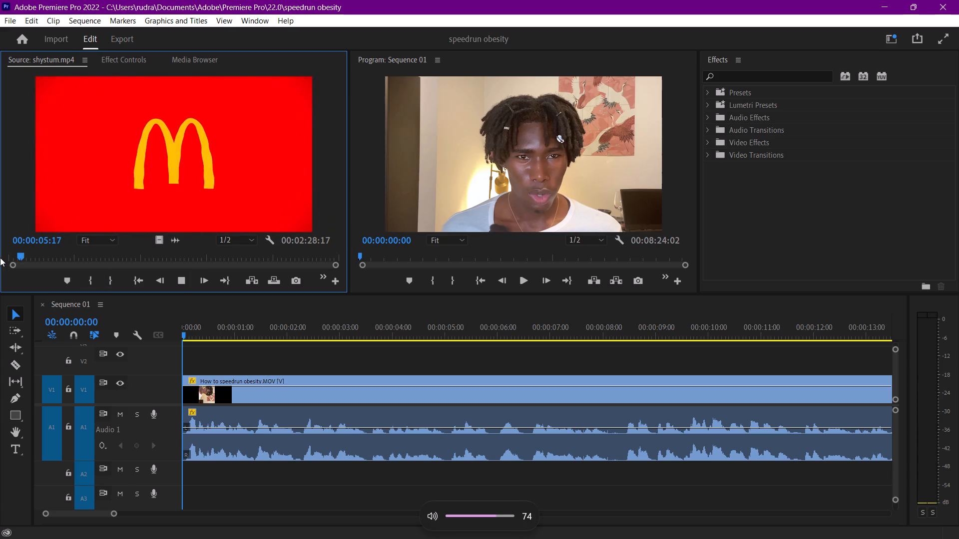
left_click_drag(26, 255, 0, 254)
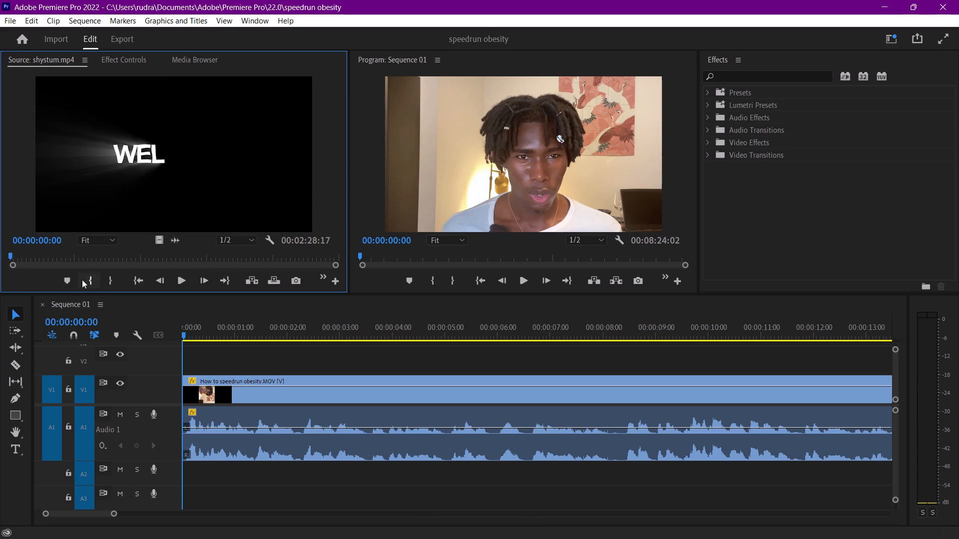
left_click(89, 279)
key("space")
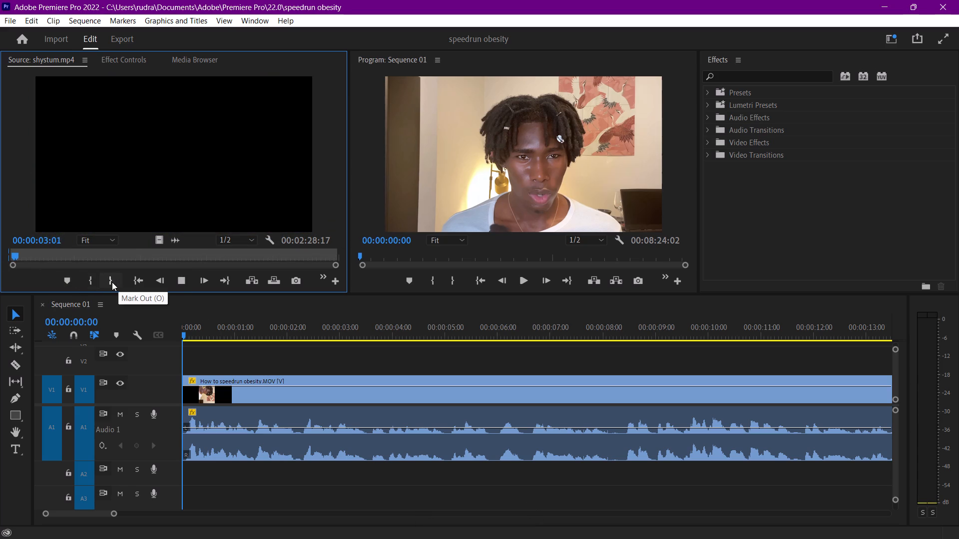
key("space")
left_click(18, 256)
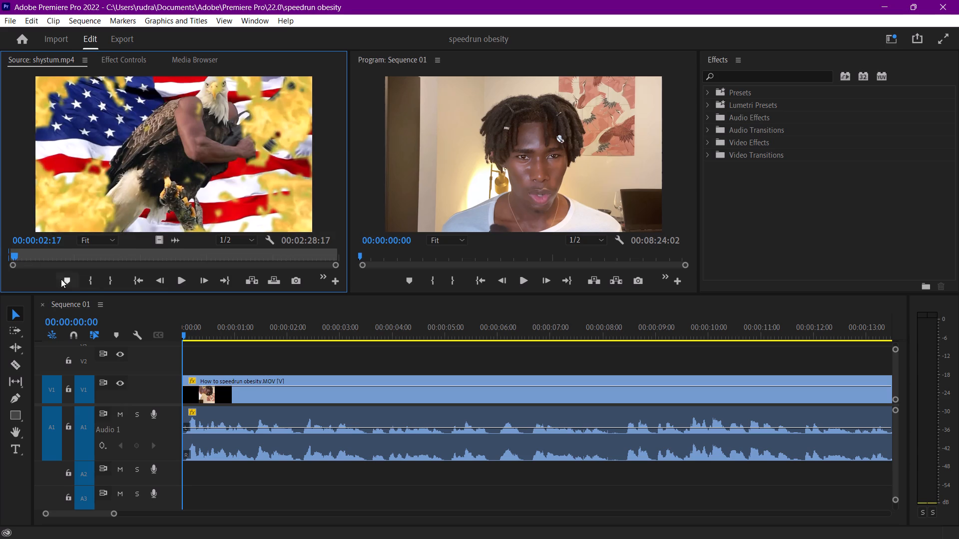
left_click(107, 280)
Place the marked section of shystum.mp4 on track V2 at the start of Sequence 01.
left_click_drag(83, 163, 150, 297)
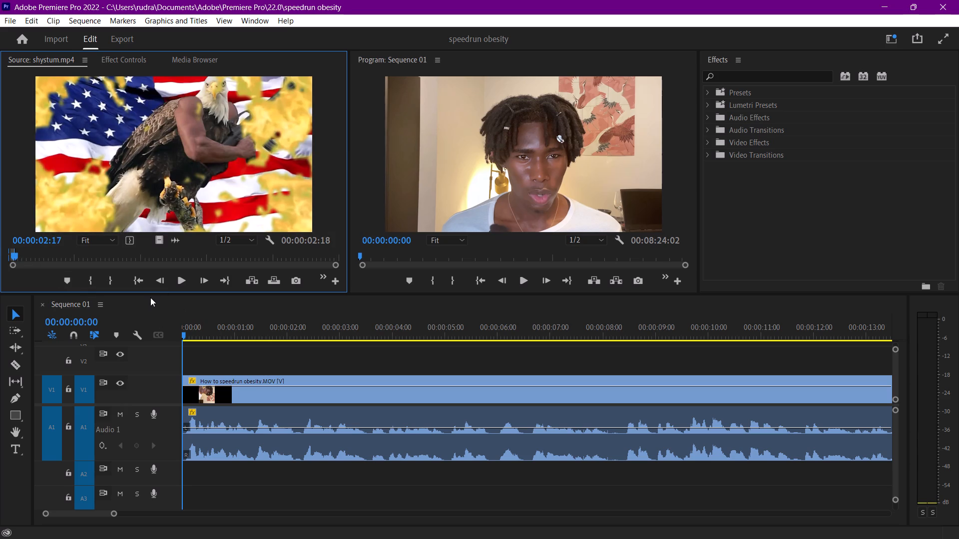
left_click_drag(150, 297, 176, 357)
Unlink the shystum.mp4 clip's audio from its video and delete the audio part on track A2.
right_click(203, 361)
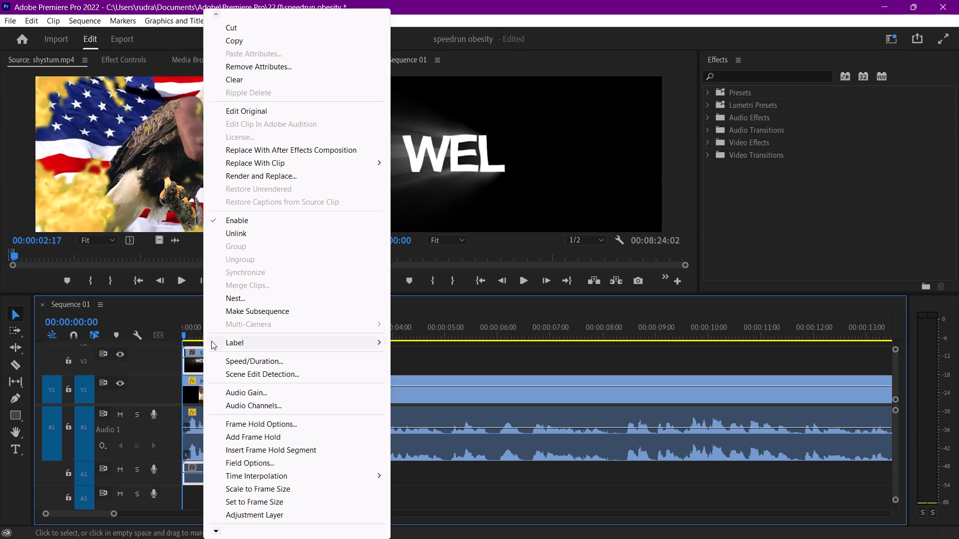
left_click(245, 230)
left_click(225, 472)
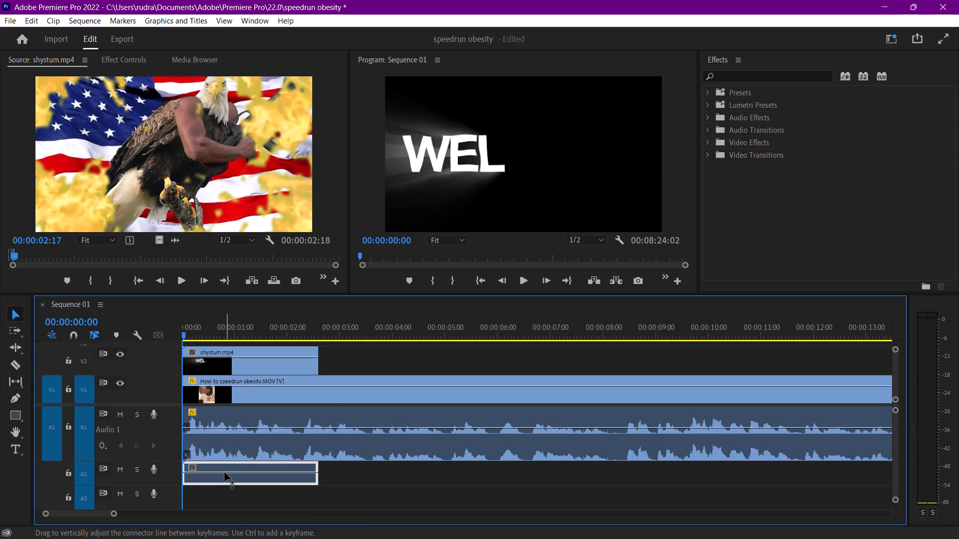
key("Delete")
Set the Scale of the shystum.mp4 clip on V2 to 50.
left_click(207, 363)
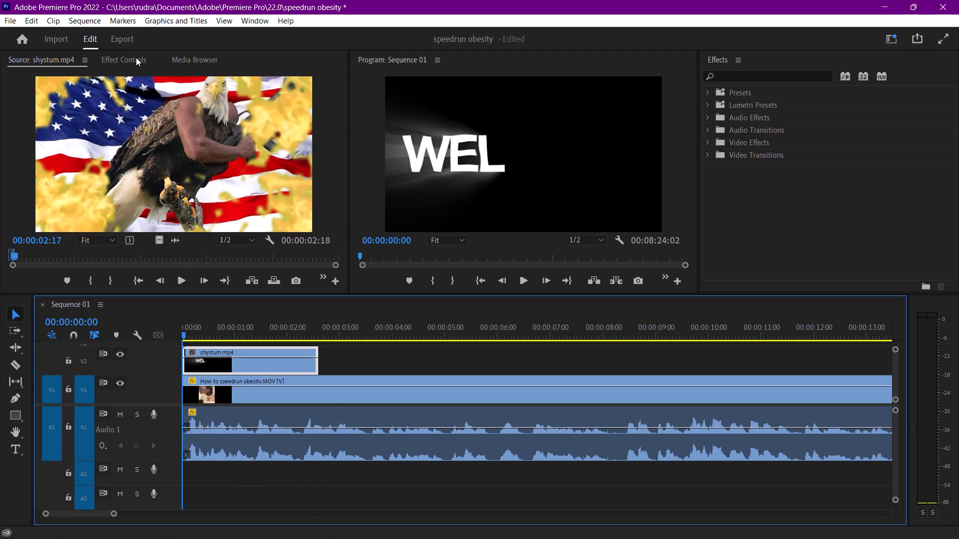
left_click(136, 57)
left_click(136, 140)
key("5")
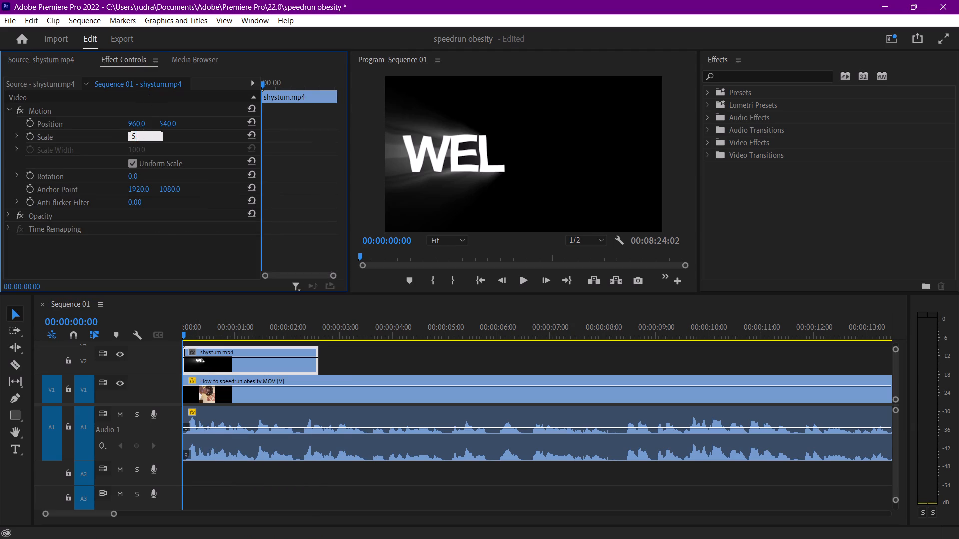
key("0")
key("Return")
Extend the end of the shystum.mp4 clip on V2 to a duration of about 00:00:02:27 and play the sequence from the start.
key("space")
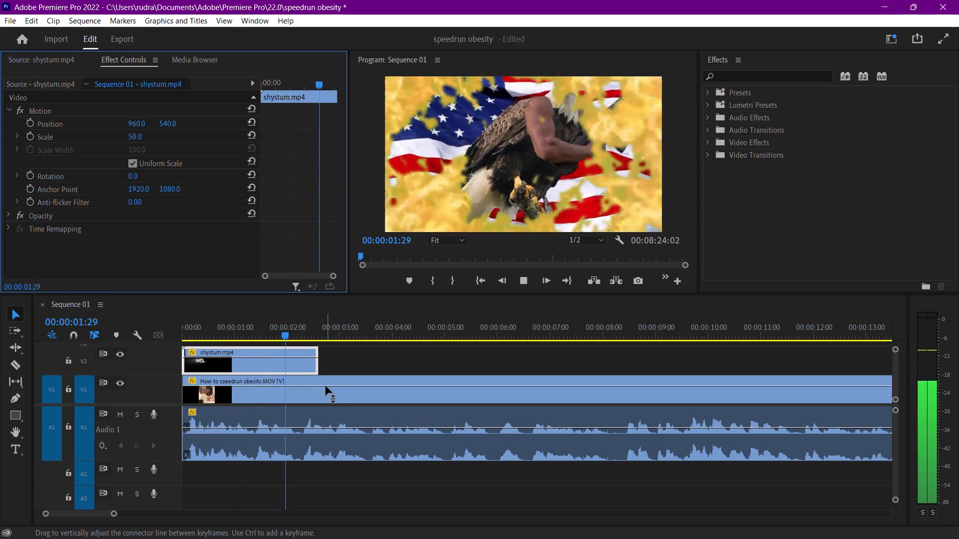
key("space")
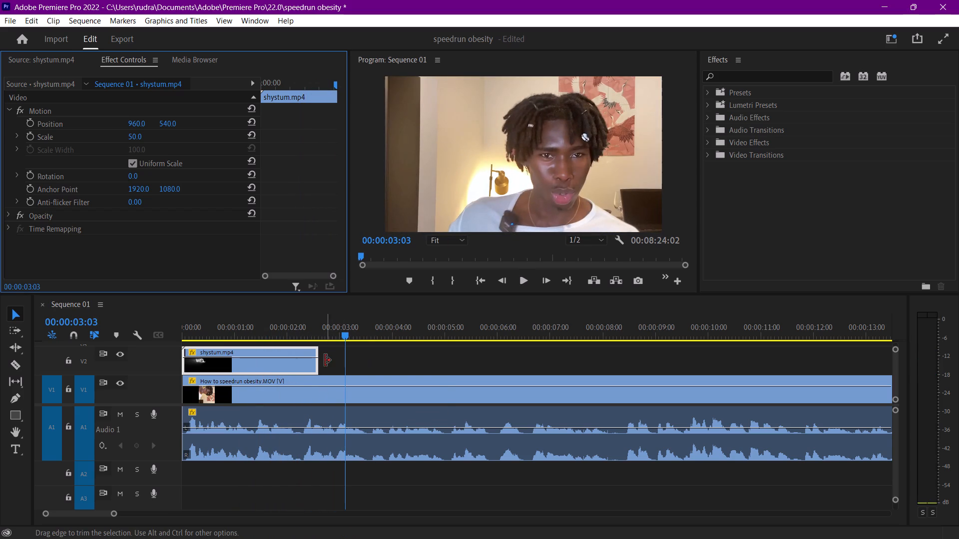
left_click_drag(321, 361, 347, 363)
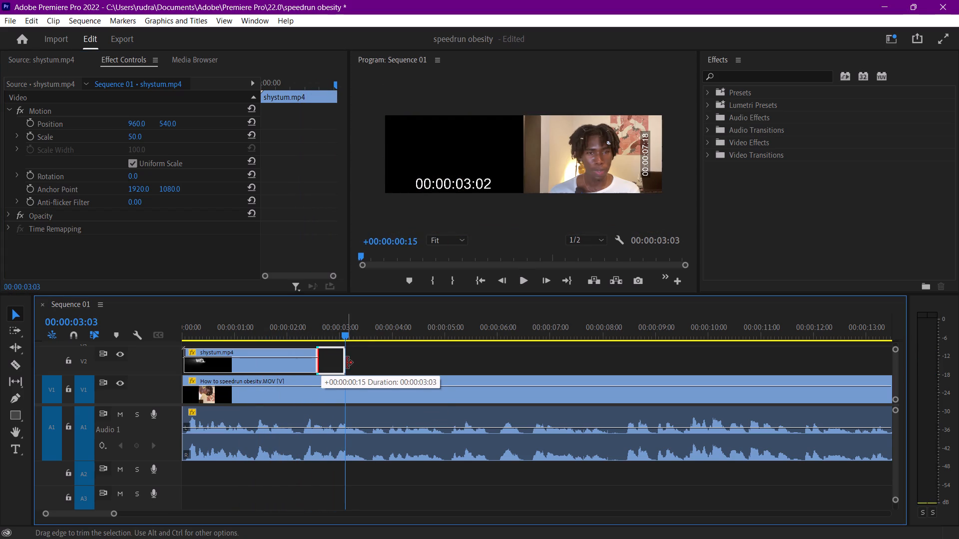
left_click_drag(347, 363, 313, 358)
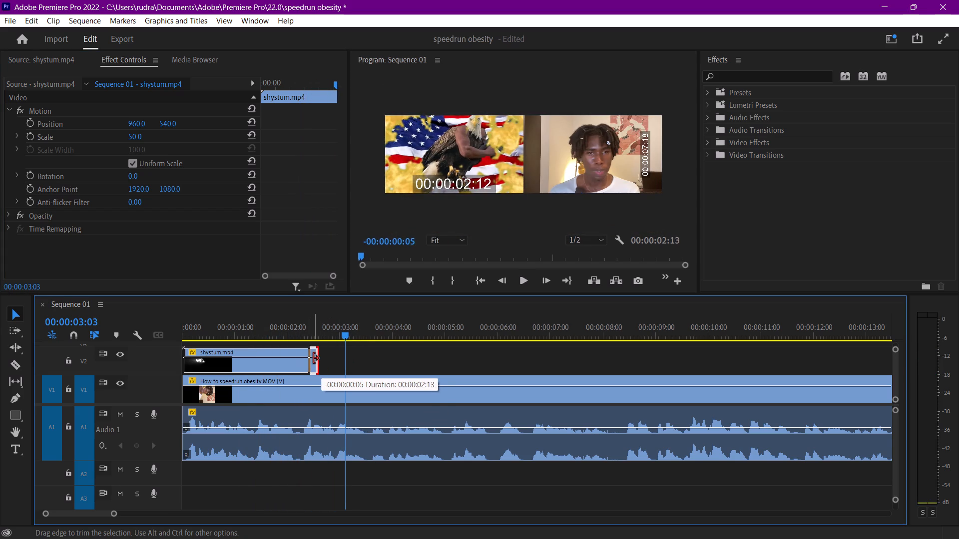
left_click_drag(313, 358, 325, 358)
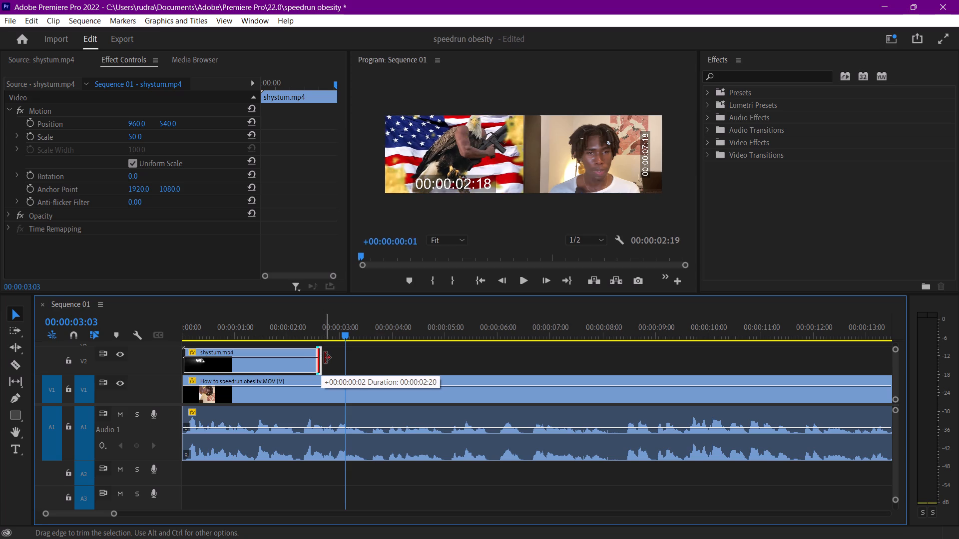
left_click_drag(325, 358, 336, 356)
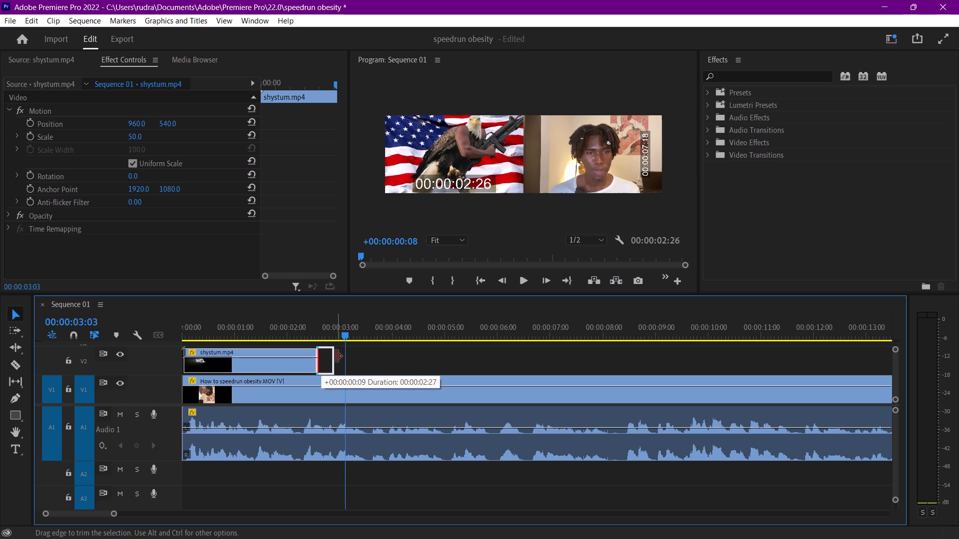
left_click_drag(336, 356, 338, 356)
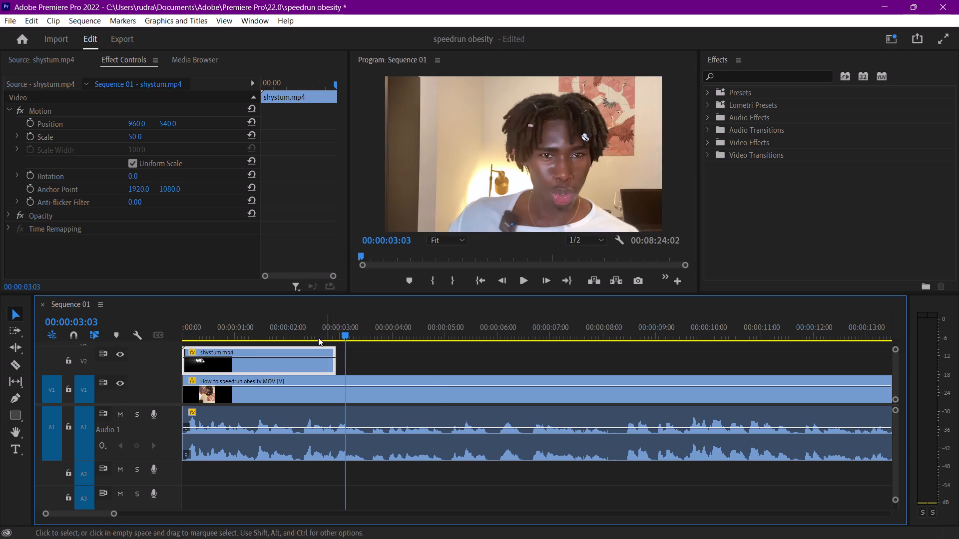
left_click_drag(306, 323, 36, 325)
key("space")
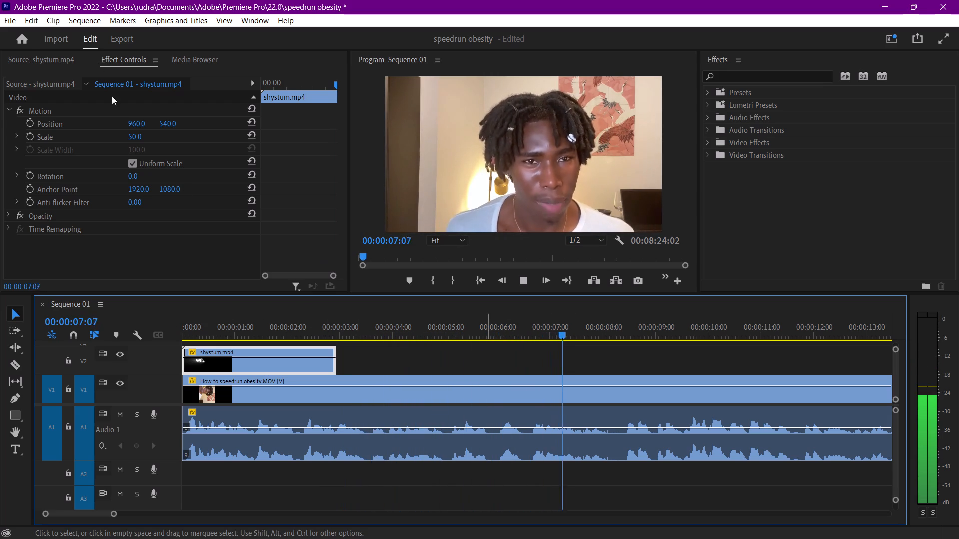
In the shystum.mp4 source, find the start of the McDonald's logo animation, mark In at 00:00:03:12 and play from there.
left_click(65, 62)
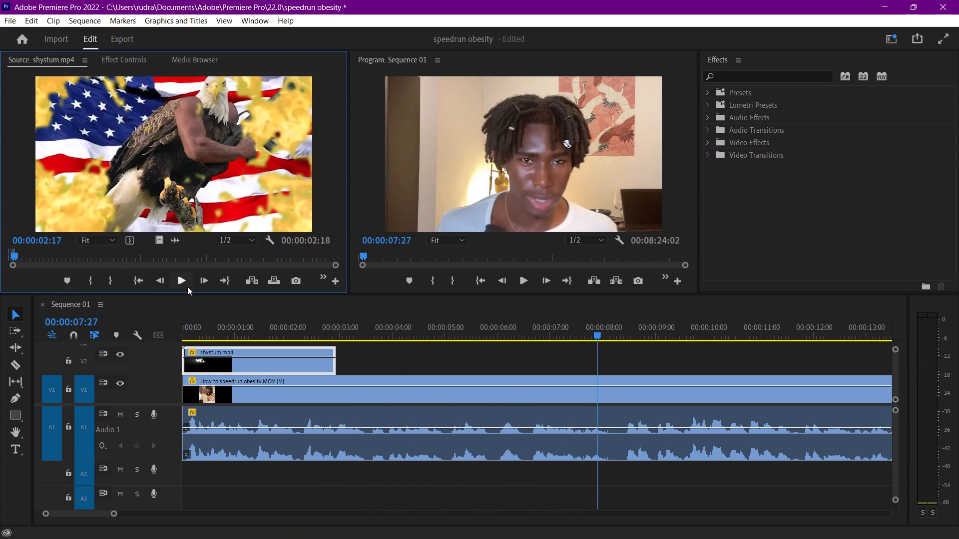
left_click(187, 286)
double_click(184, 283)
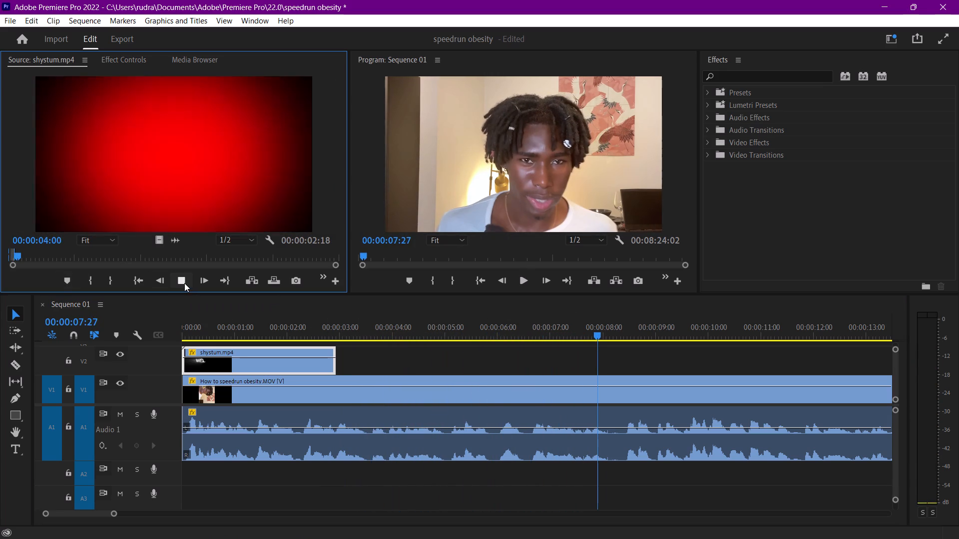
left_click(184, 283)
left_click_drag(21, 260, 21, 258)
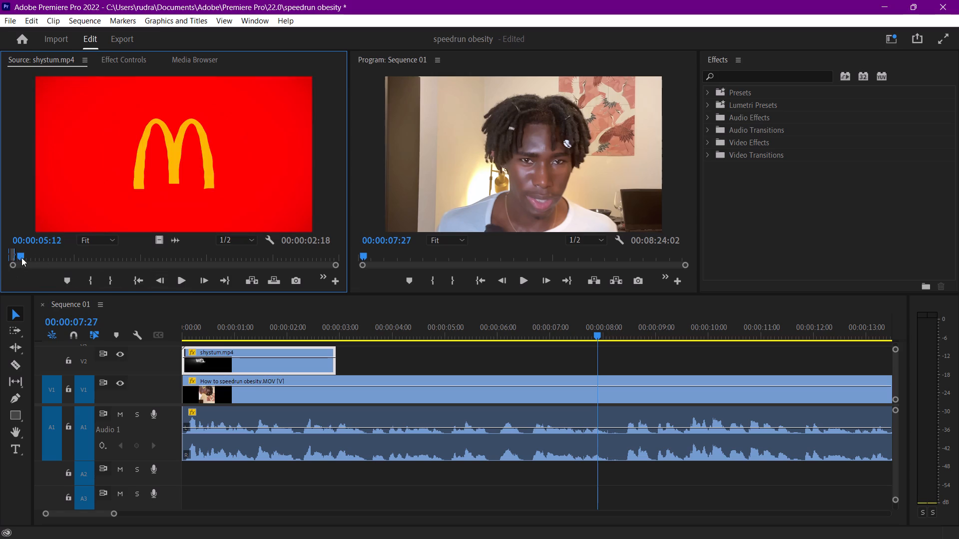
left_click_drag(21, 258, 18, 258)
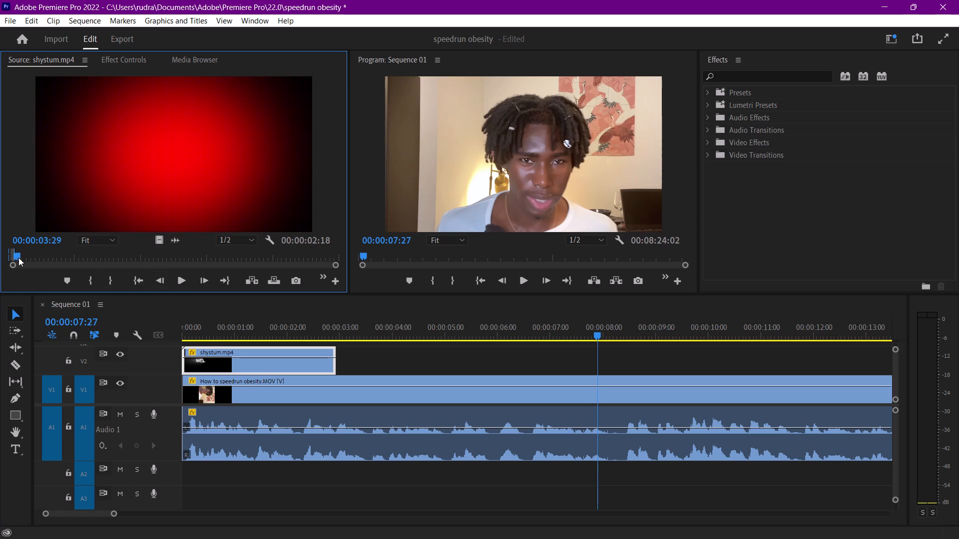
left_click_drag(18, 258, 20, 258)
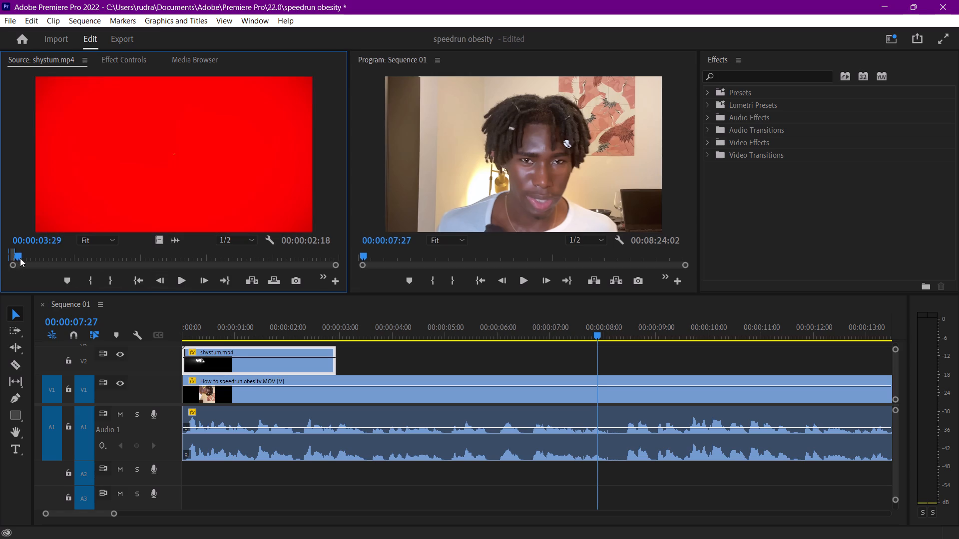
left_click_drag(20, 258, 17, 258)
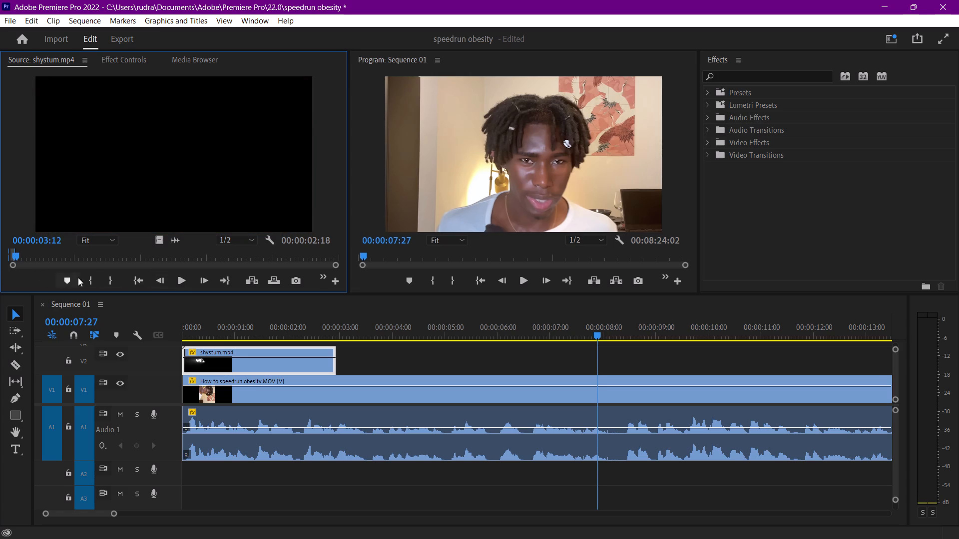
left_click(91, 277)
key("space")
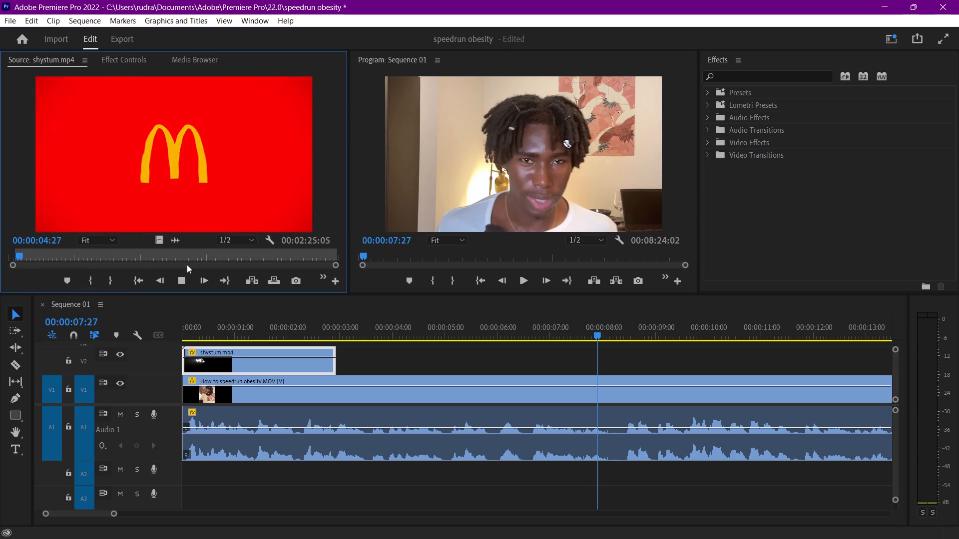
Play the sequence onward from 00:00:07:27, and mark the shystum.mp4 source Out point at 00:00:24:20, on the ingredients text.
left_click(523, 282)
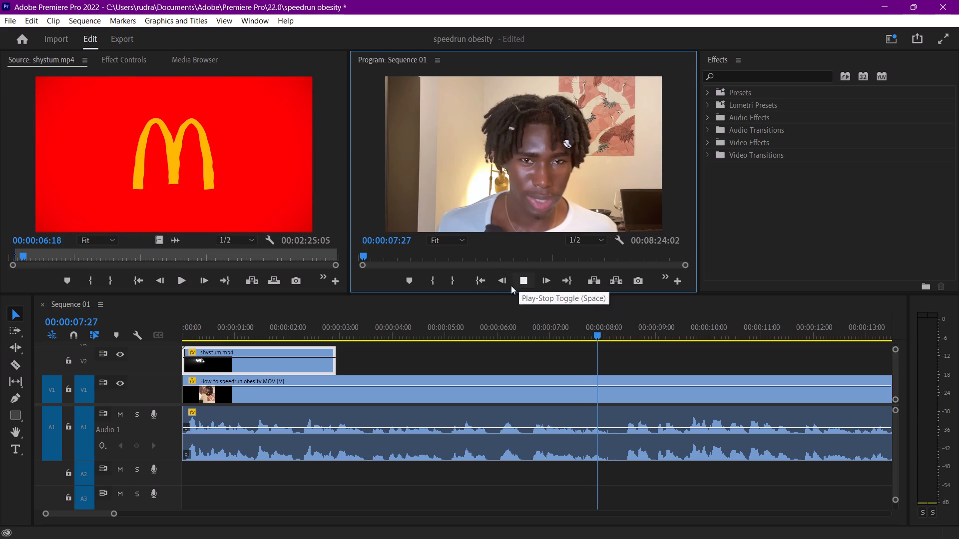
scroll(626, 364, "down", 11)
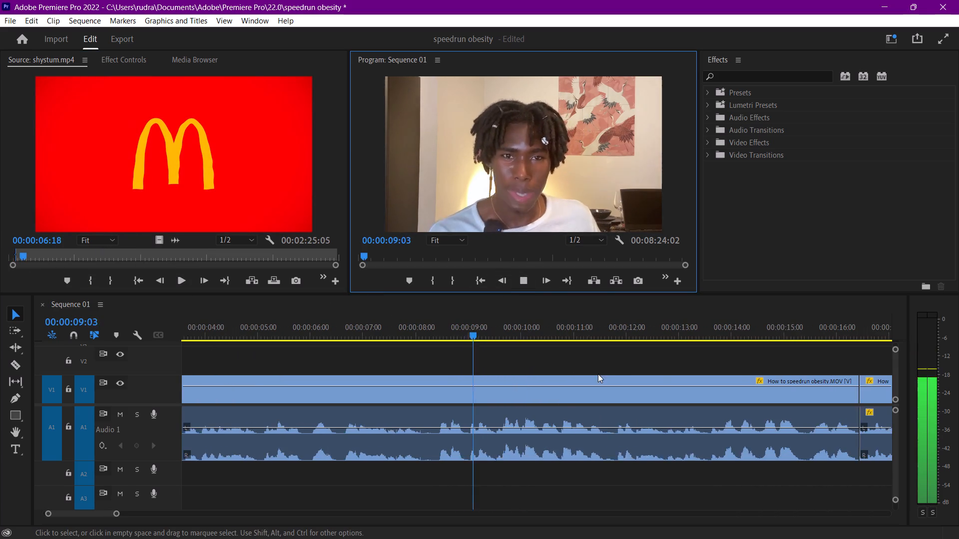
key("space")
left_click_drag(42, 257, 50, 255)
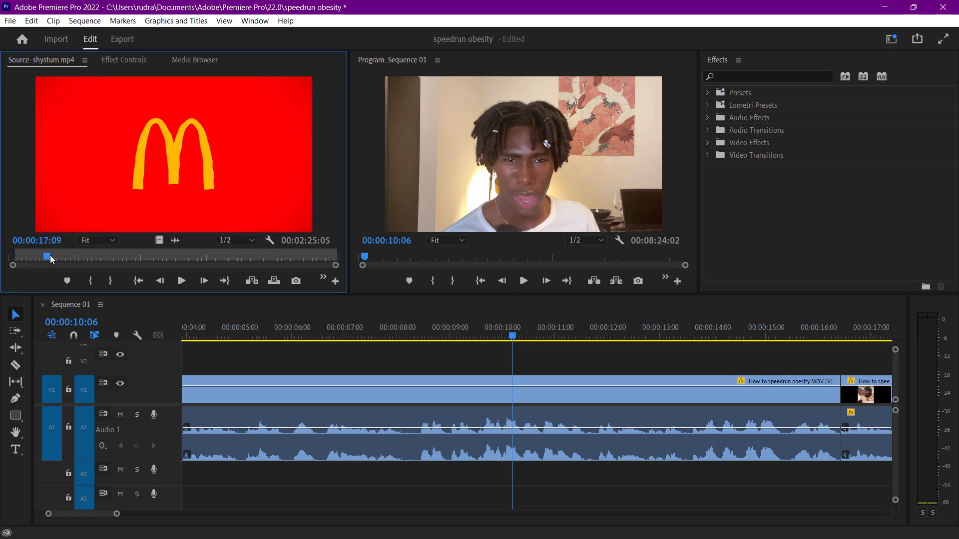
left_click_drag(50, 255, 59, 250)
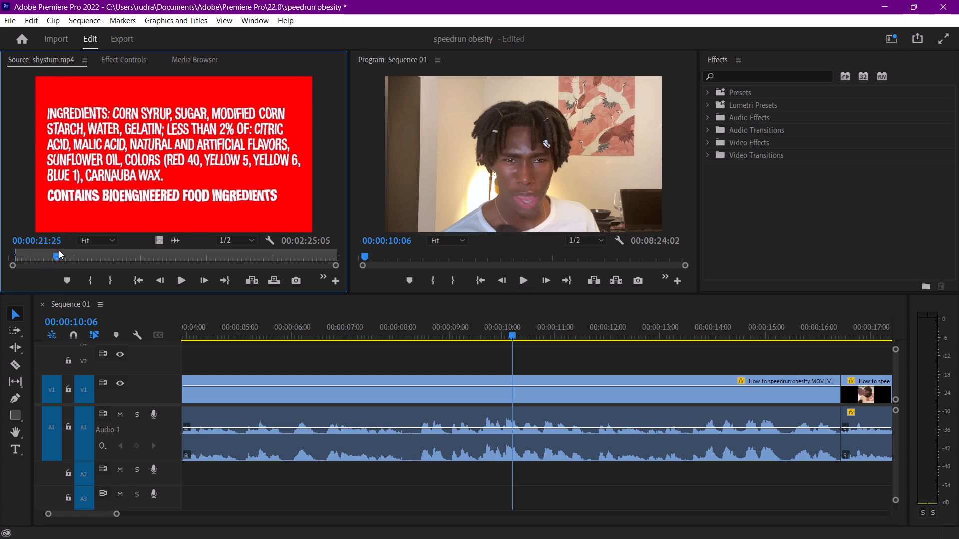
left_click_drag(59, 250, 66, 251)
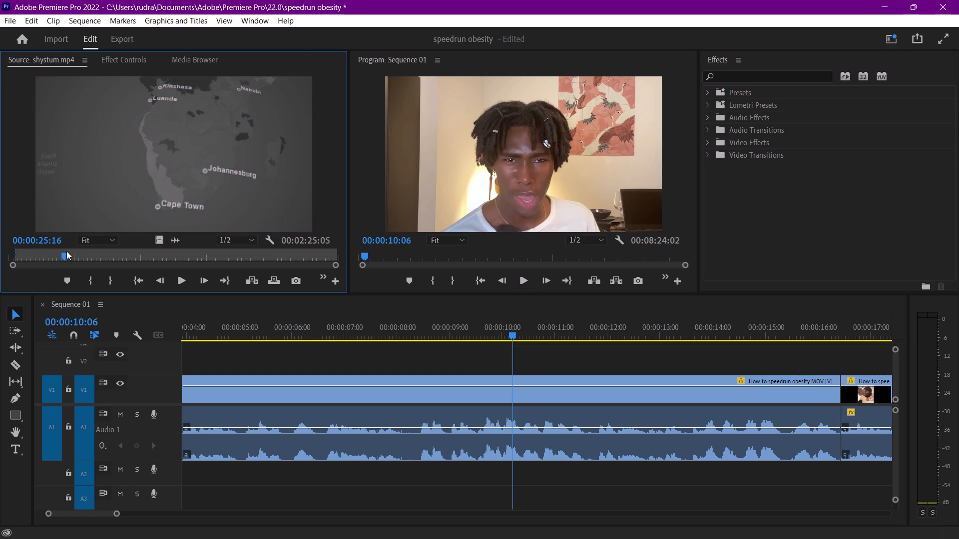
left_click_drag(66, 251, 64, 251)
left_click_drag(106, 277, 111, 275)
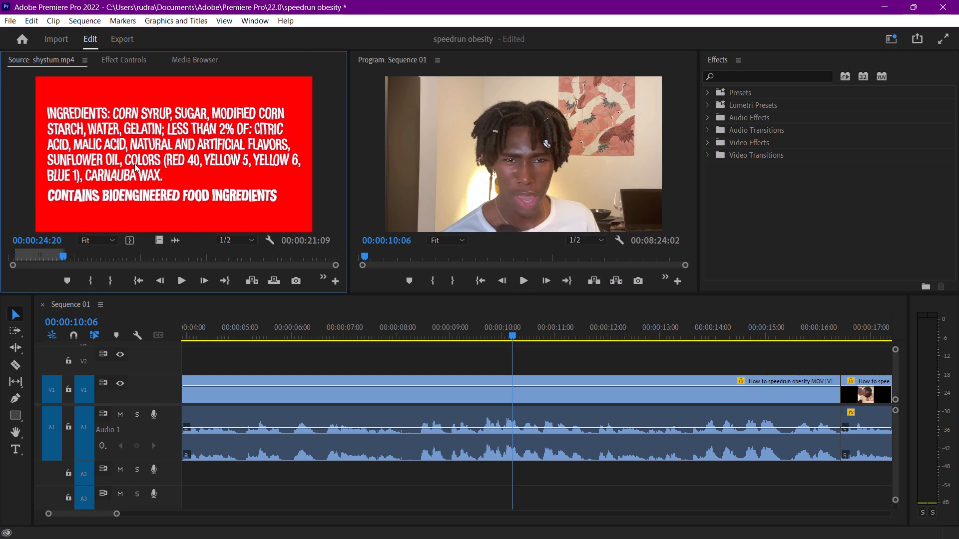
Place the marked shystum.mp4 segment on V2 and A2 at about 00:00:09:14 and play across its start.
left_click_drag(134, 164, 437, 359)
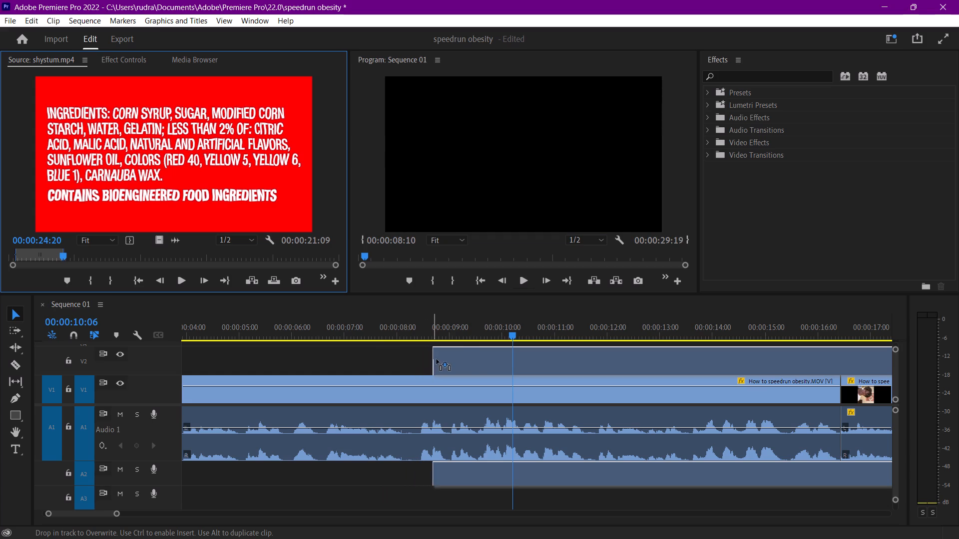
left_click_drag(437, 359, 475, 361)
left_click(452, 333)
key("space")
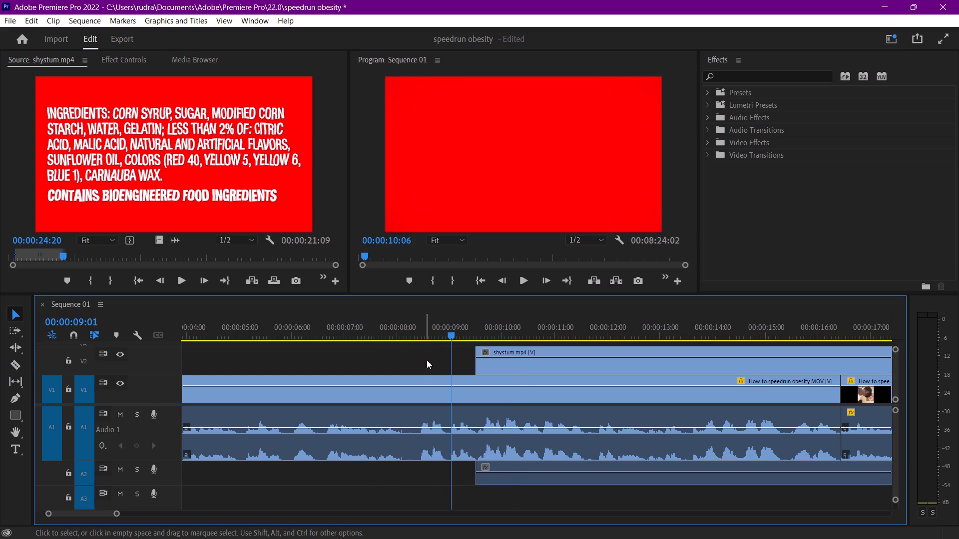
key("space")
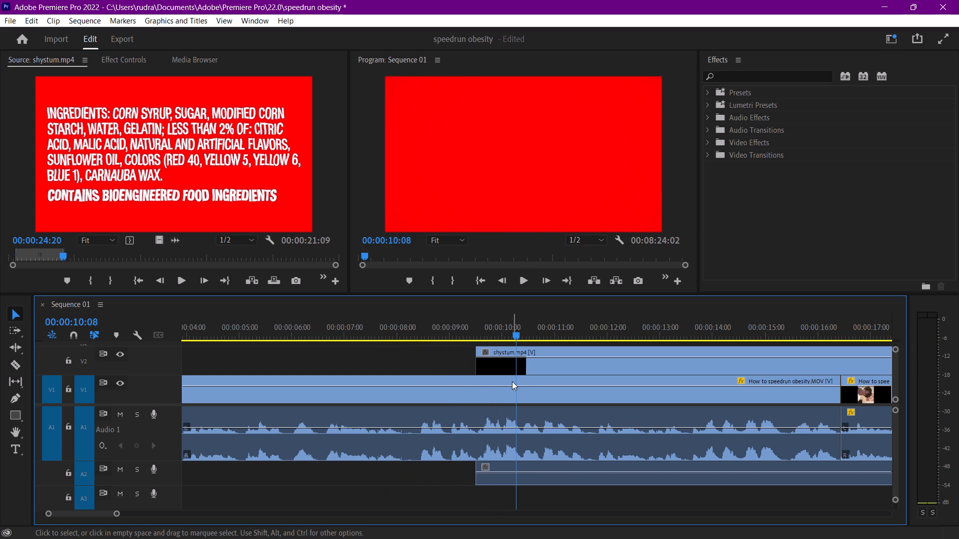
Move the shystum.mp4 clip earlier on V2 so it starts at about 00:00:08:13, checking its timing by playback.
left_click_drag(508, 364, 477, 365)
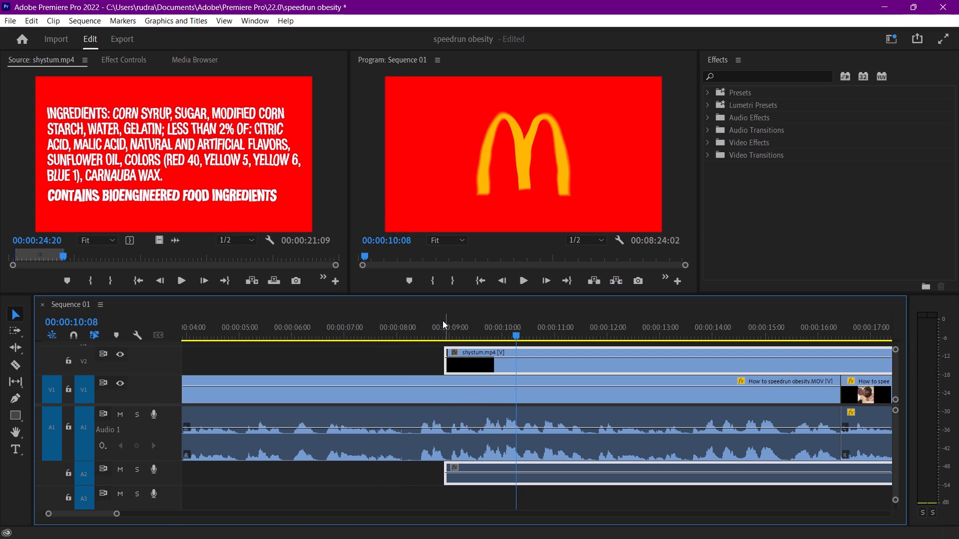
left_click(441, 320)
key("space")
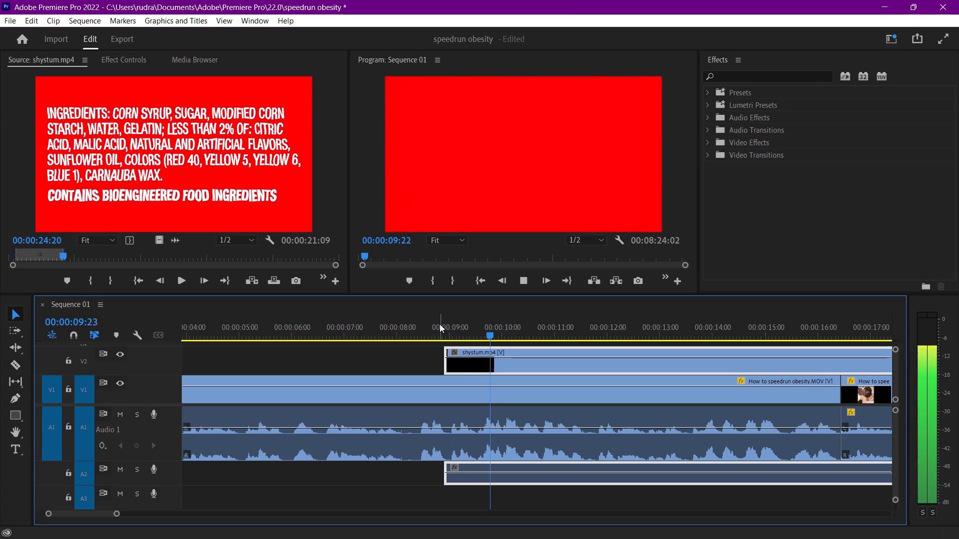
key("space")
left_click_drag(477, 363, 463, 364)
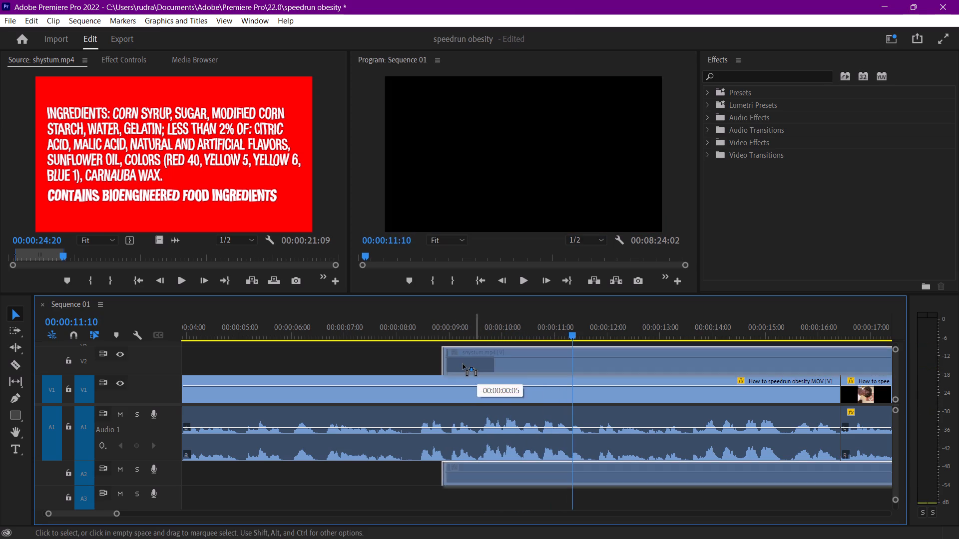
left_click_drag(463, 364, 454, 364)
left_click(453, 363)
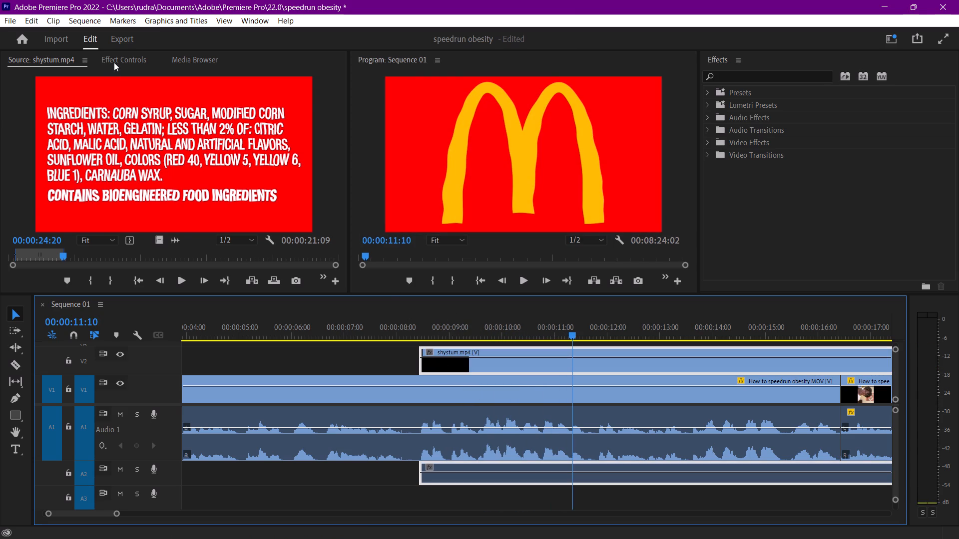
Set the Scale of the McDonald's shystum.mp4 clip to 50 and play it from its start.
left_click(114, 62)
left_click_drag(139, 136, 117, 135)
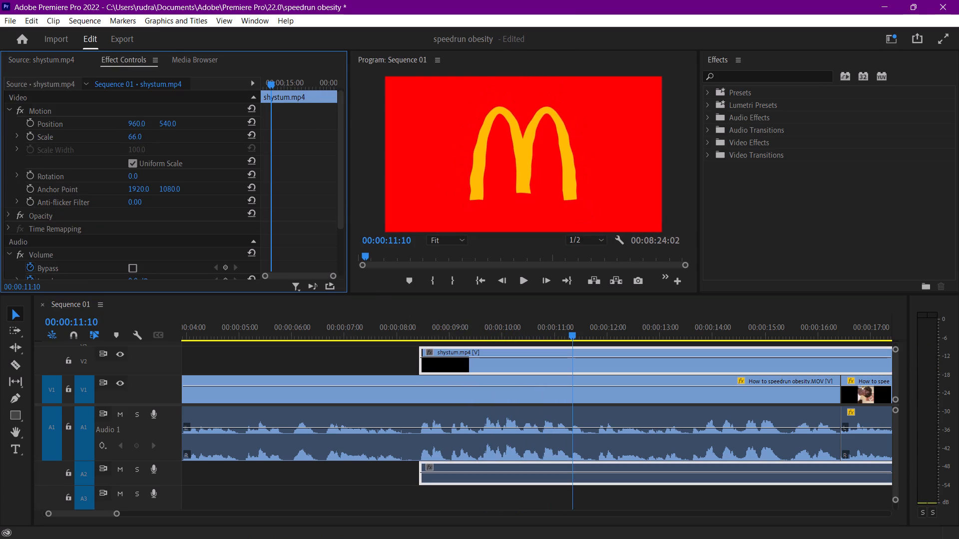
left_click_drag(117, 135, 107, 135)
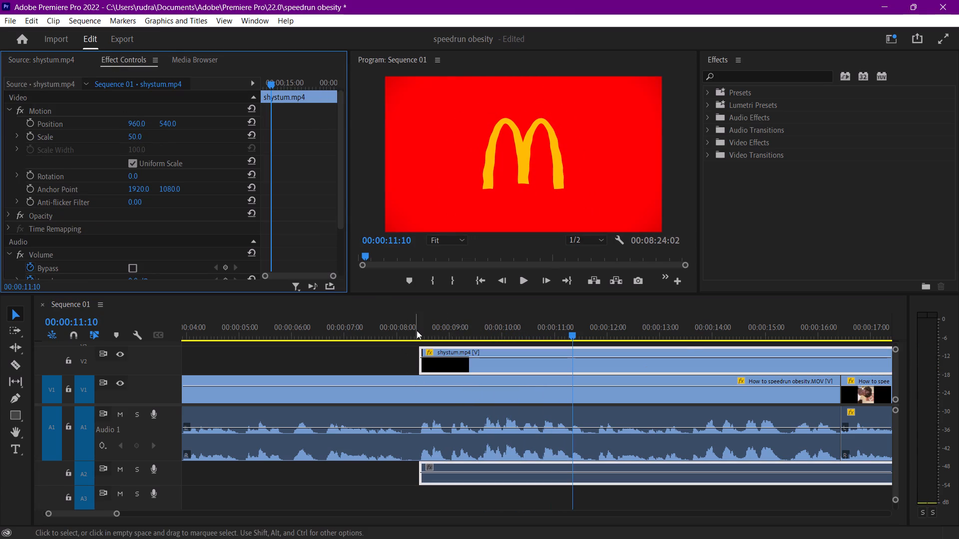
left_click(417, 330)
key("space")
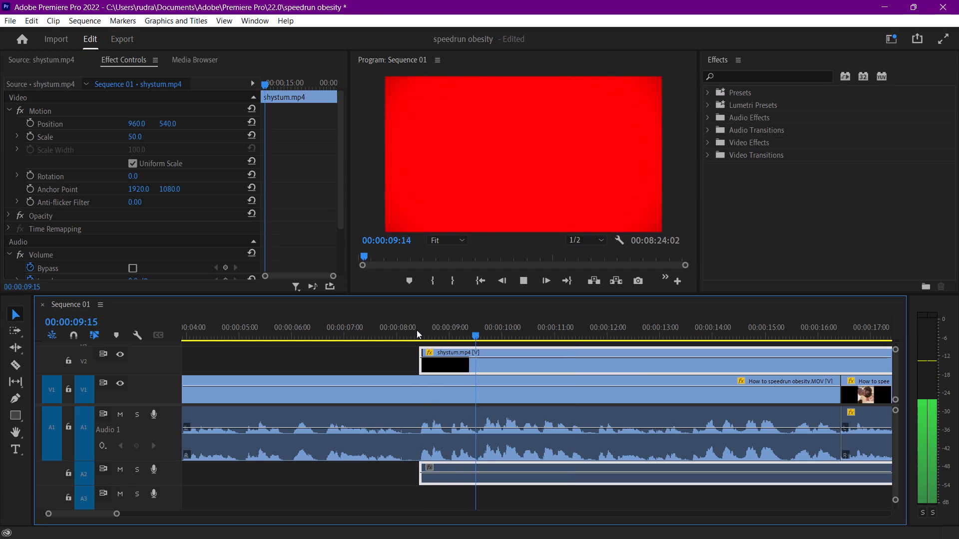
key("space")
Trim about 12 frames of black from the start of the shystum.mp4 clip on V2 and play it.
left_click_drag(423, 365, 437, 365)
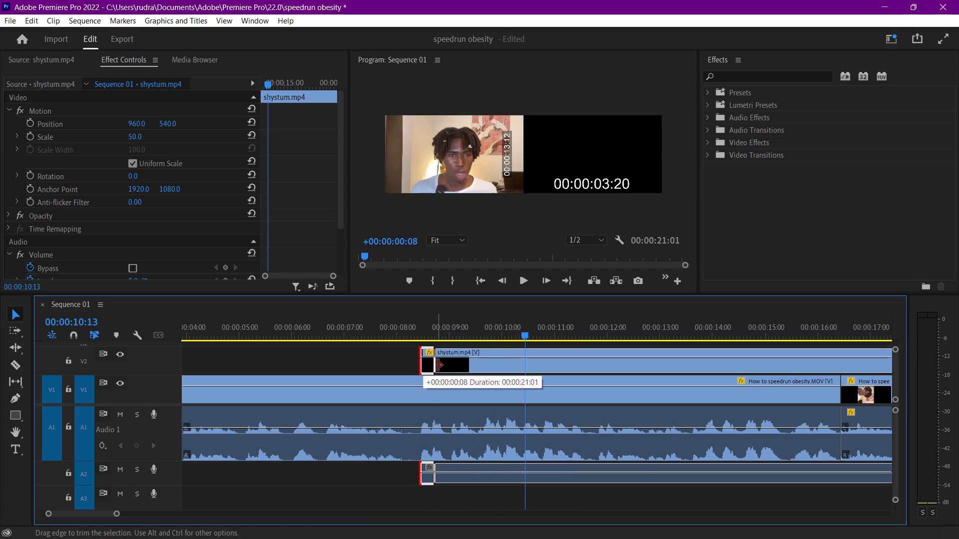
left_click_drag(437, 365, 448, 366)
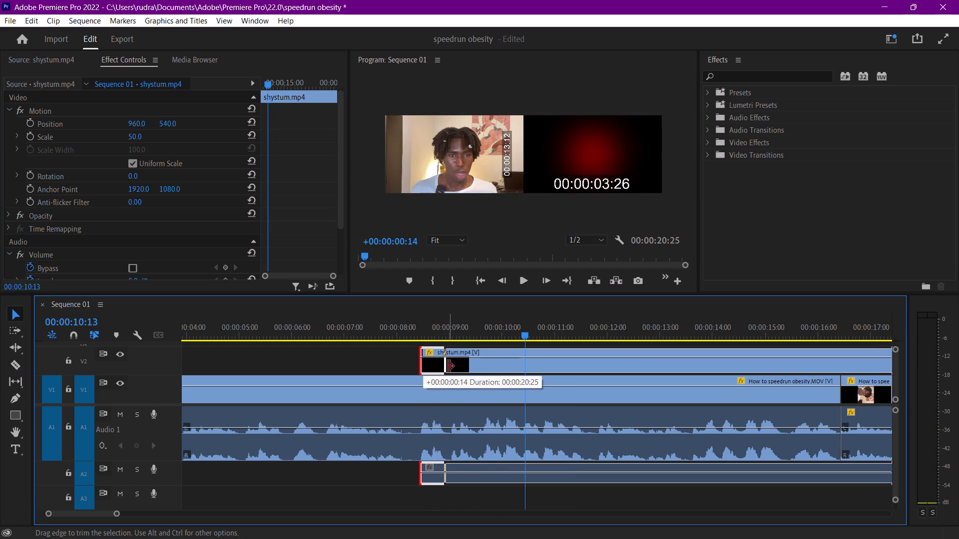
left_click_drag(448, 366, 451, 366)
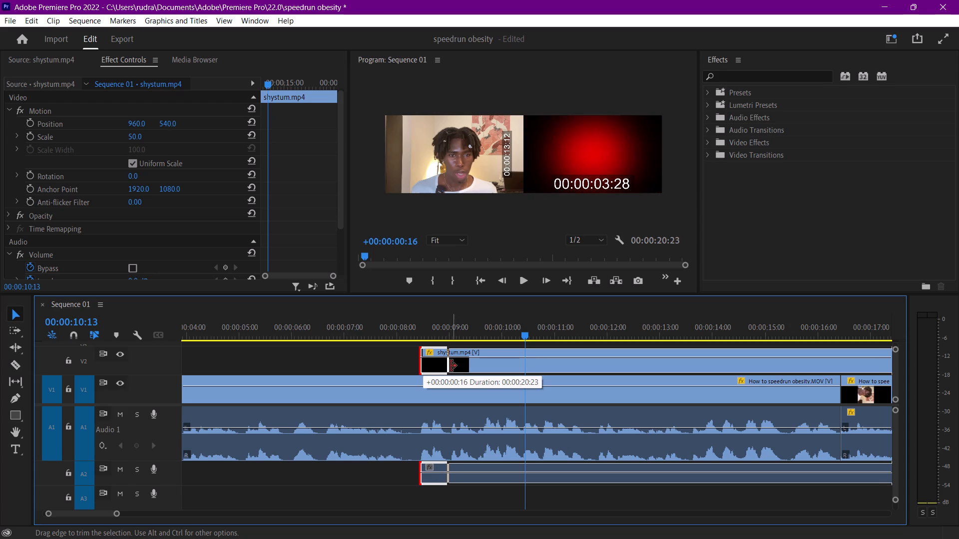
left_click_drag(451, 366, 445, 366)
left_click(430, 328)
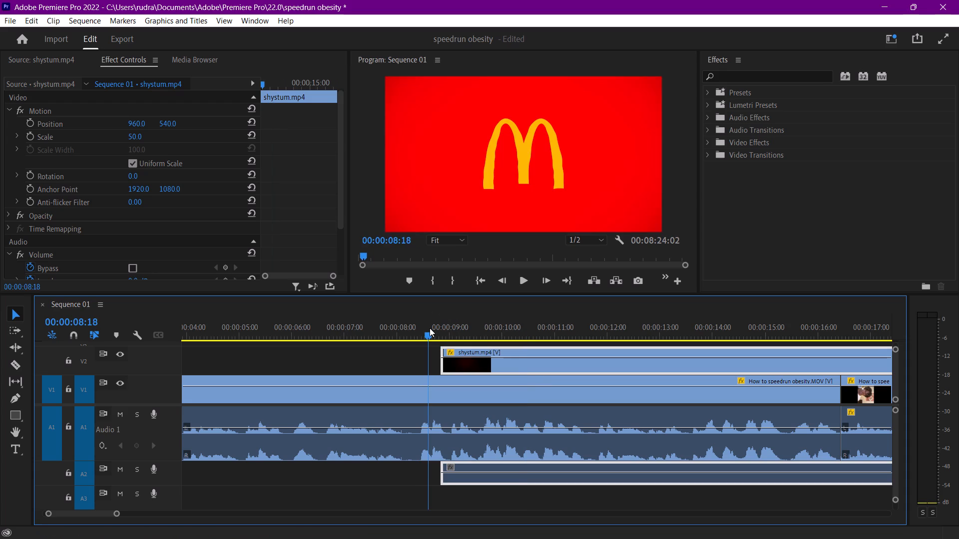
key("space")
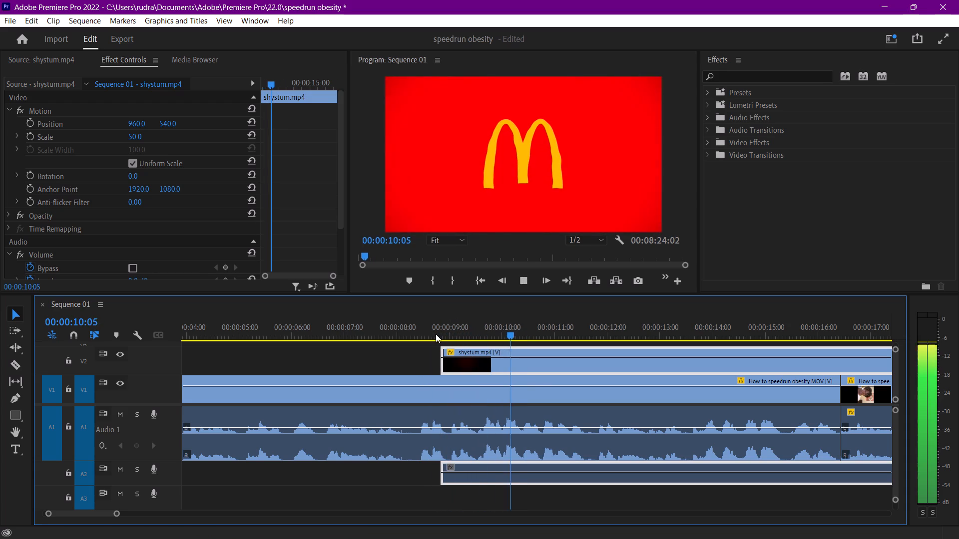
key("space")
Move the trimmed shystum.mp4 clip back to start at about 00:00:08:12 on V2 and play through the logo animation.
left_click_drag(478, 358, 453, 359)
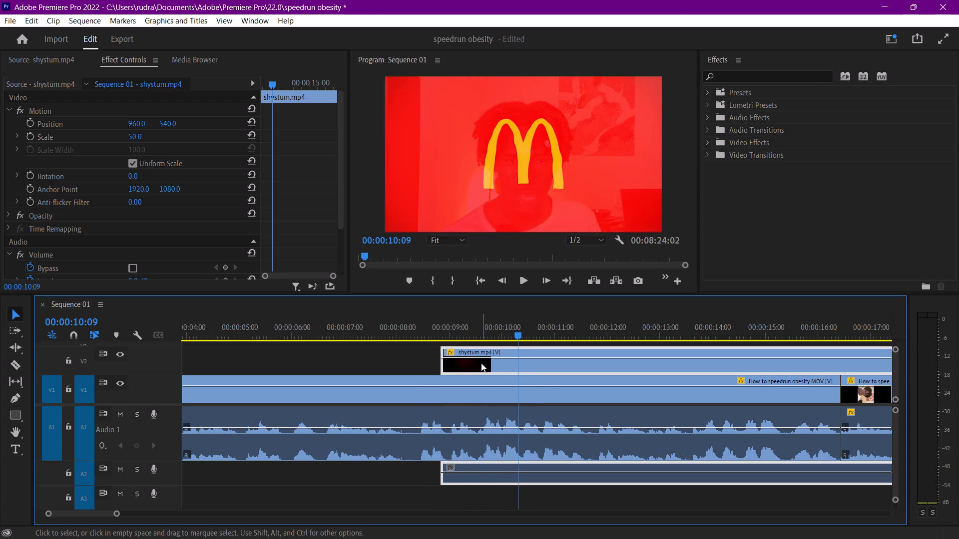
key("ctrl+z")
left_click_drag(487, 364, 469, 366)
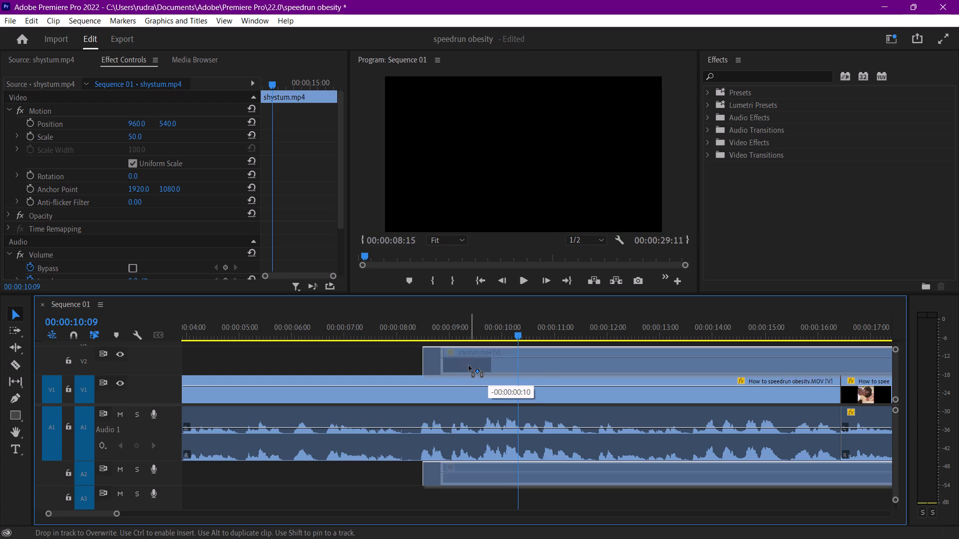
left_click_drag(469, 366, 466, 366)
left_click(417, 323)
key("space")
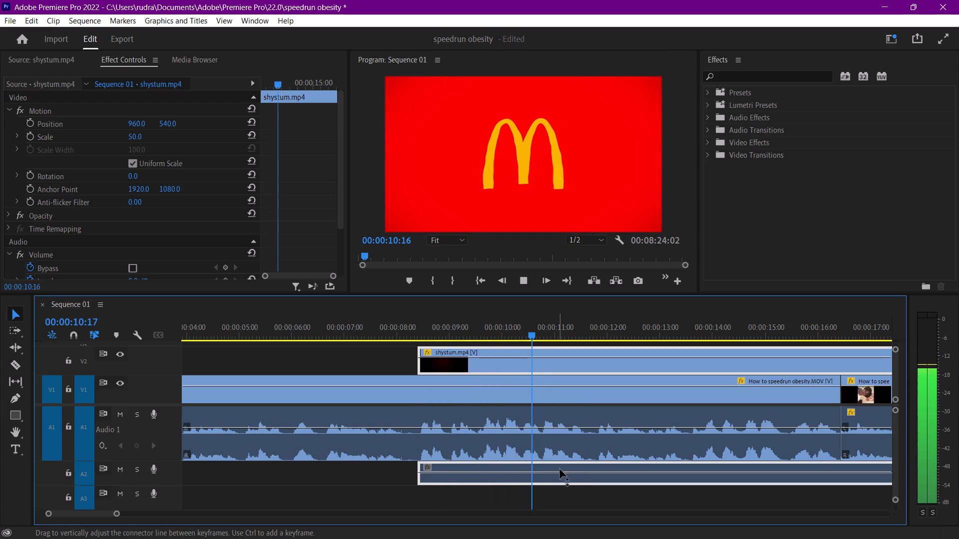
scroll(577, 484, "down", 7)
scroll(529, 492, "down", 10)
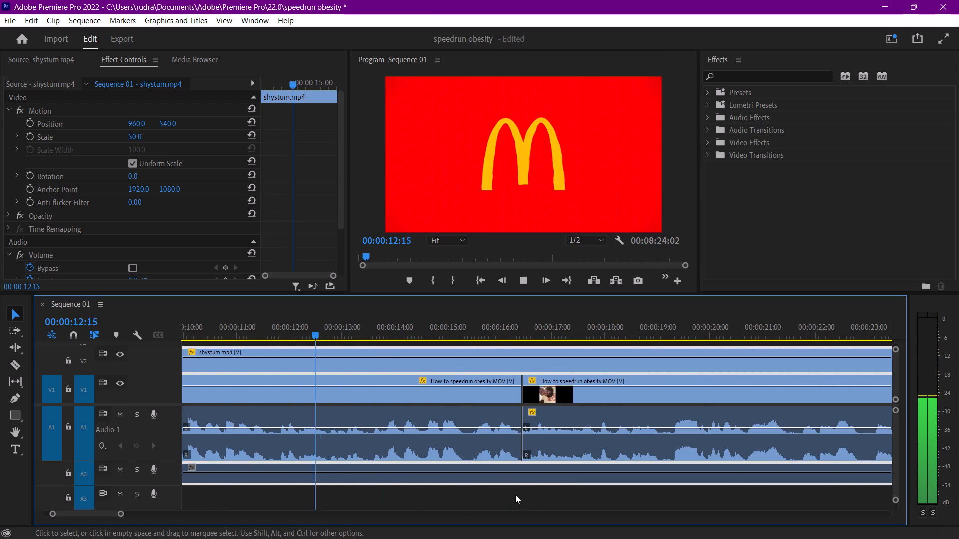
key("space")
Split the shystum.mp4 clip on V2 and A2 at 00:00:11:23 with the Razor tool.
scroll(403, 454, "up", 8)
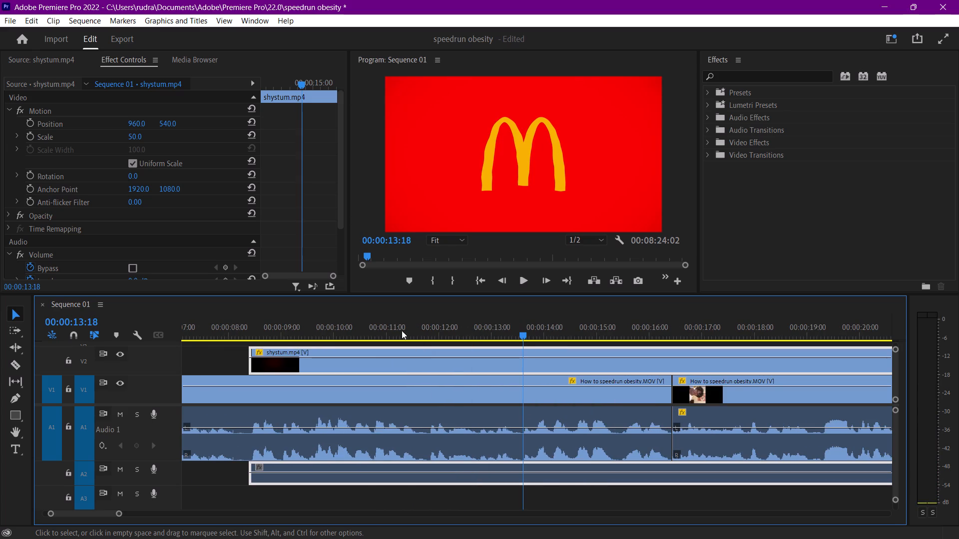
left_click_drag(389, 327, 379, 327)
key("space")
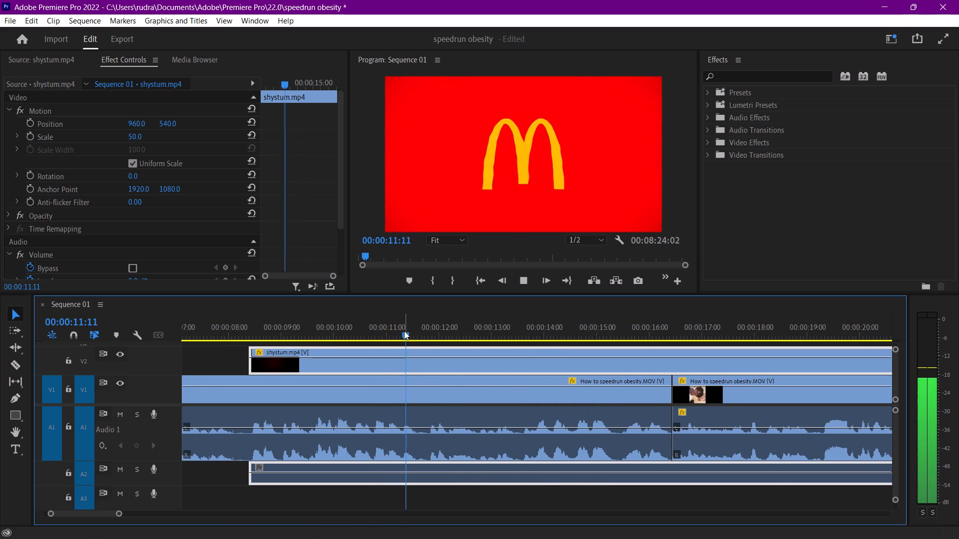
key("space")
key("f")
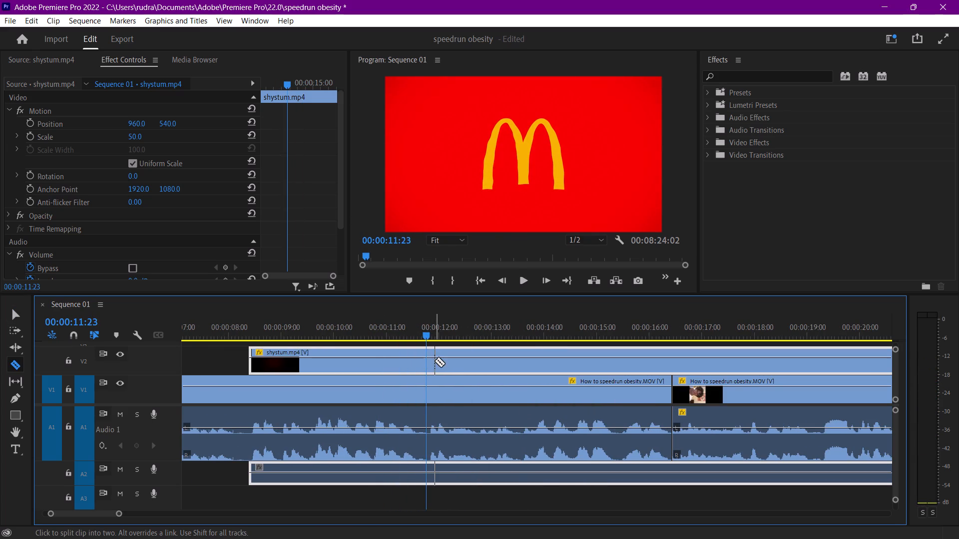
left_click(427, 359)
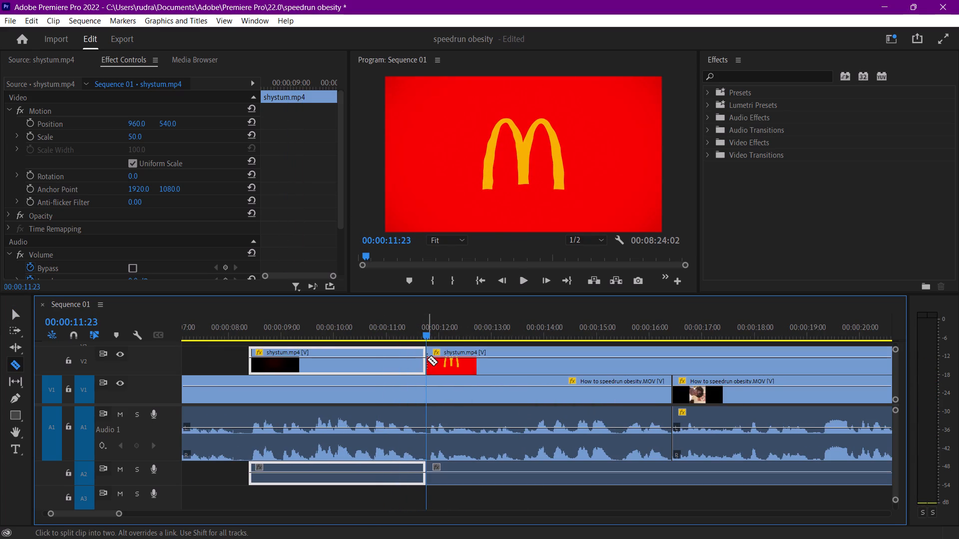
key("v")
Split the shystum.mp4 clip again at 00:00:15:03 and delete the static logo segment between the two cuts.
left_click_drag(434, 331, 537, 344)
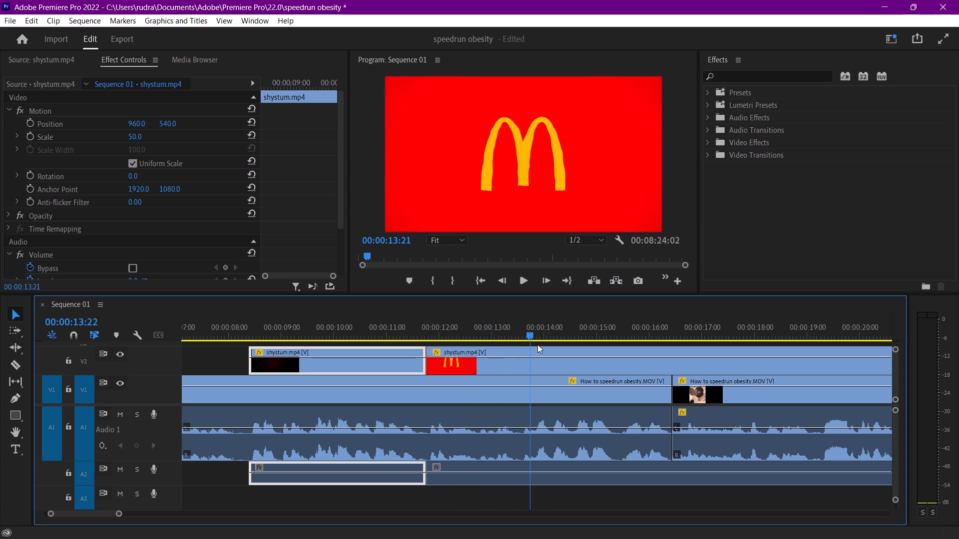
left_click_drag(537, 344, 610, 346)
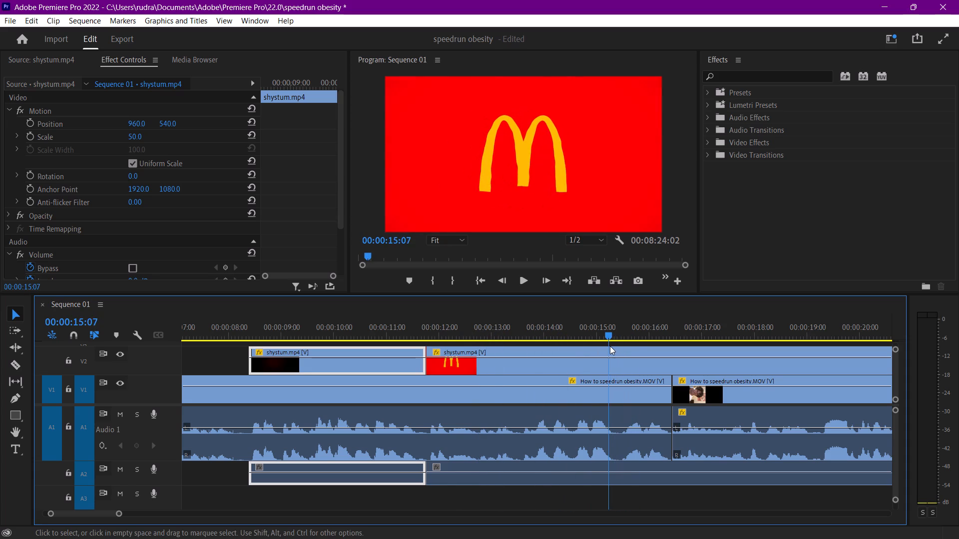
left_click_drag(610, 346, 604, 345)
key("f")
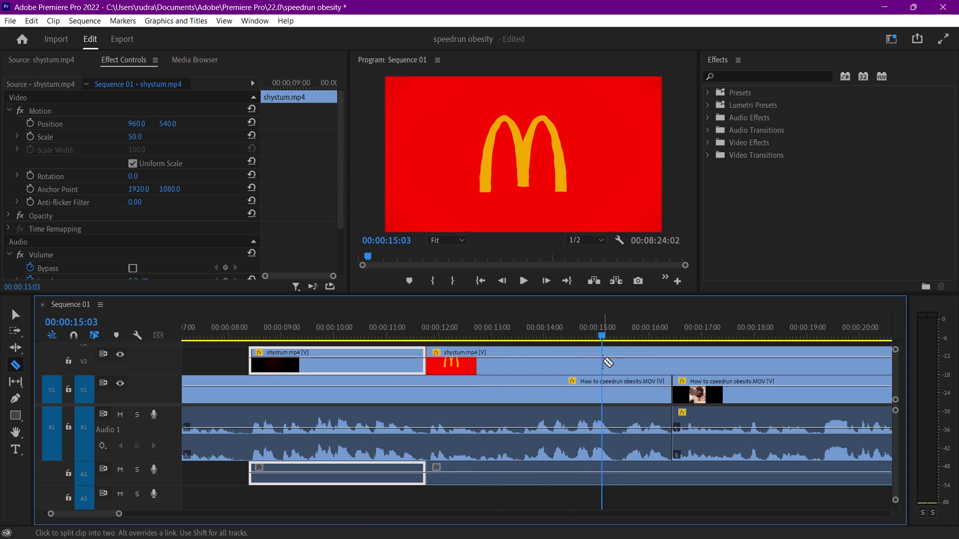
left_click(603, 361)
key("v")
left_click(566, 363)
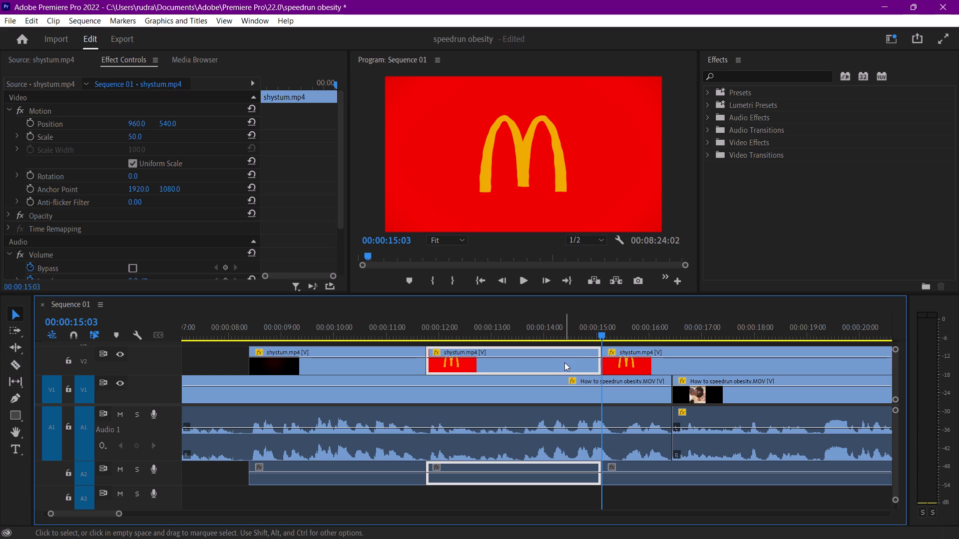
key("Delete")
Move the remaining shystum.mp4 clip back to 00:00:11:23 on V2, closing the gap, and turn on timeline snapping.
left_click_drag(628, 363, 516, 355)
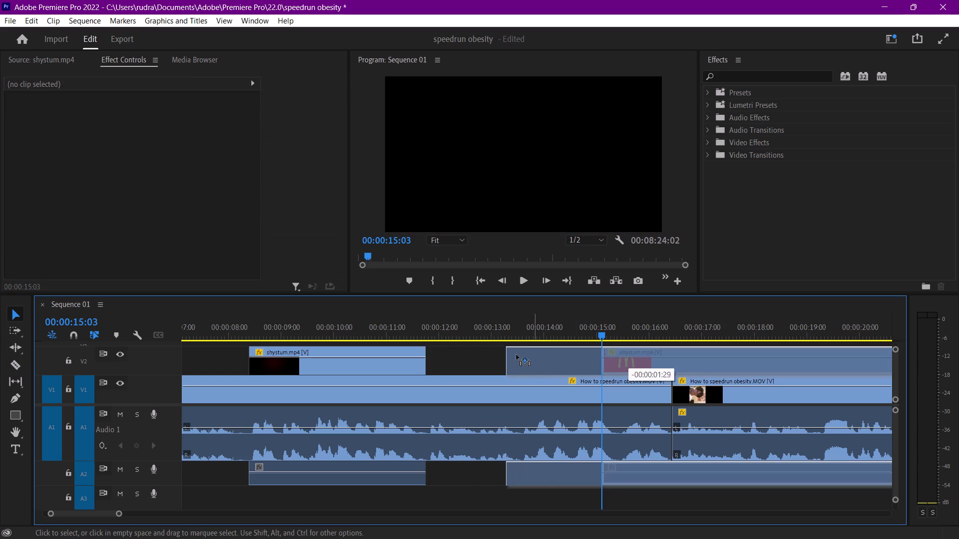
left_click_drag(516, 355, 452, 351)
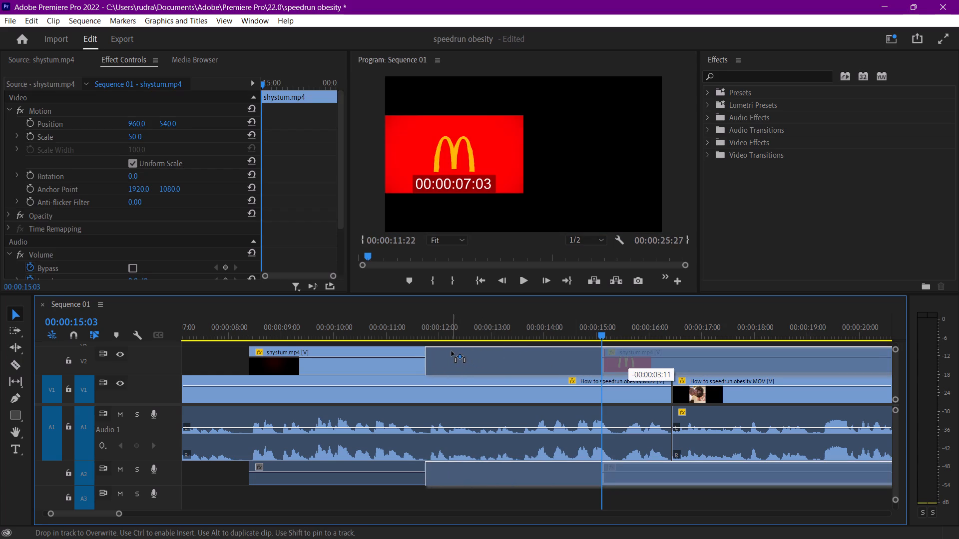
left_click_drag(452, 351, 456, 352)
key("s")
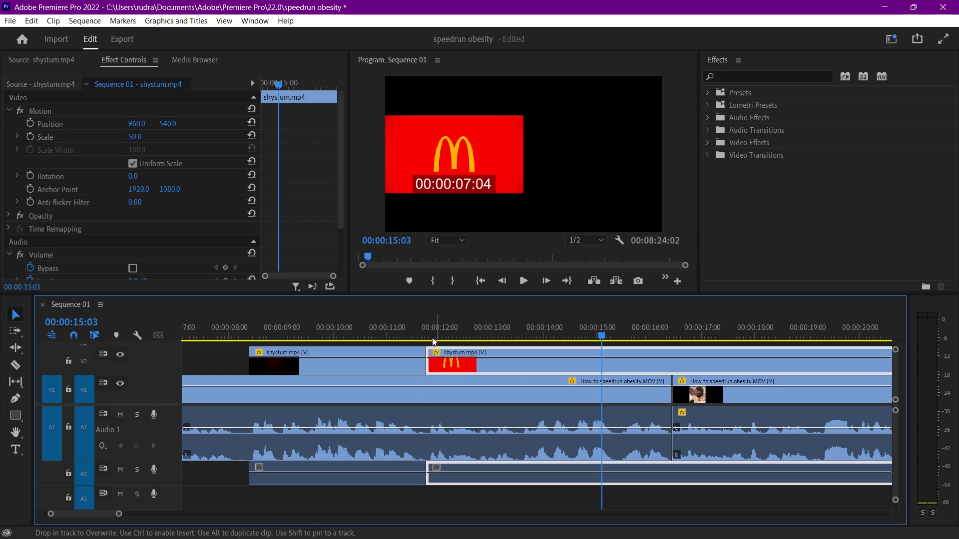
Play the Skittles logo animation, dismissing the McAfee offer pop-up, and split shystum.mp4 on V2 and A2 at 00:00:14:11.
left_click(419, 322)
key("space")
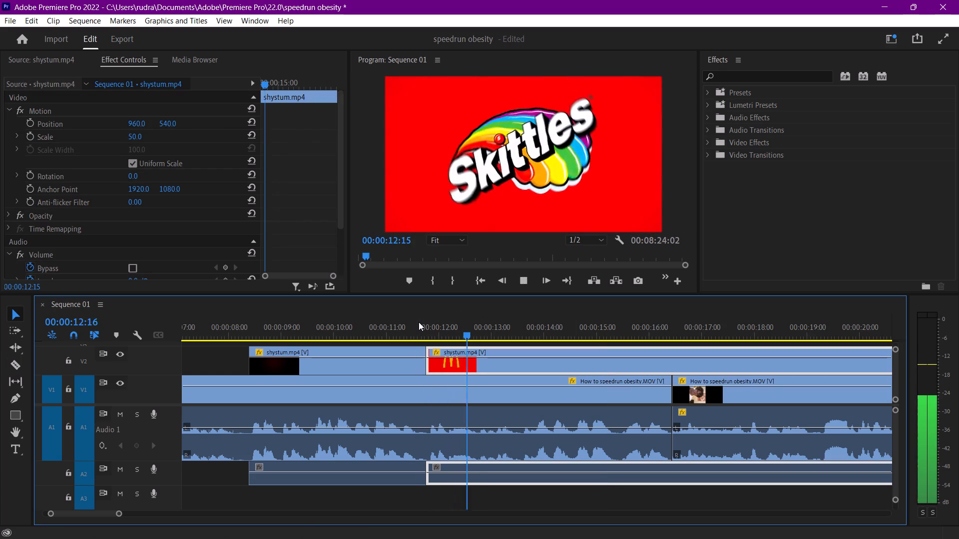
scroll(586, 369, "down", 10)
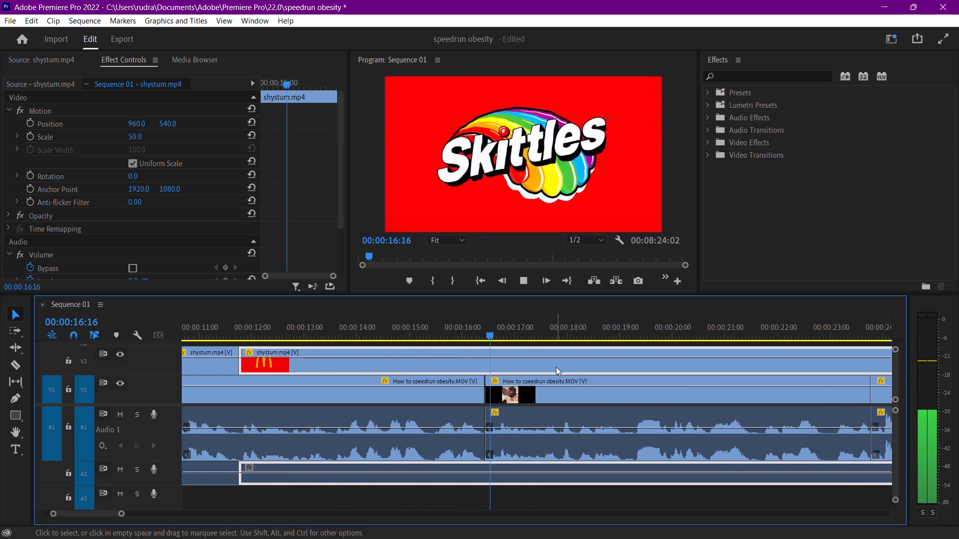
scroll(556, 367, "down", 4)
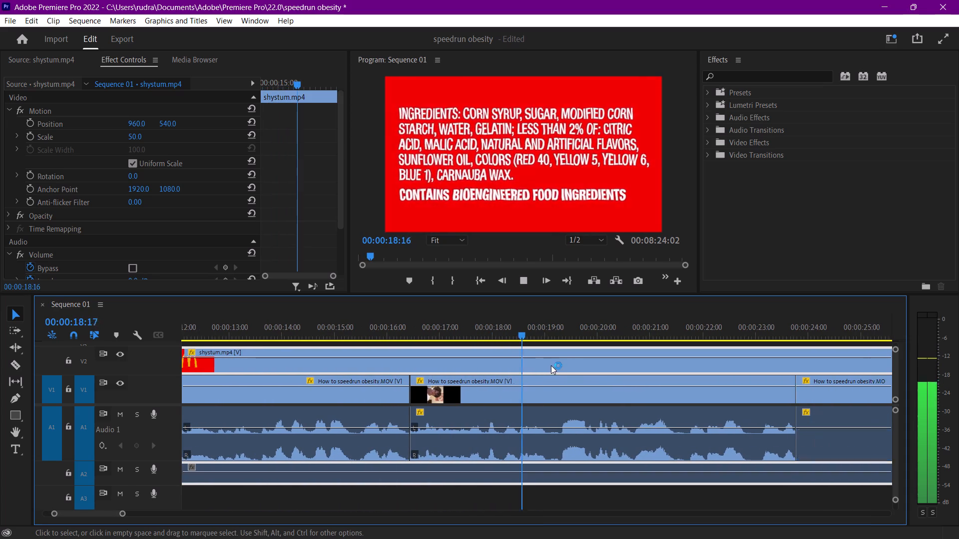
scroll(551, 365, "down", 1)
key("space")
left_click_drag(267, 328, 283, 334)
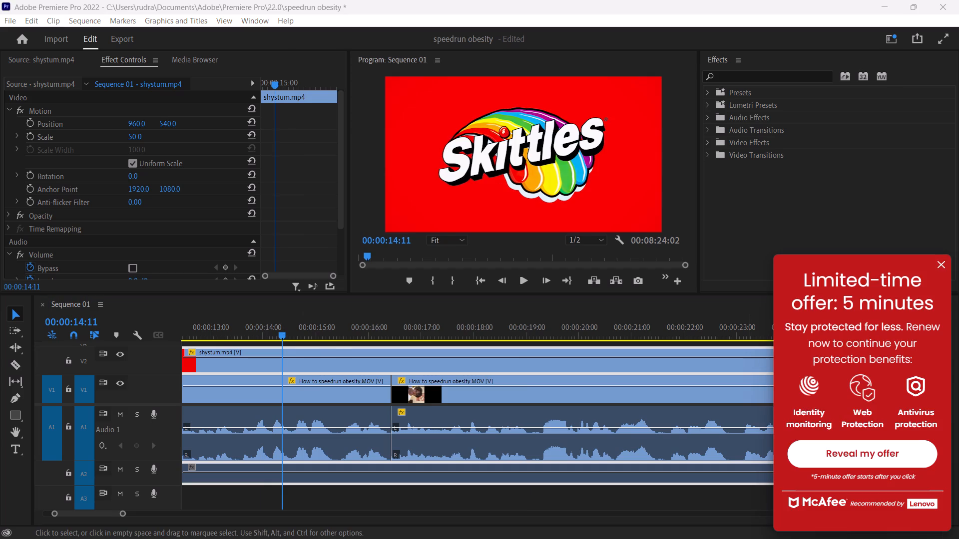
left_click(942, 263)
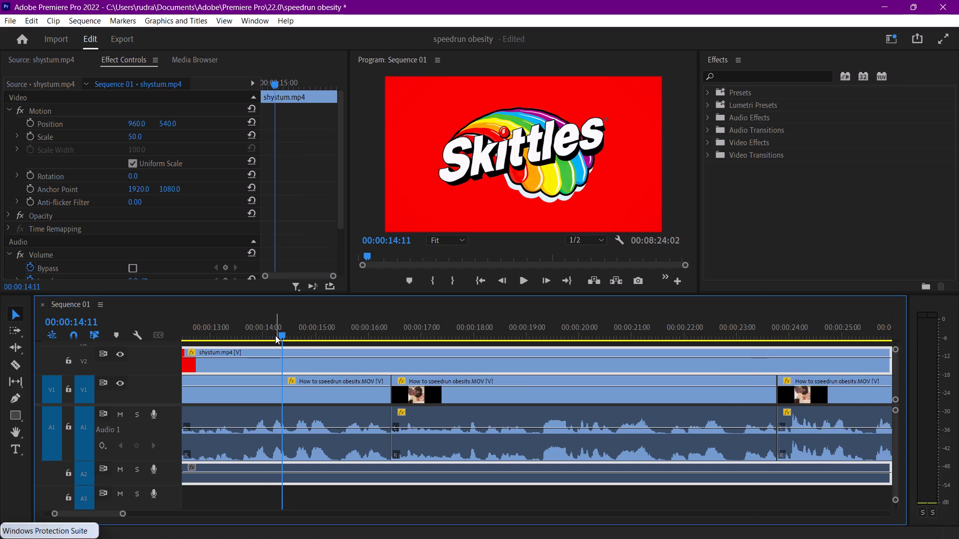
key("f")
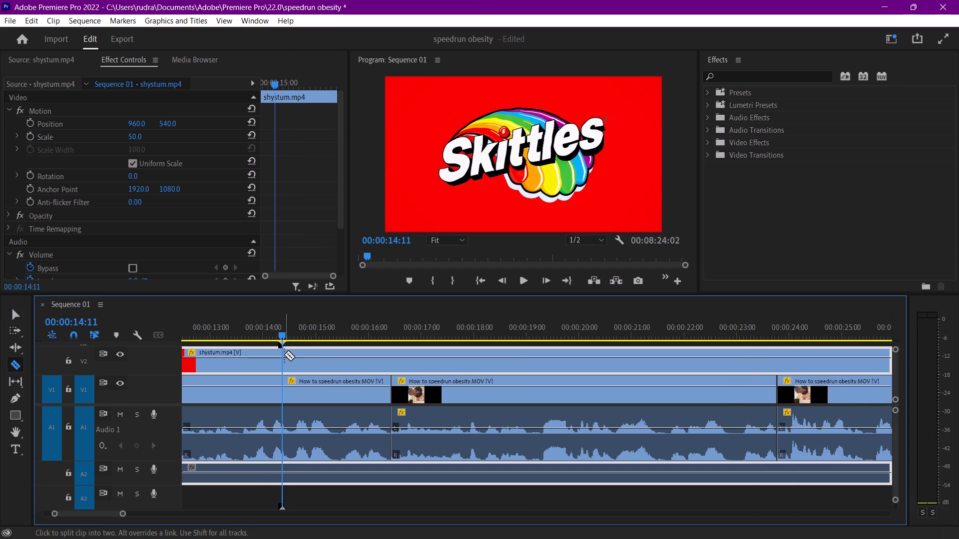
left_click(282, 355)
Split the shystum.mp4 clip again at 00:00:16:18 and delete the static Skittles logo segment between the two cuts.
left_click_drag(317, 327, 328, 328)
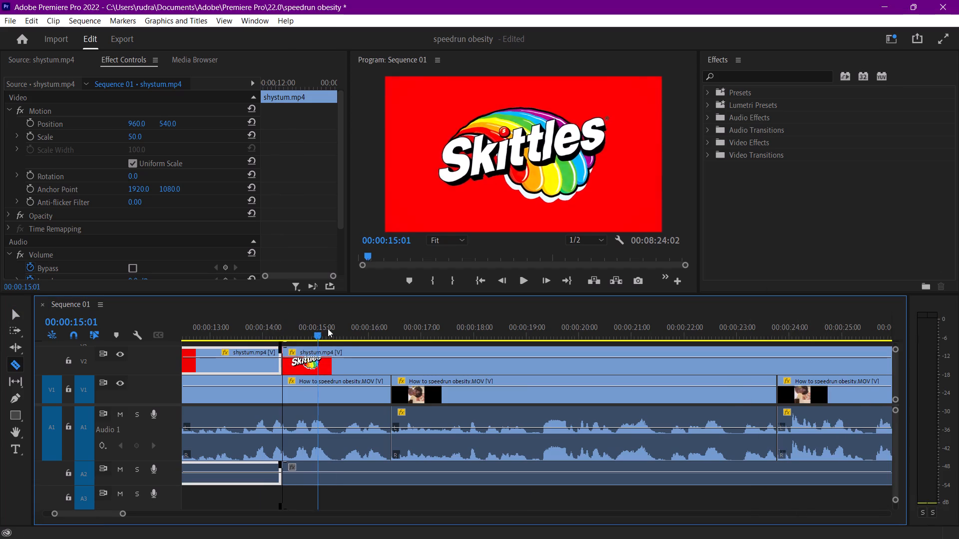
left_click_drag(328, 328, 402, 338)
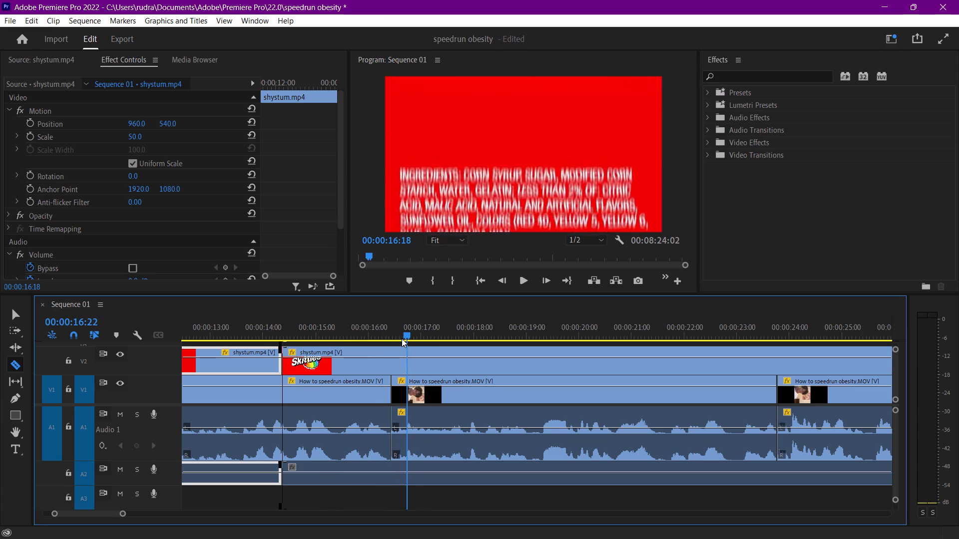
left_click_drag(402, 338, 400, 336)
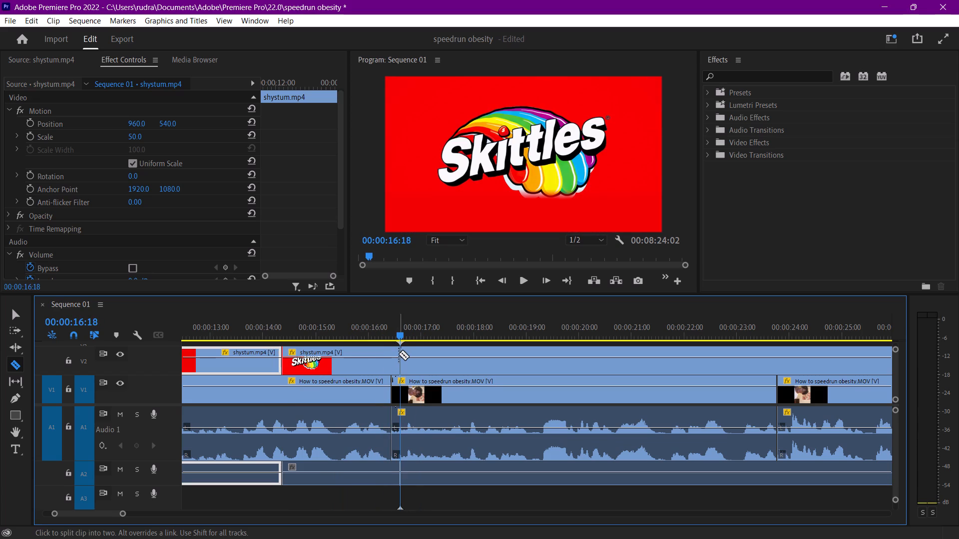
key("f")
left_click(400, 358)
key("v")
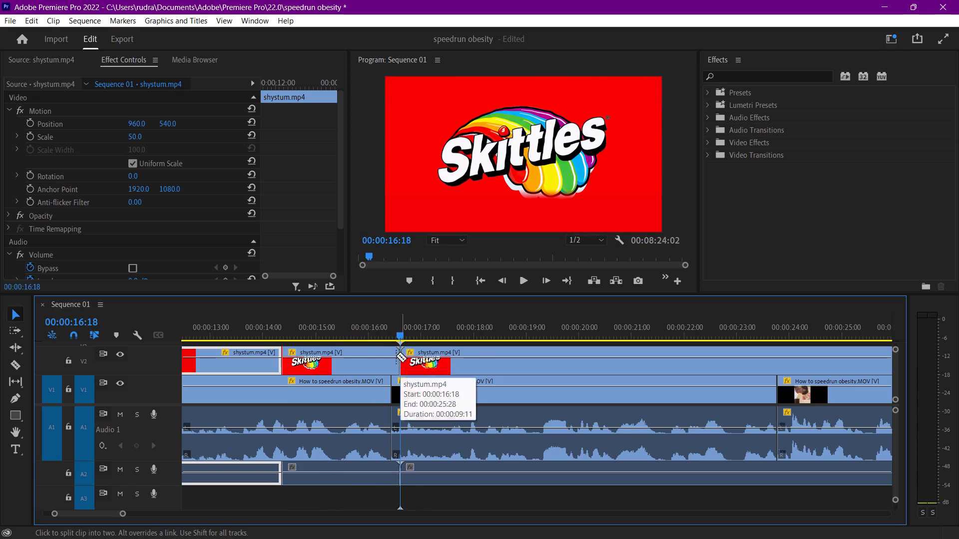
left_click(372, 353)
key("shift+Delete")
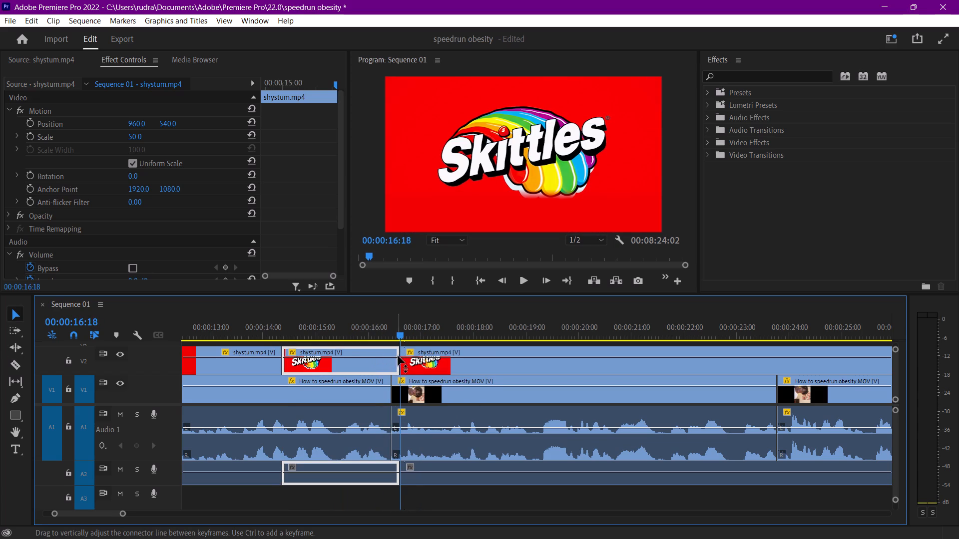
key("Delete")
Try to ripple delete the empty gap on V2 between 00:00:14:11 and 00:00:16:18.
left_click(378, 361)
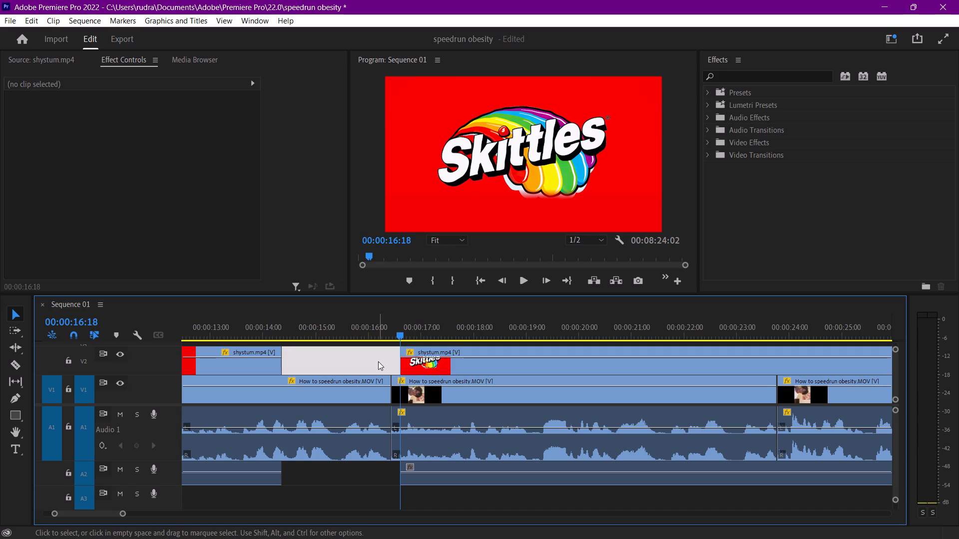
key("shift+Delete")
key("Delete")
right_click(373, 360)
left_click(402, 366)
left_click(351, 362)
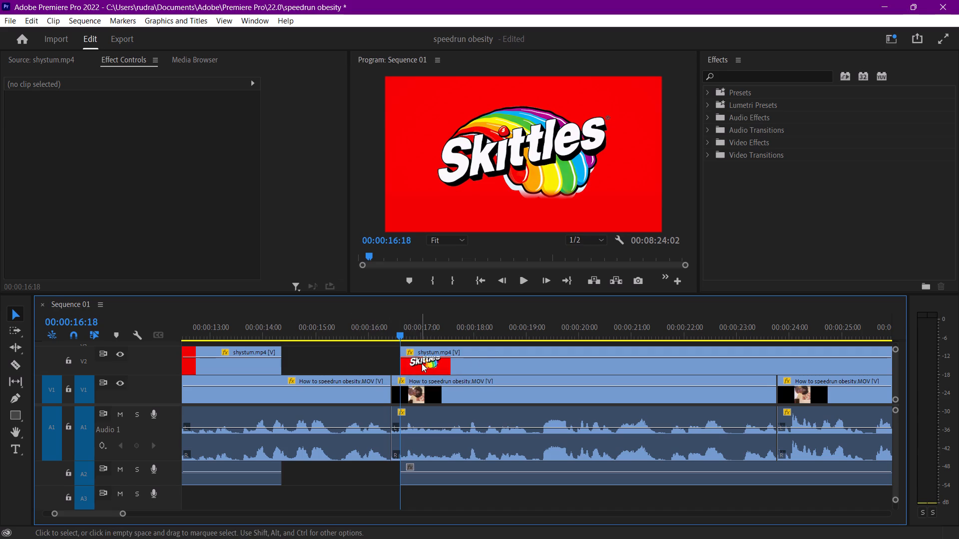
Move the ingredients segment of shystum.mp4 back to 00:00:14:11 against the Skittles logo segment and play across the cut.
left_click_drag(422, 363, 306, 355)
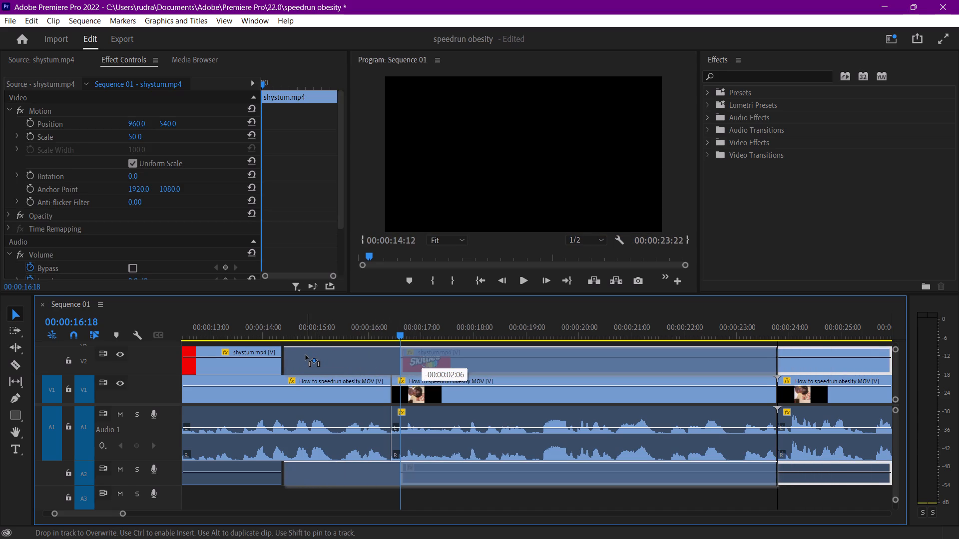
left_click_drag(306, 355, 304, 355)
left_click(270, 317)
key("space")
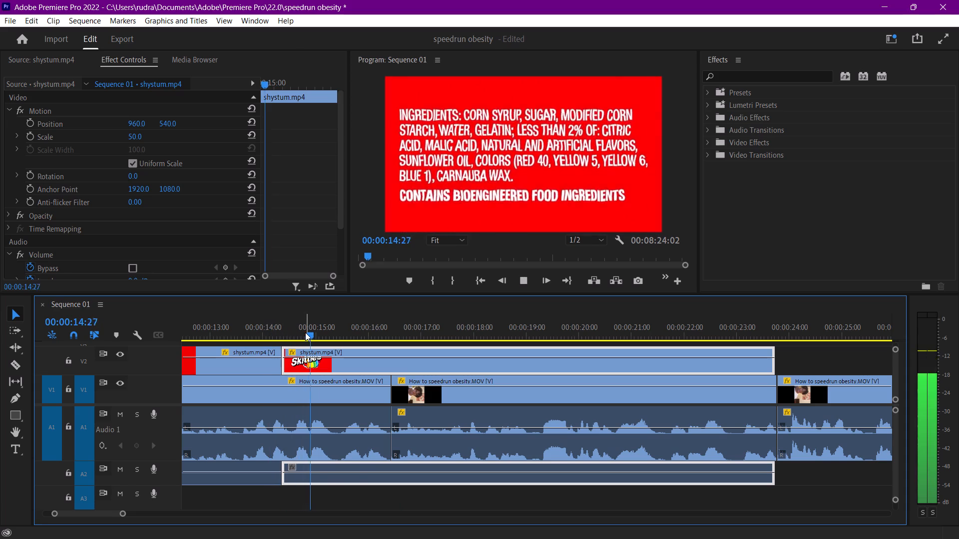
key("space")
scroll(356, 405, "up", 7)
left_click(334, 339)
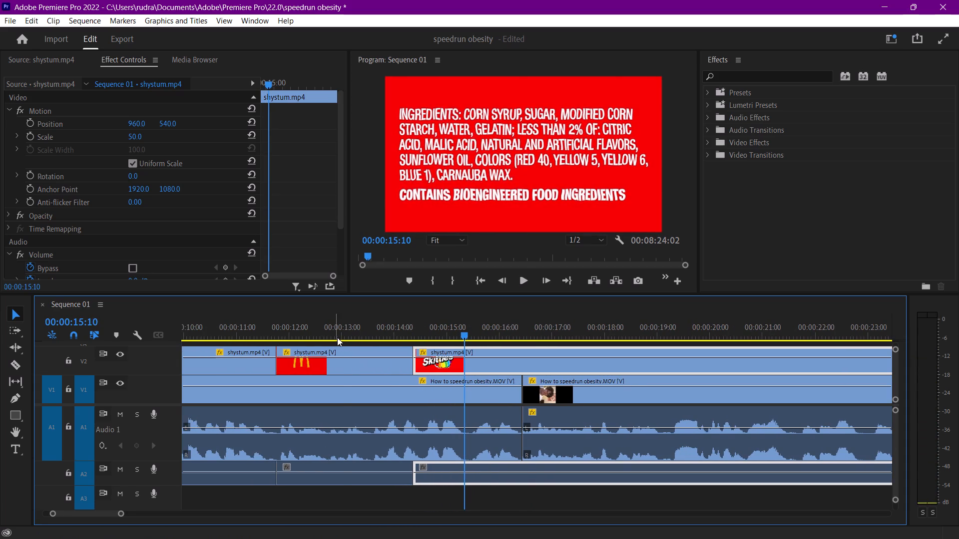
left_click(344, 334)
key("space")
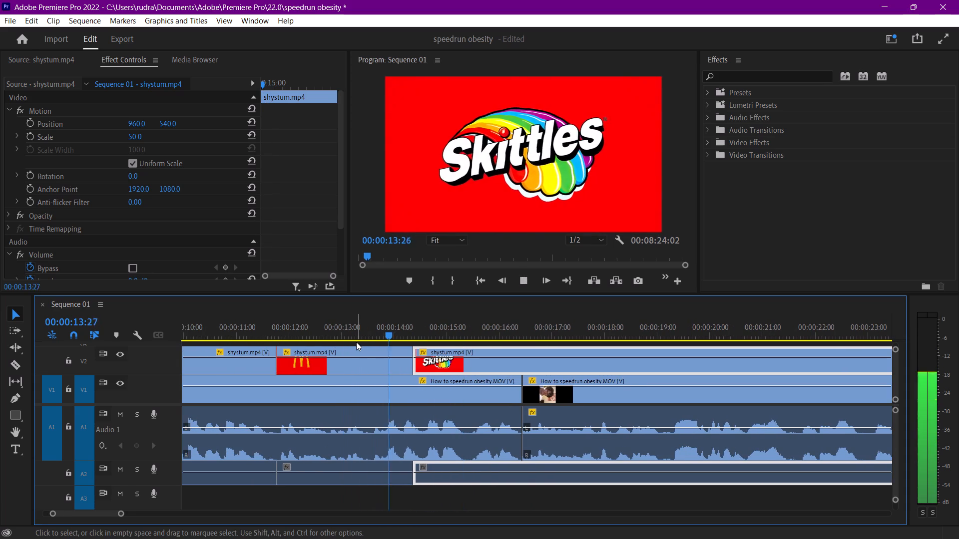
key("space")
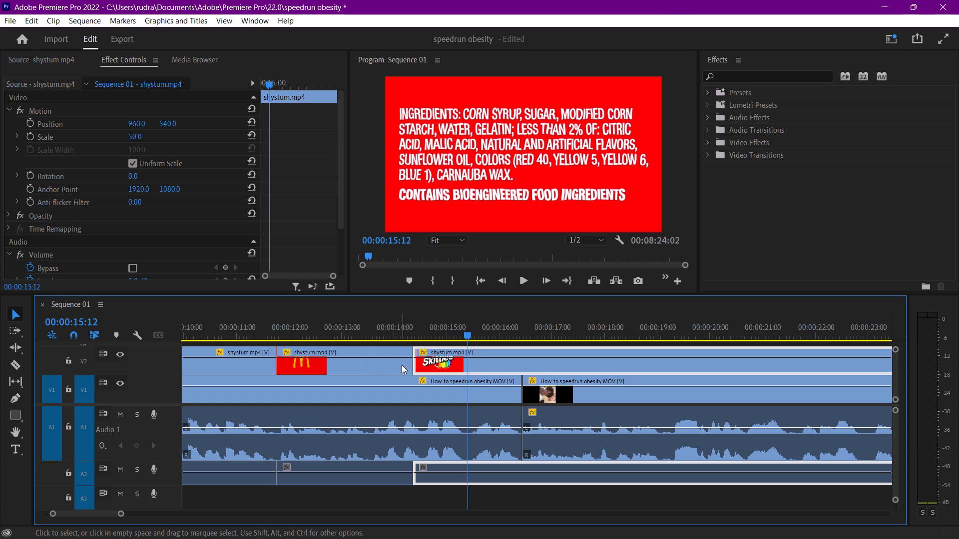
Trim 8 frames off the end of the Skittles logo segment, move the ingredients segment back against it and play the join.
left_click_drag(411, 367, 397, 369)
left_click_drag(426, 367, 409, 367)
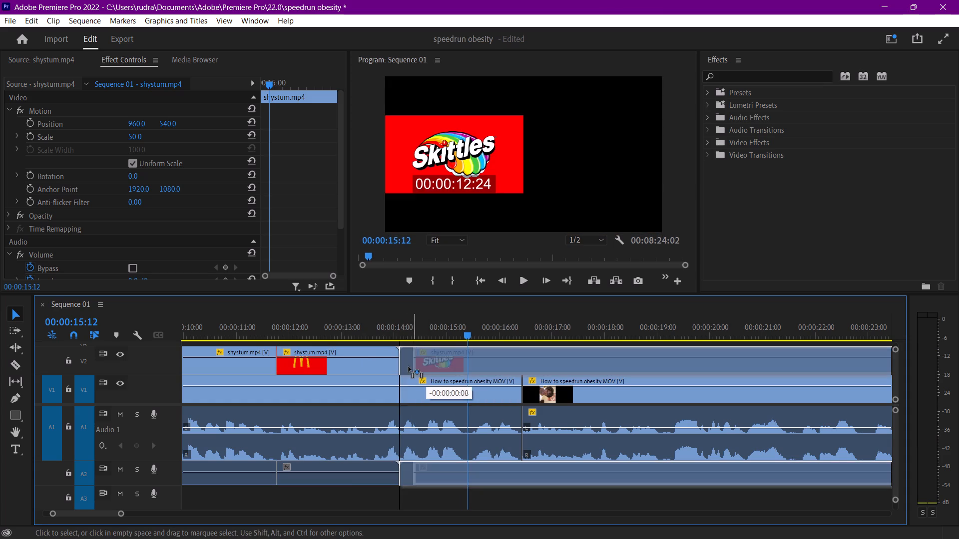
left_click_drag(409, 367, 405, 367)
left_click(376, 331)
key("space")
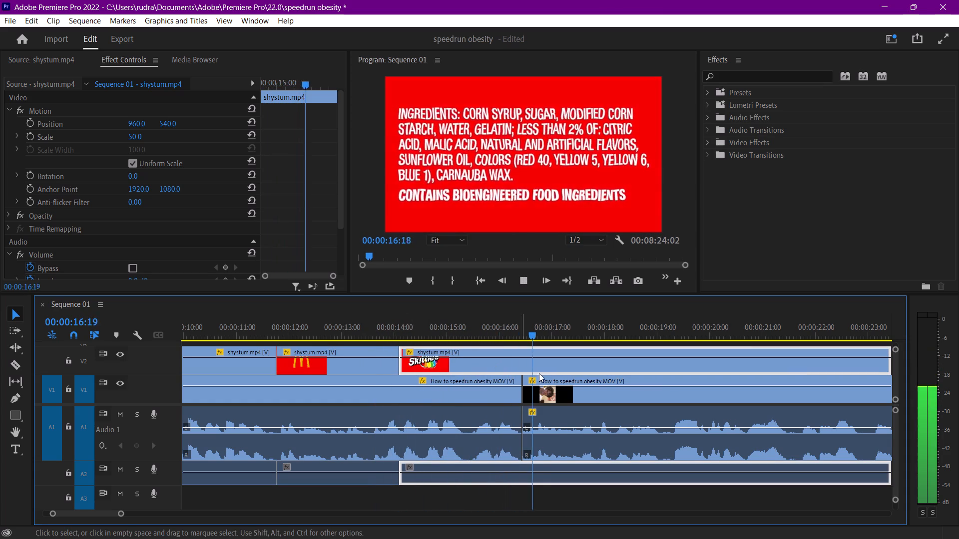
Trim the end of the ingredients segment on V2 to 00:00:18:09 and play across its end.
scroll(573, 389, "down", 7)
key("space")
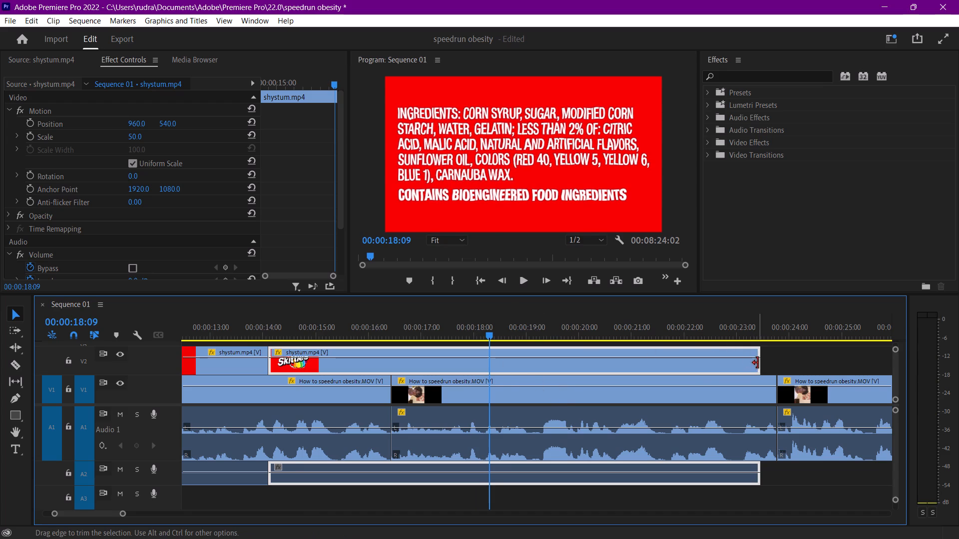
left_click_drag(758, 363, 487, 360)
left_click(478, 318)
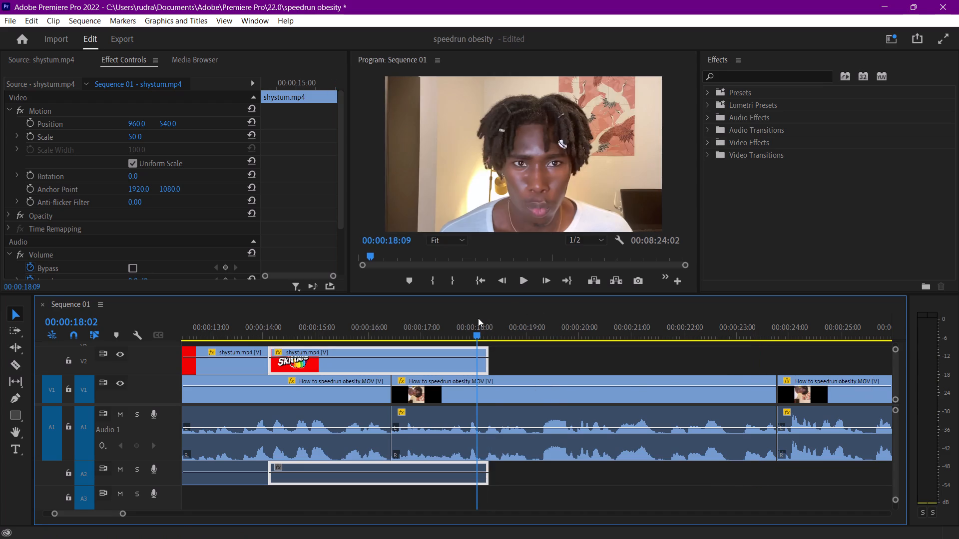
key("space")
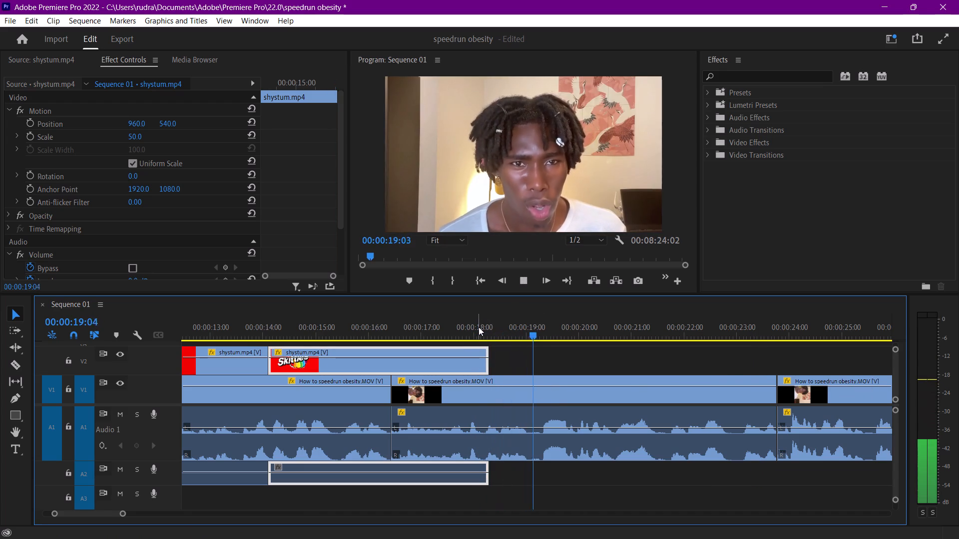
key("space")
Shorten the end of the ingredients segment by 12 frames, extend it by 2 frames to a 00:00:03:26 duration, and replay it.
left_click_drag(487, 370, 465, 369)
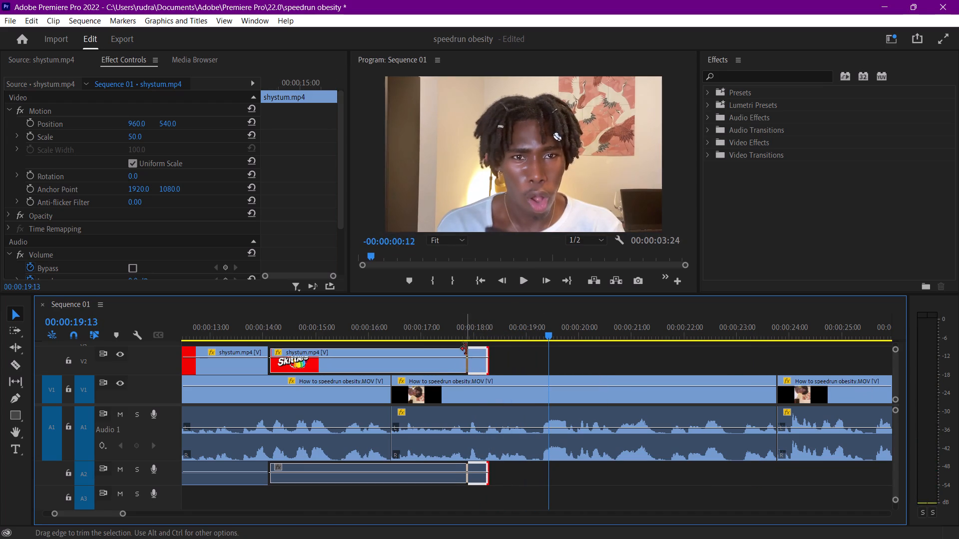
left_click(462, 328)
key("space")
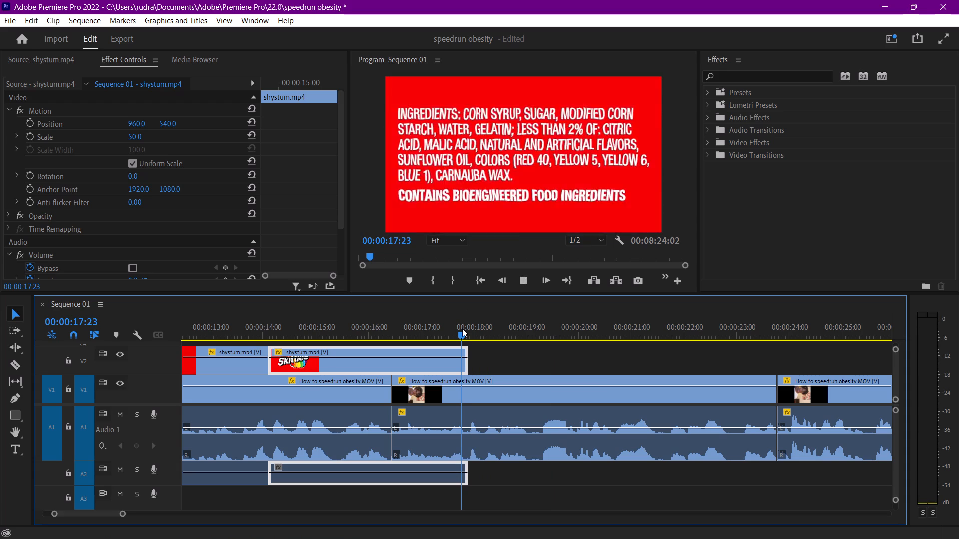
key("space")
left_click(467, 360)
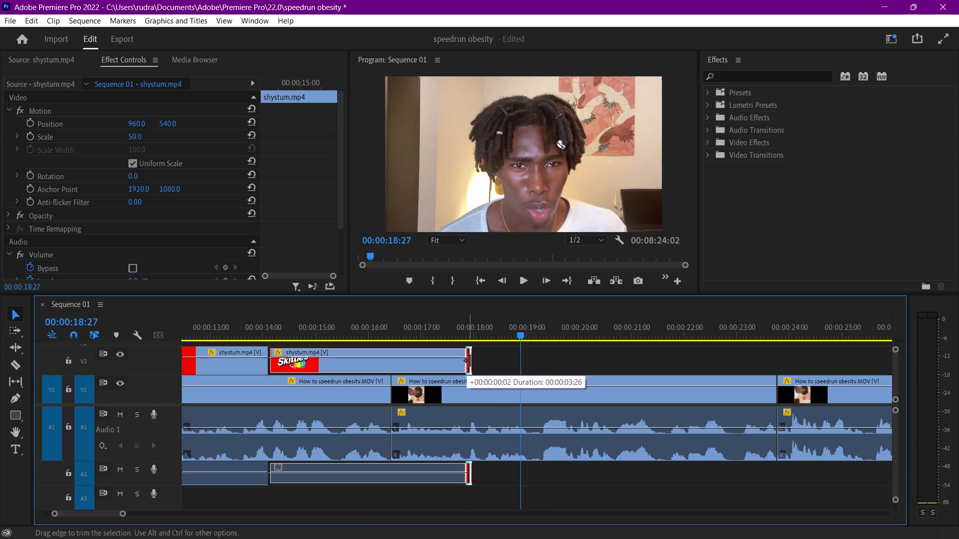
left_click(456, 335)
key("space")
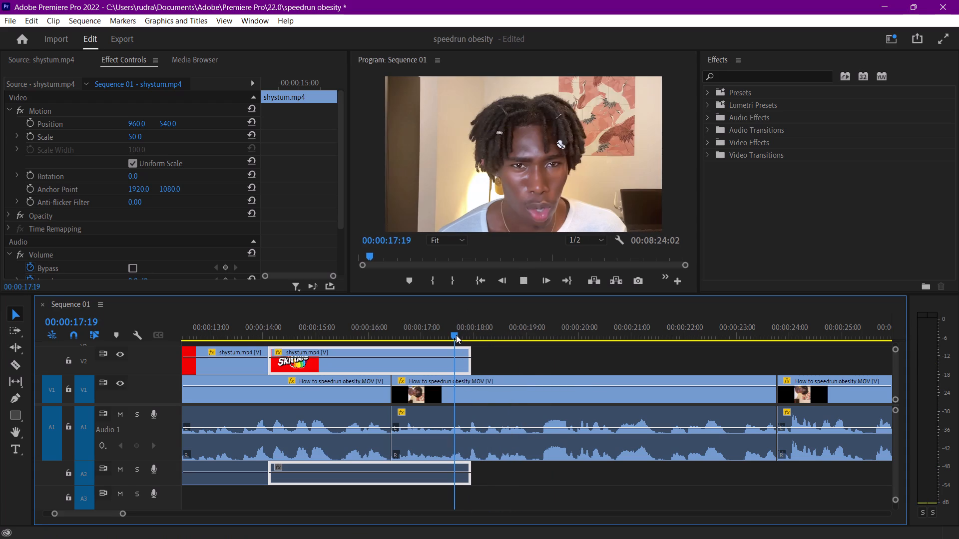
Save the speedrun obesity project.
key("ctrl+s")
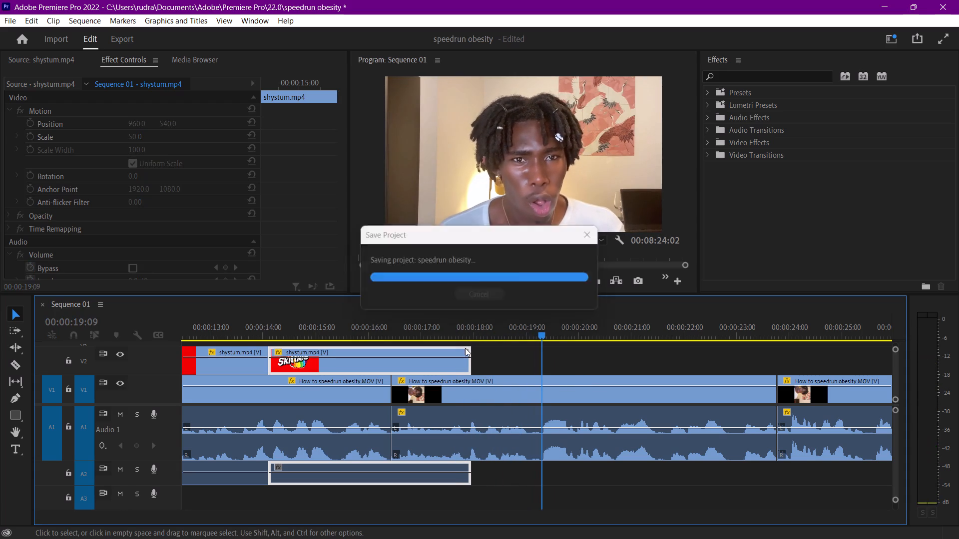
Play the talking-head footage after the overlay up to about 00:00:30:20 to review the following narration.
key("space")
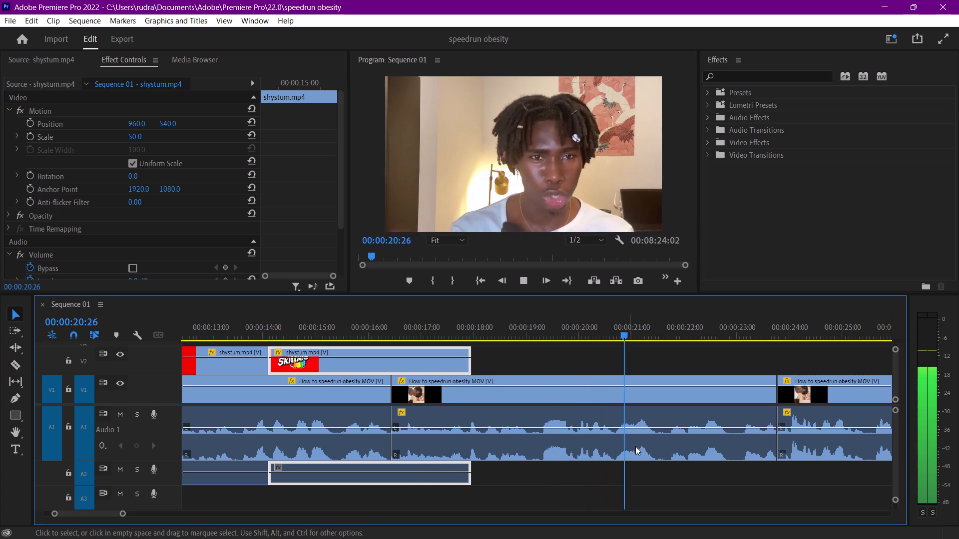
scroll(640, 449, "down", 11)
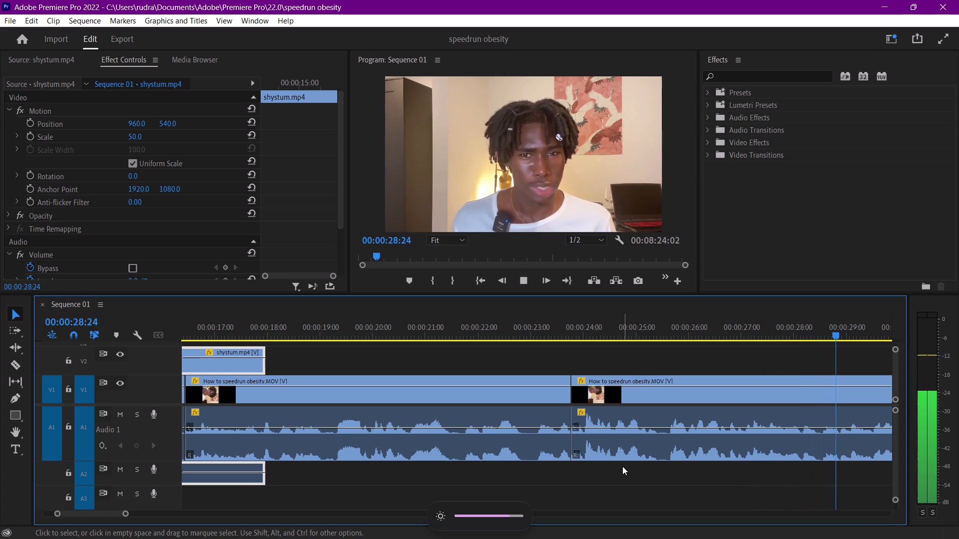
key("space")
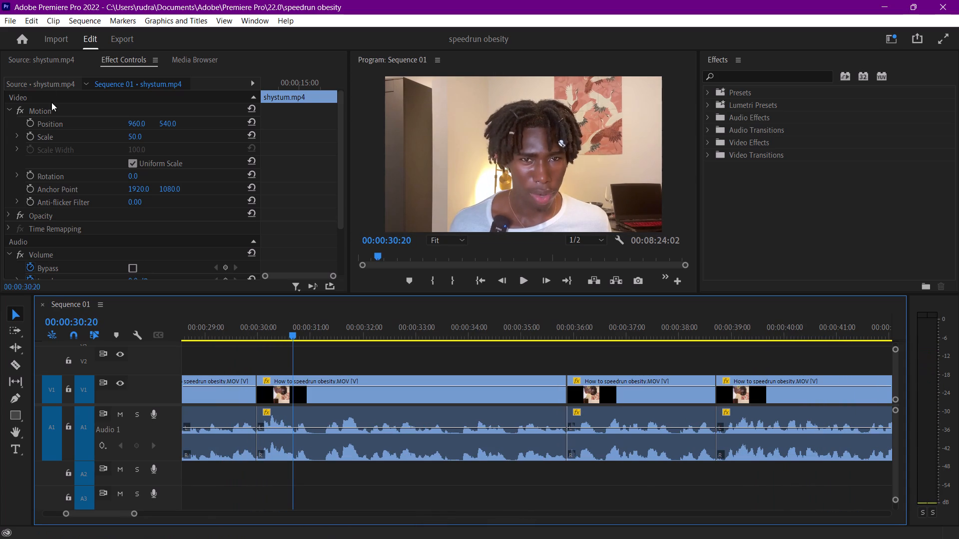
Replay the narration around 00:00:24:00, then mark the In point of the map segment in shystum.mp4 at 00:00:25:20.
left_click(42, 59)
scroll(277, 340, "up", 6)
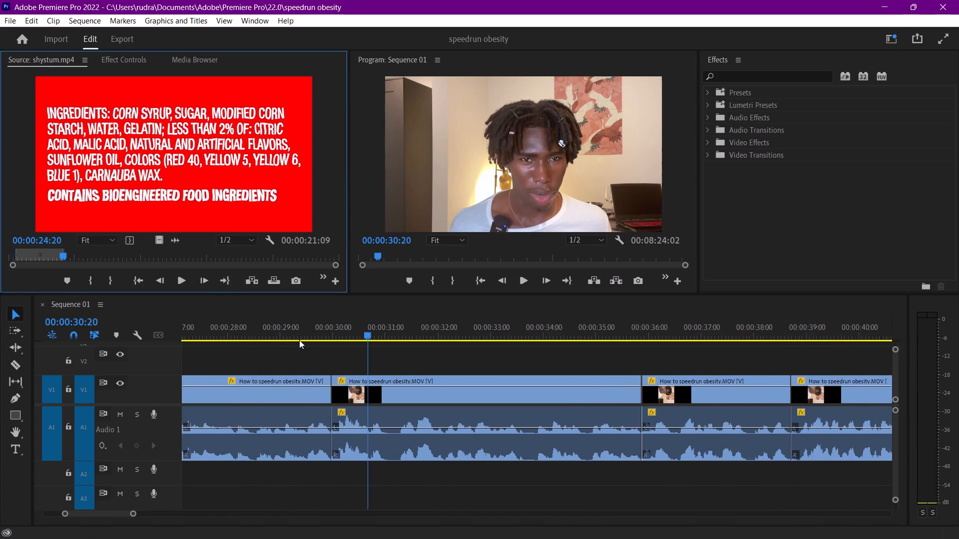
scroll(299, 340, "up", 19)
left_click(327, 325)
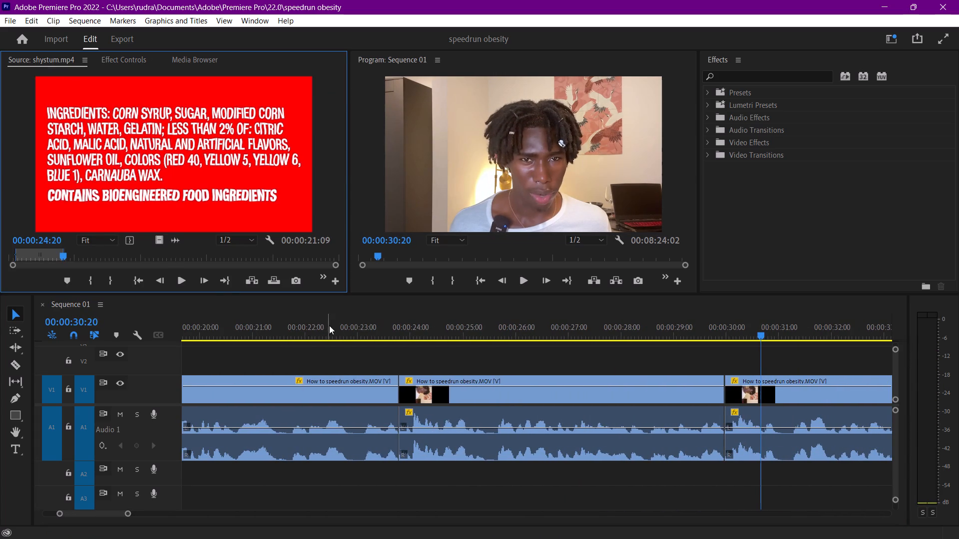
left_click(385, 329)
key("space")
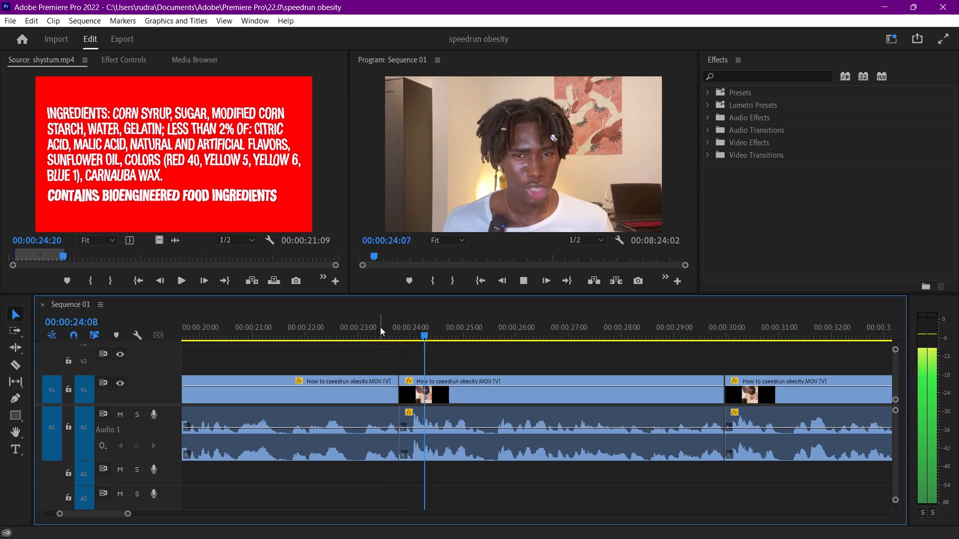
key("space")
left_click(69, 258)
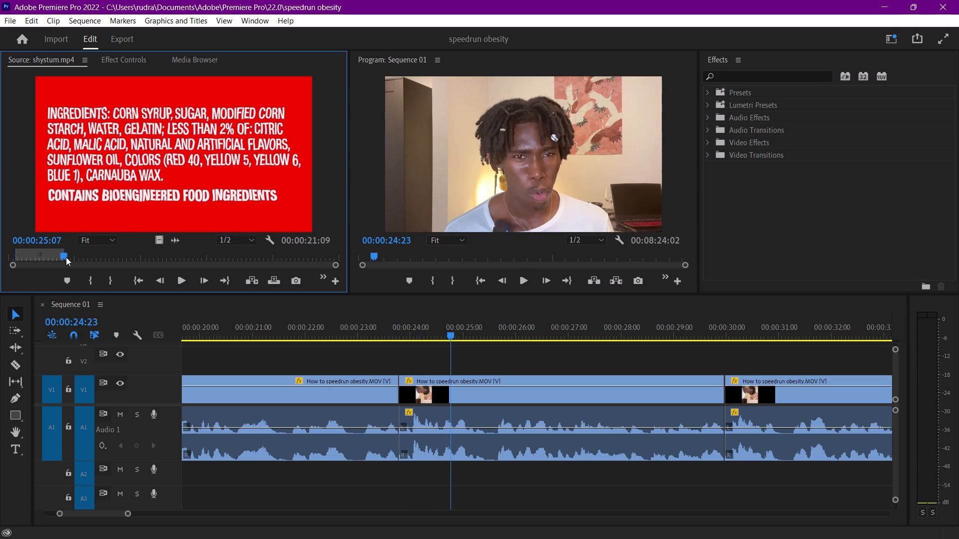
key("space")
key("space")
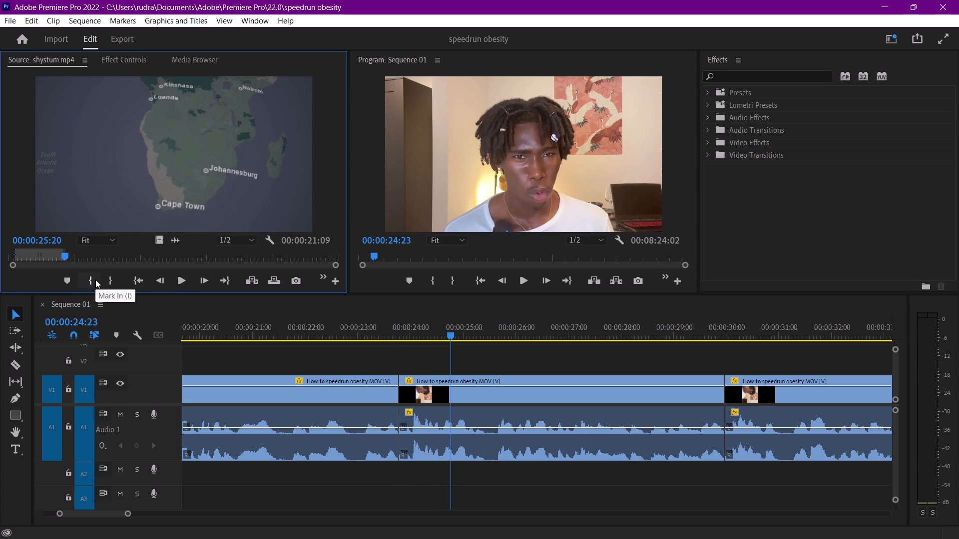
left_click(95, 279)
Find the end of the South America map shot in shystum.mp4 and mark the Out point at 00:00:32:08.
key("space")
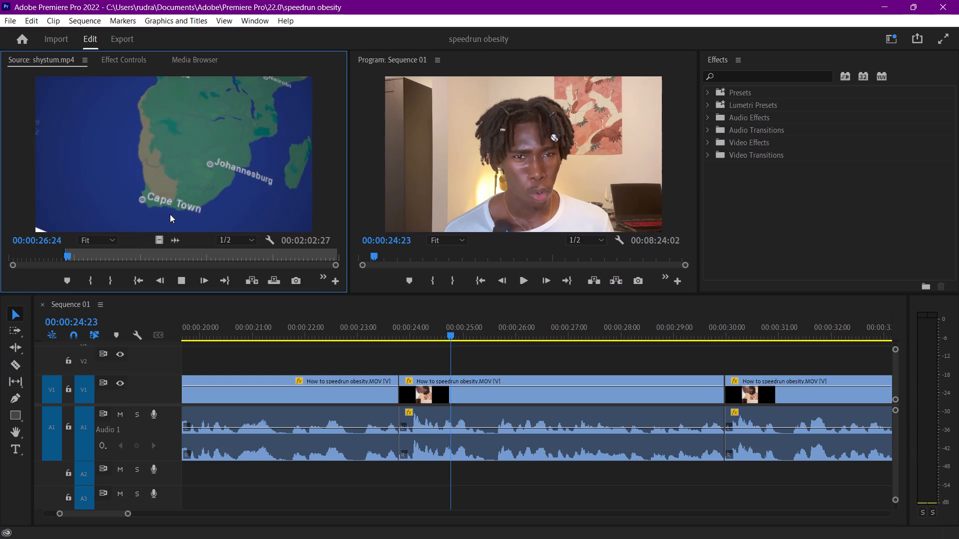
left_click_drag(171, 214, 166, 198)
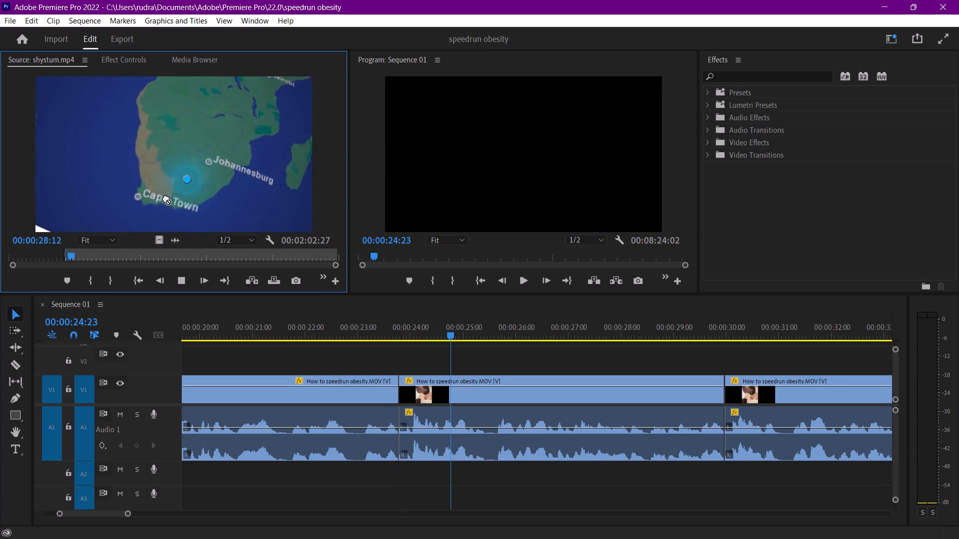
left_click_drag(166, 198, 164, 197)
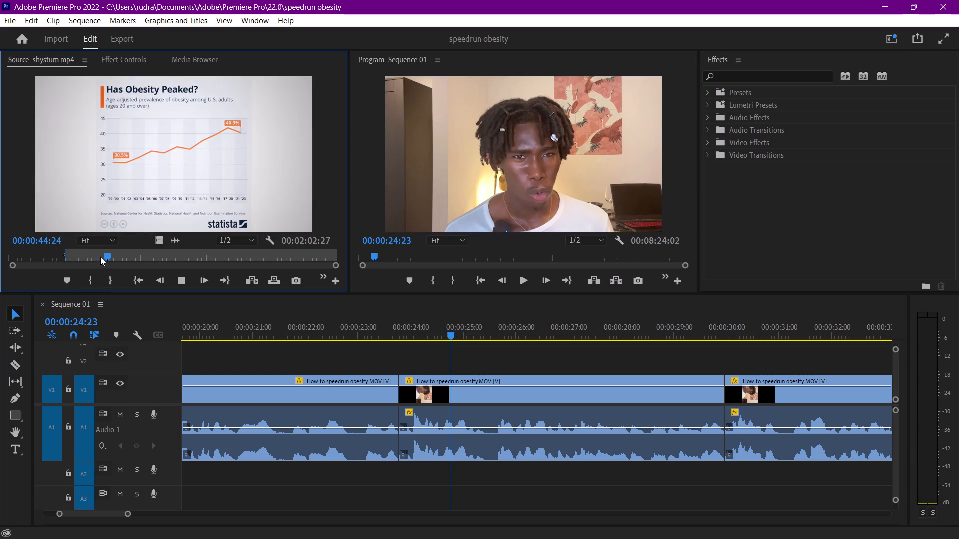
left_click_drag(100, 257, 78, 249)
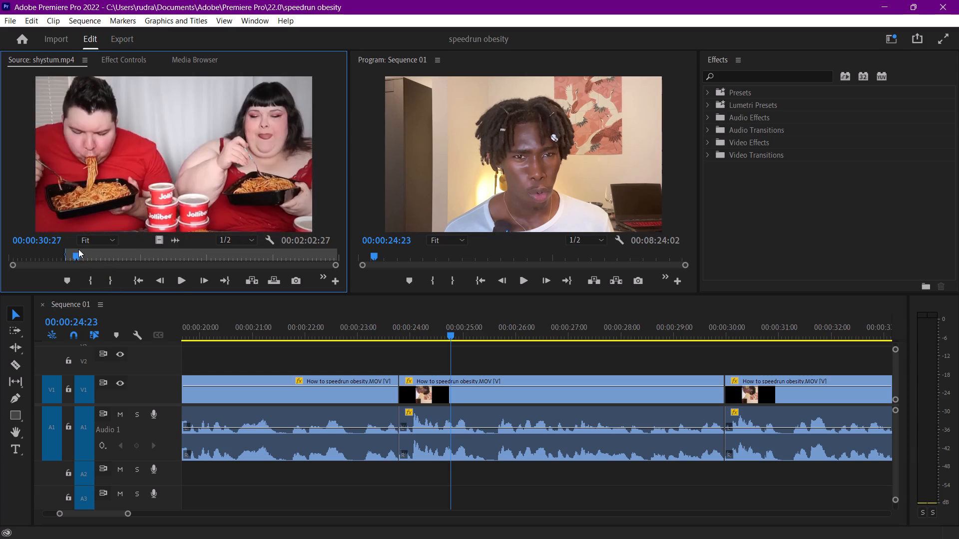
left_click_drag(78, 249, 77, 249)
key("space")
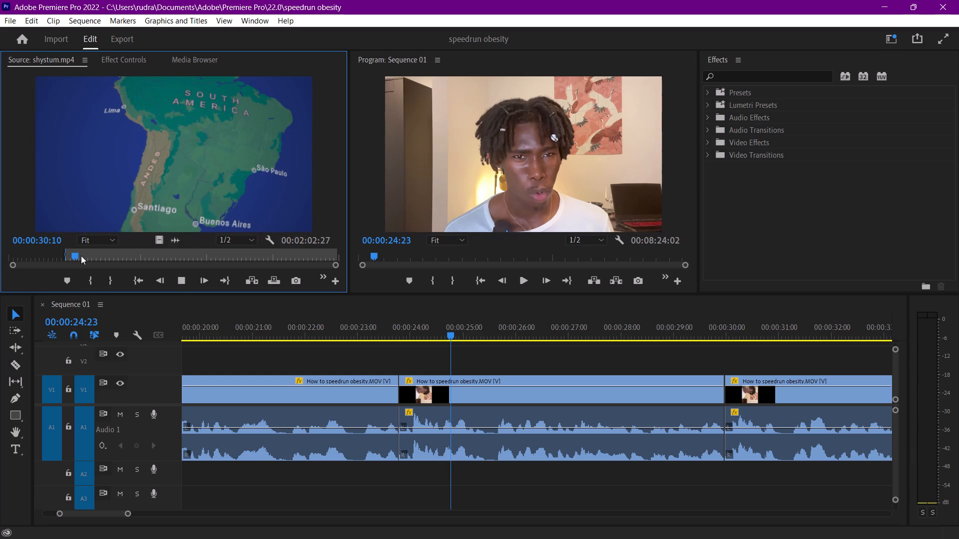
key("space")
key("space")
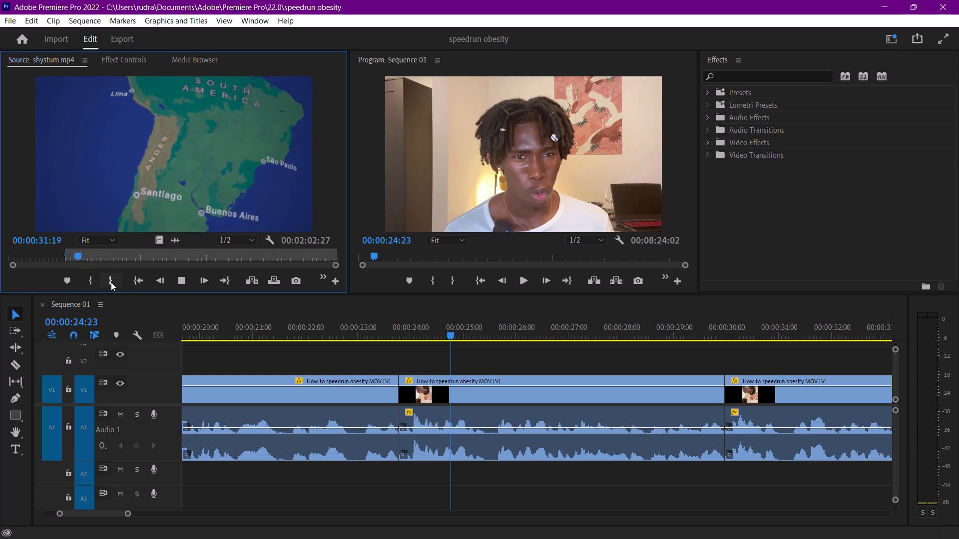
key("space")
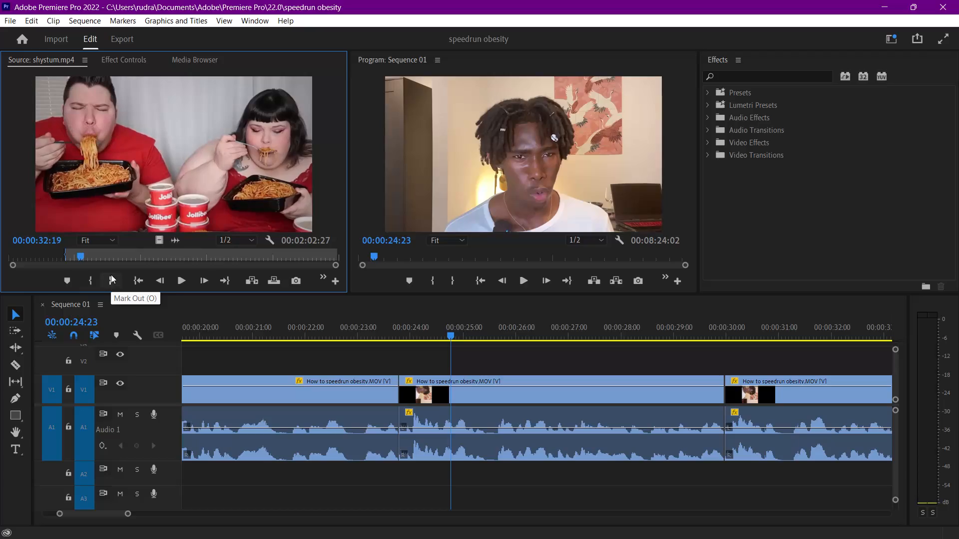
key("shift+Left")
key("shift+Left")
key("Right")
key("Right")
key("Left")
key("Left")
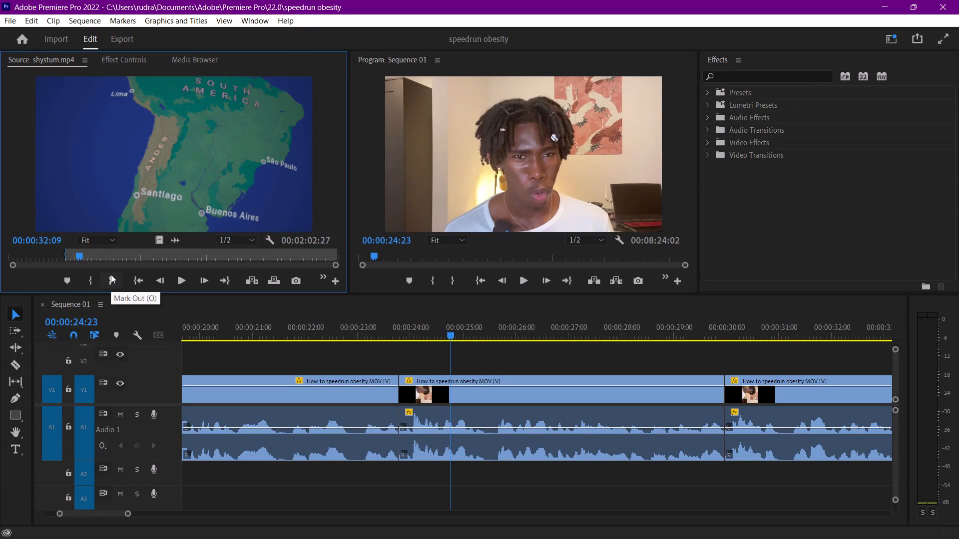
key("Left")
left_click(111, 273)
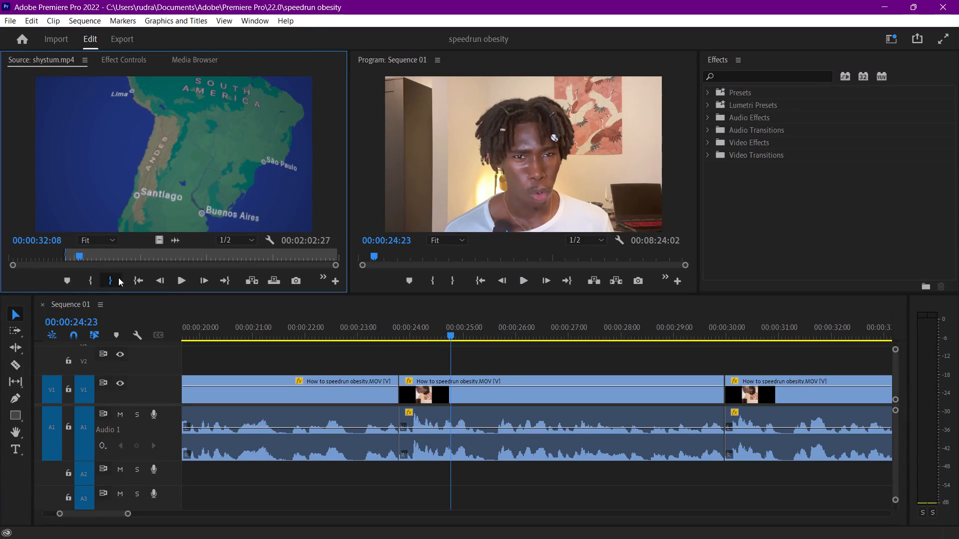
Overlay the marked map segment on V2 above the talking-head clip, starting at the cut at 00:00:23:23.
left_click_drag(144, 191, 402, 359)
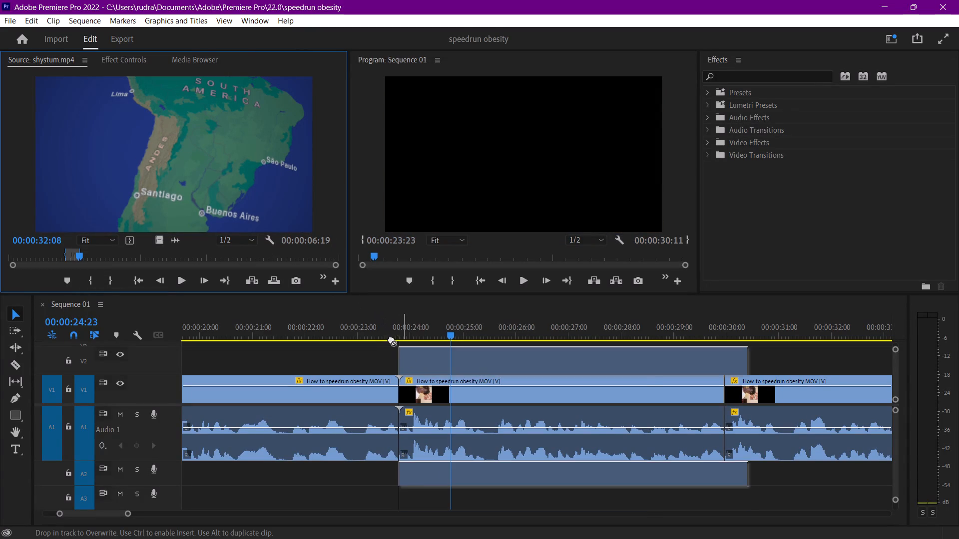
left_click(379, 321)
key("space")
Set the map overlay's scale to 50.
left_click(556, 369)
key("space")
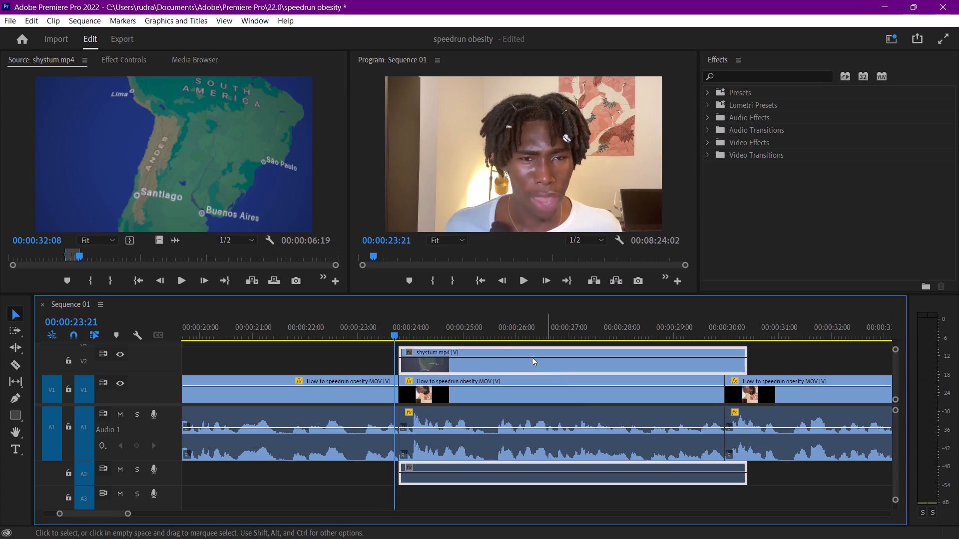
left_click(127, 57)
left_click(135, 139)
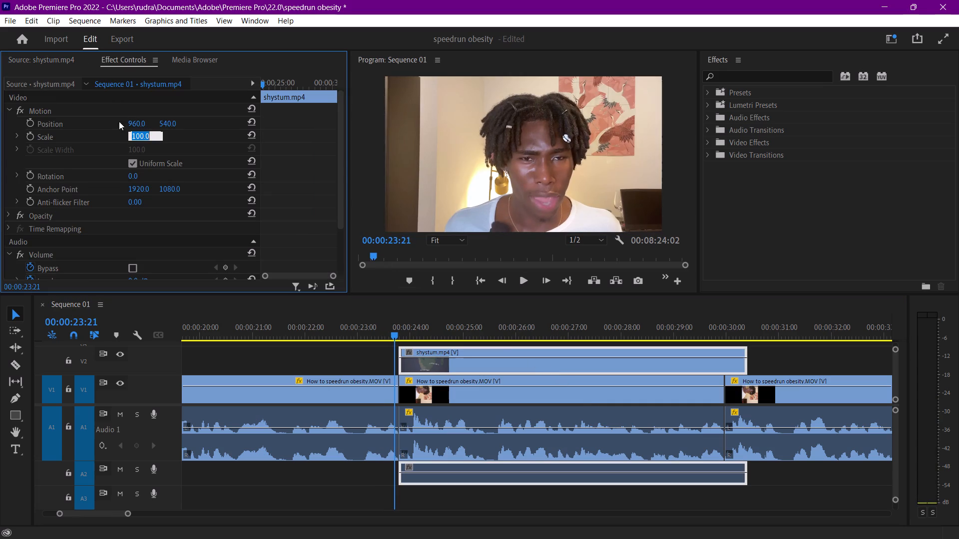
type("50")
key("Return")
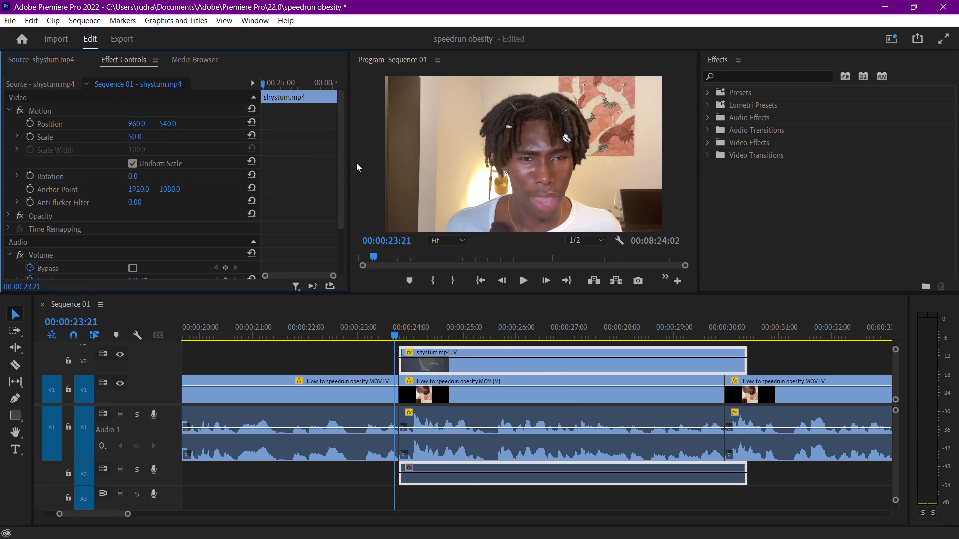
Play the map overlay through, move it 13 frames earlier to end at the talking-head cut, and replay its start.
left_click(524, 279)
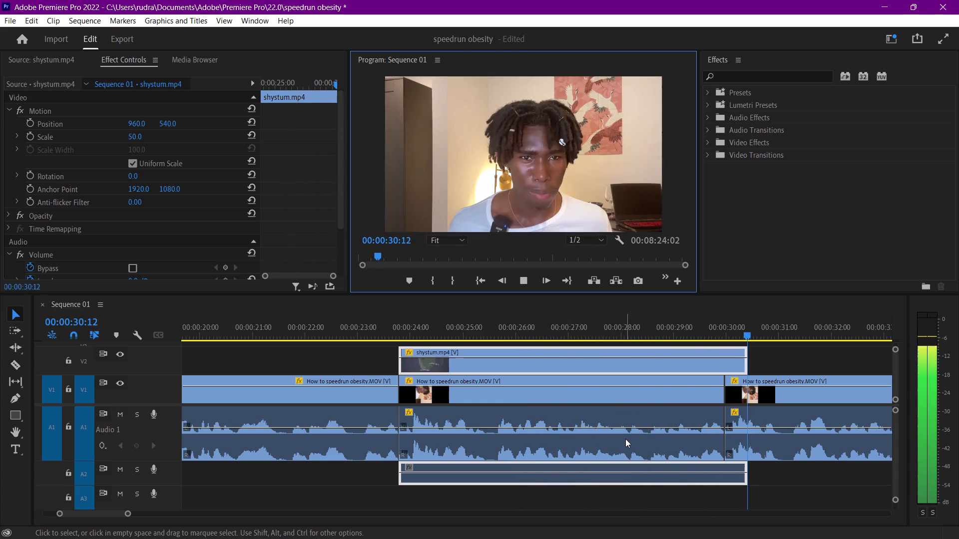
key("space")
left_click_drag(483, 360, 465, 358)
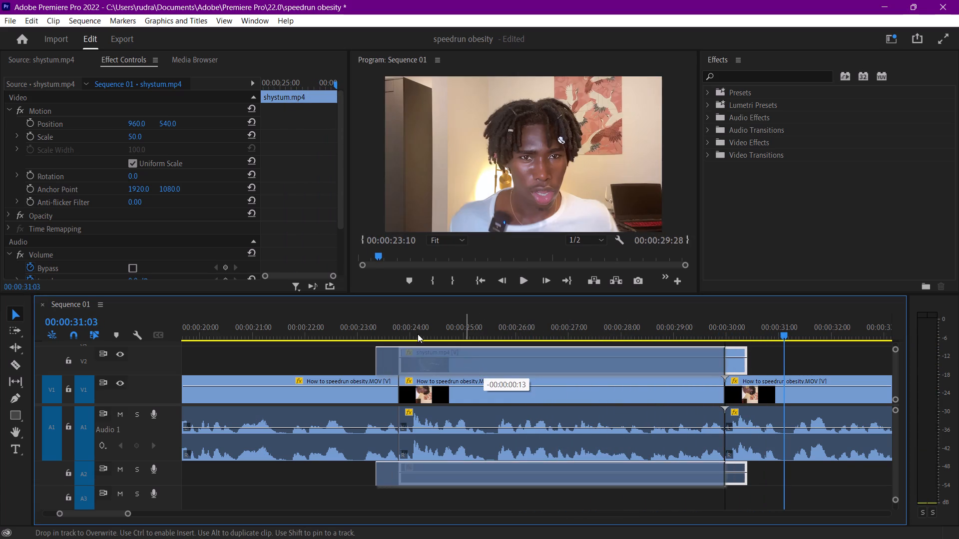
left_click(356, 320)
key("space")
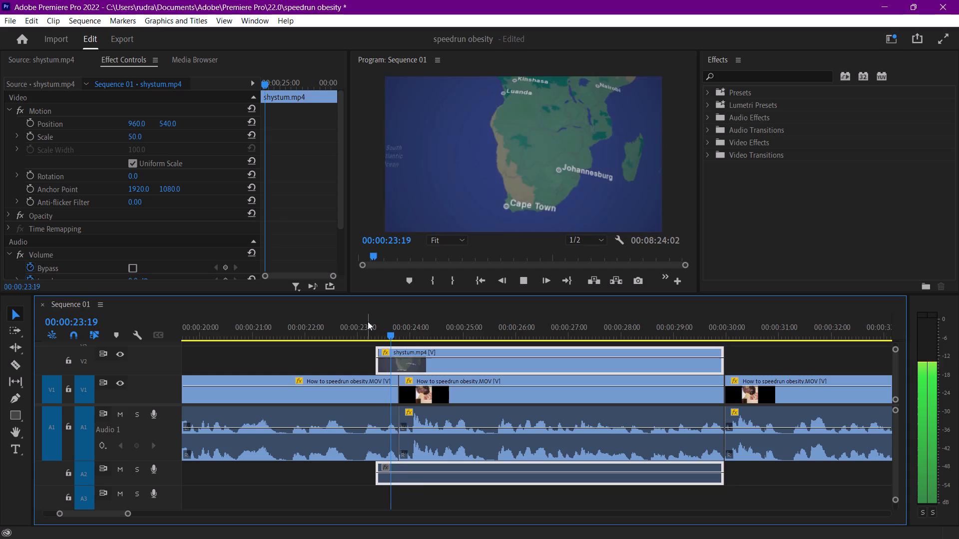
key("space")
Move the map overlay on V2 later so it starts slightly before the talking-head cut, and play it through.
left_click_drag(398, 360, 430, 361)
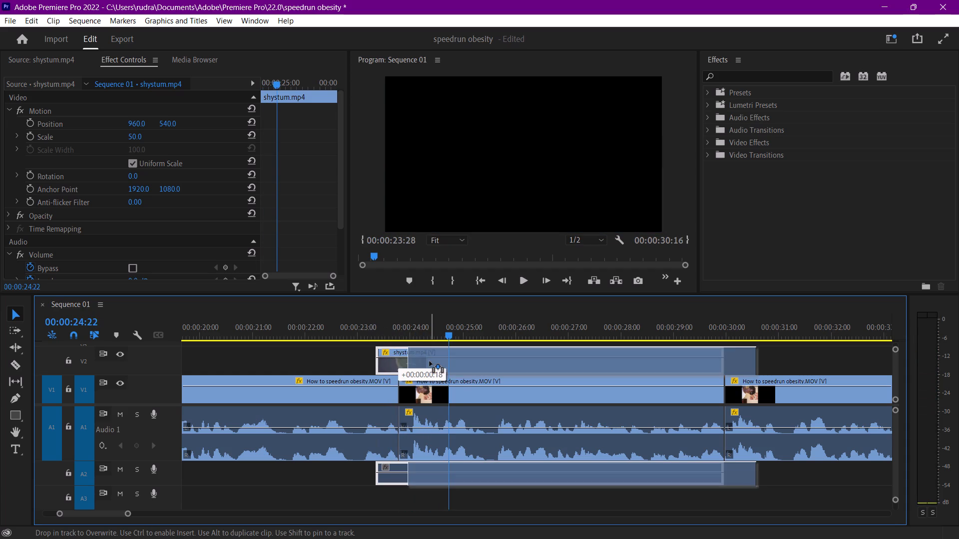
left_click_drag(430, 361, 413, 359)
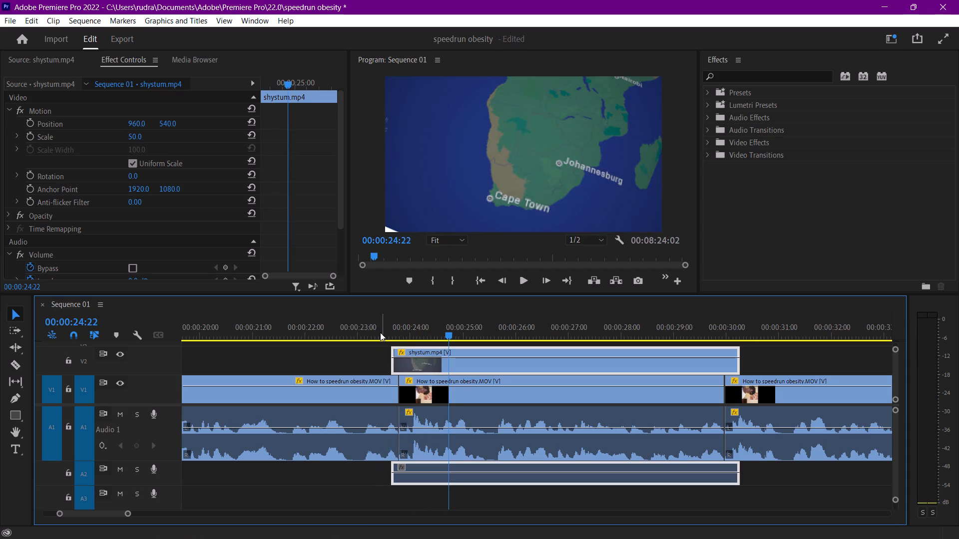
left_click(375, 321)
key("space")
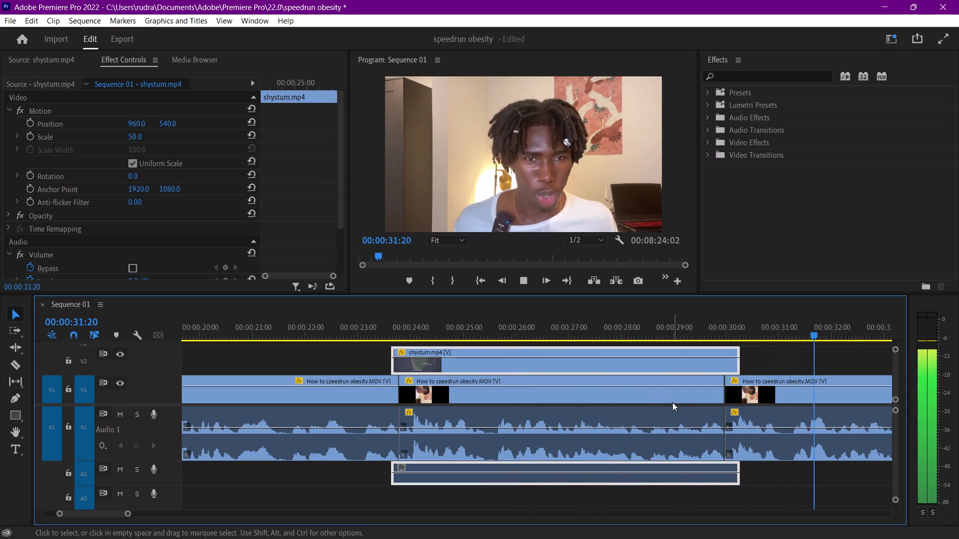
Save the speedrun obesity project.
key("ctrl+s")
Unlink the map overlay's audio and delete it from A2, then save the project.
right_click(662, 473)
left_click(704, 234)
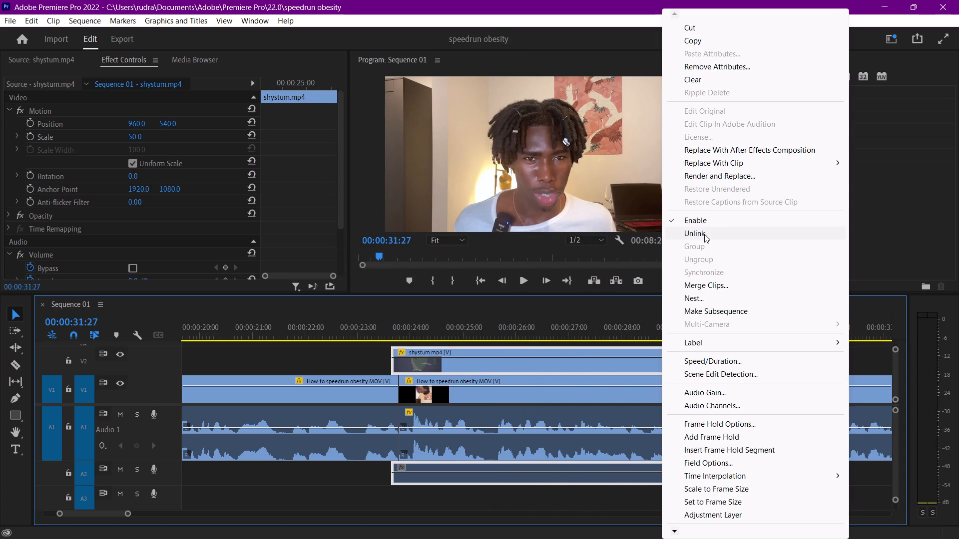
left_click(695, 468)
key("Delete")
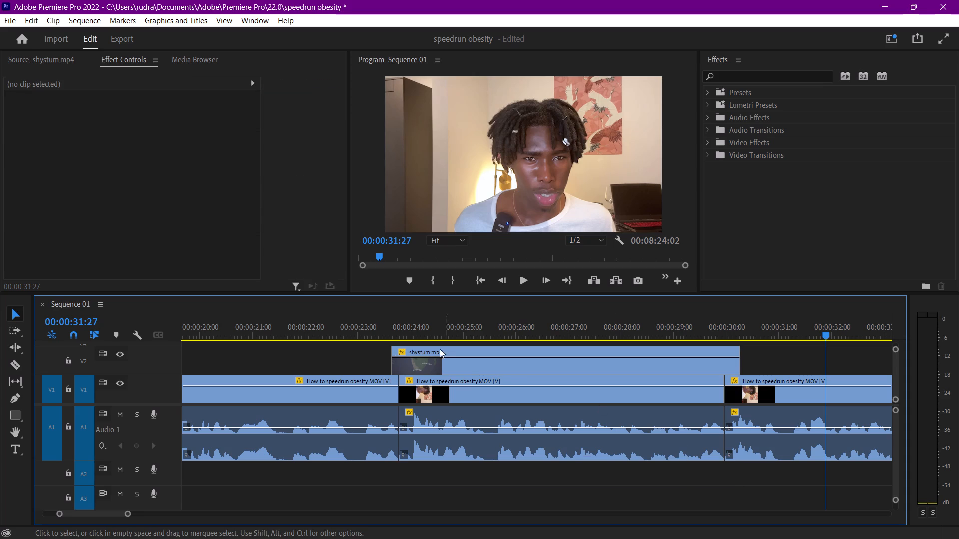
key("ctrl+s")
Play the talking-head footage after the map overlay from 00:00:31:27 to 00:00:41:17 to review the following narration.
scroll(714, 492, "down", 12)
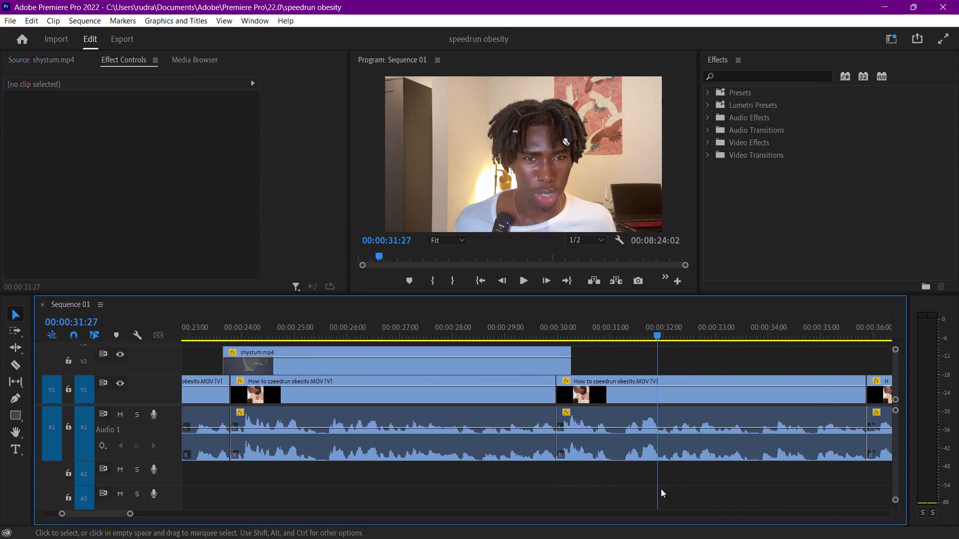
scroll(661, 489, "down", 6)
key("space")
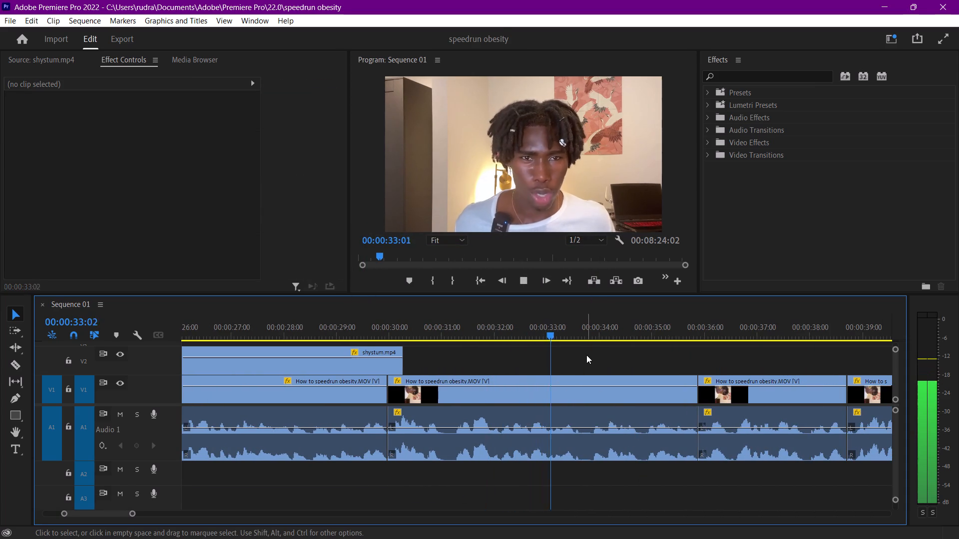
left_click(586, 355)
scroll(709, 374, "down", 6)
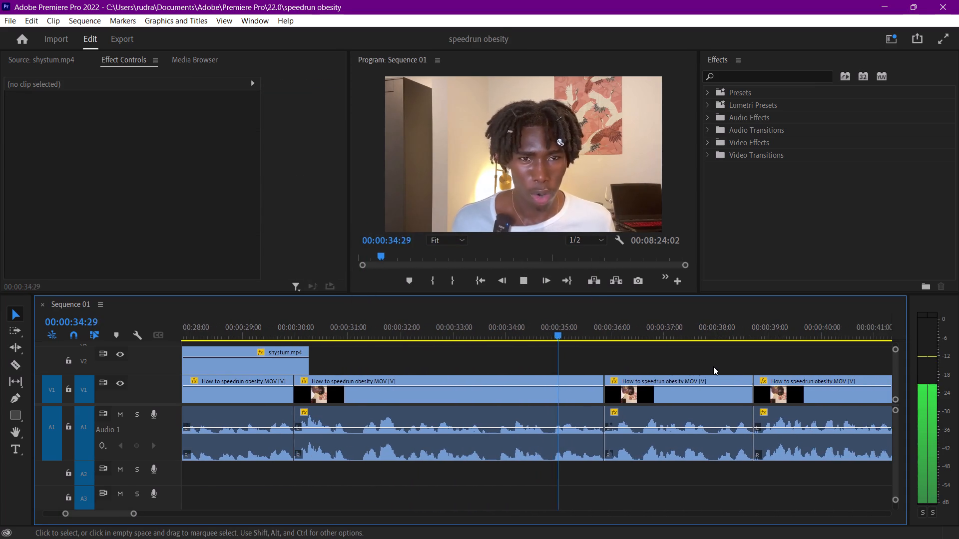
scroll(718, 370, "down", 6)
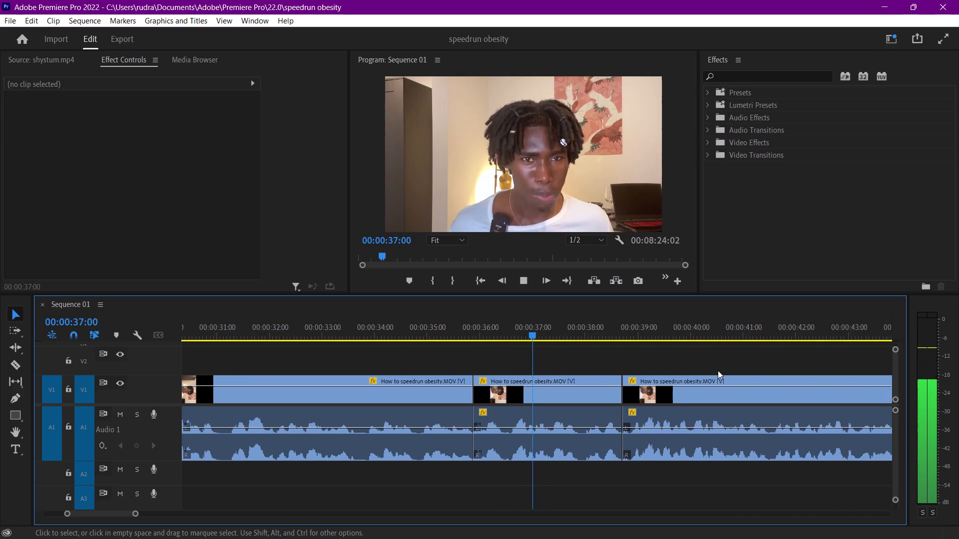
scroll(718, 370, "down", 3)
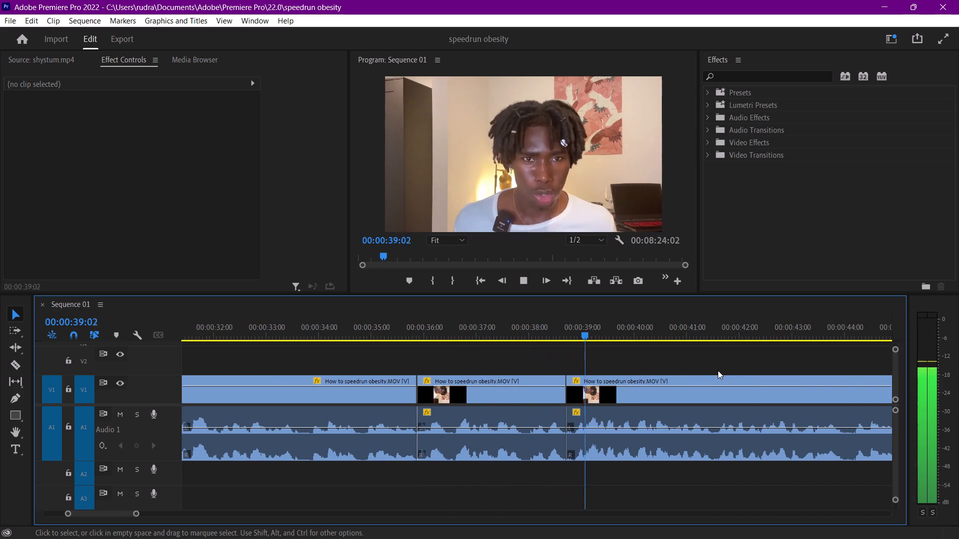
scroll(718, 370, "down", 2)
key("space")
key("space")
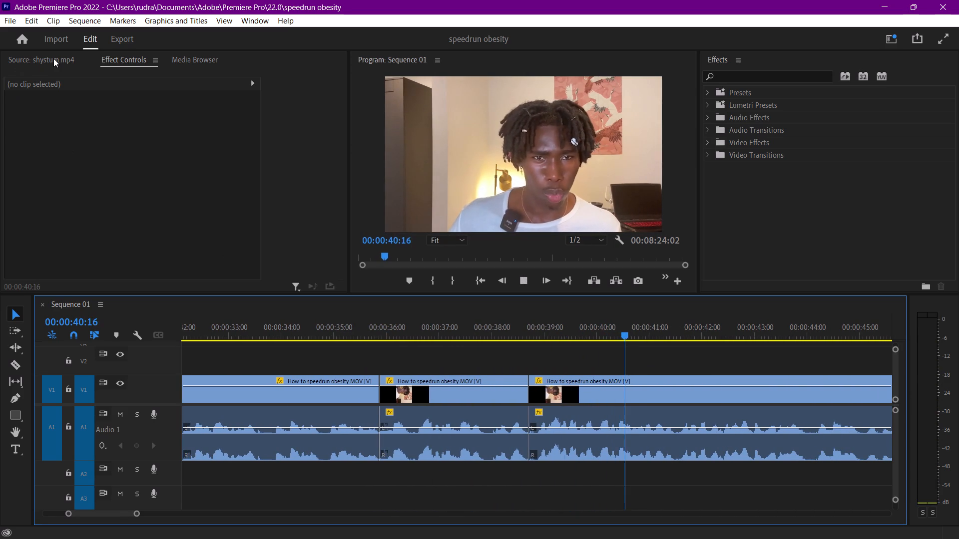
left_click(53, 58)
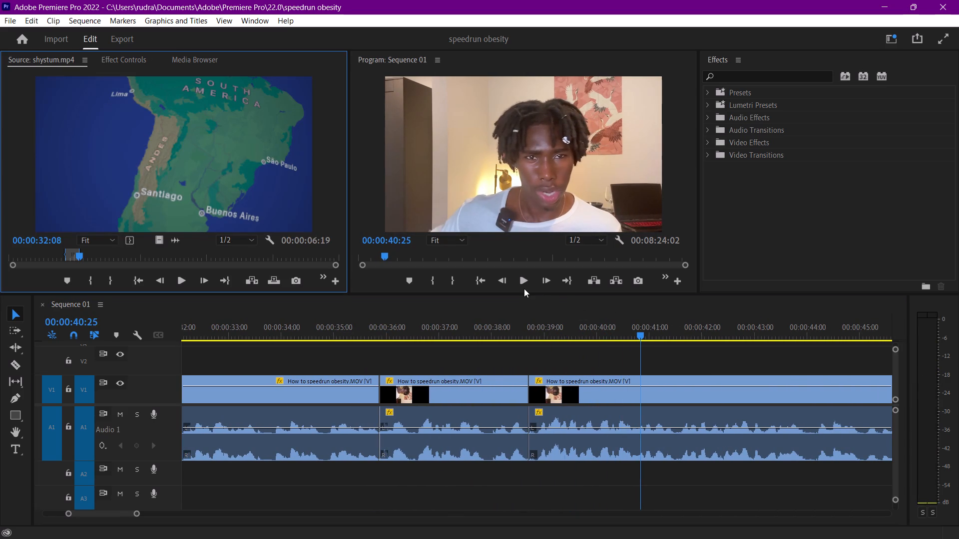
left_click(524, 288)
left_click(522, 277)
key("space")
Play the talking-head footage from the map overlay's end near 00:00:30:05 to 00:00:38:21 to review its narration.
scroll(418, 388, "up", 6)
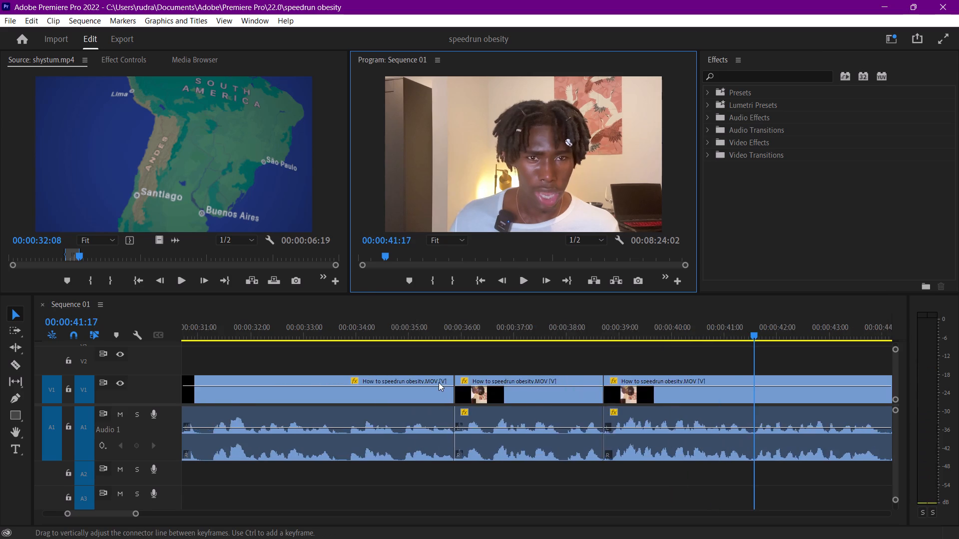
scroll(439, 382, "up", 7)
left_click(323, 327)
key("space")
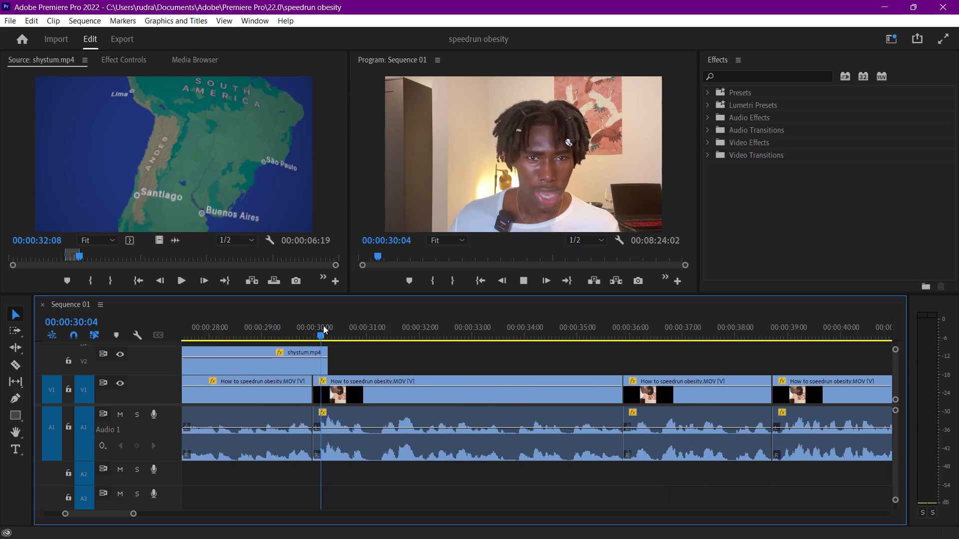
key("space")
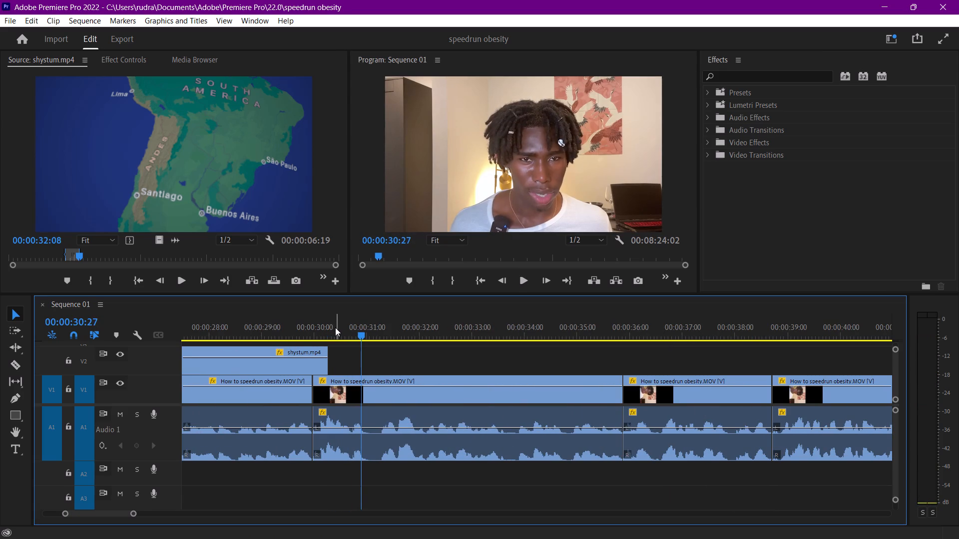
left_click(324, 327)
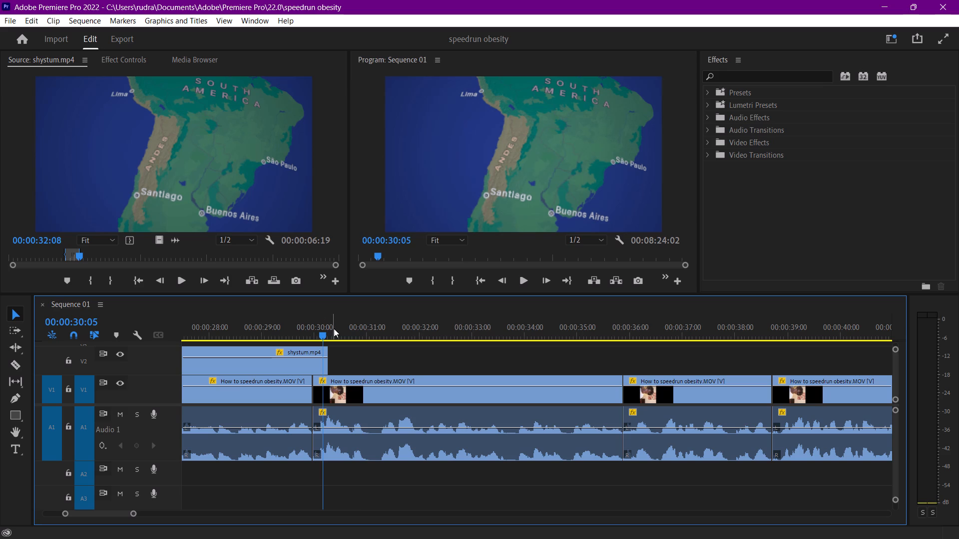
key("space")
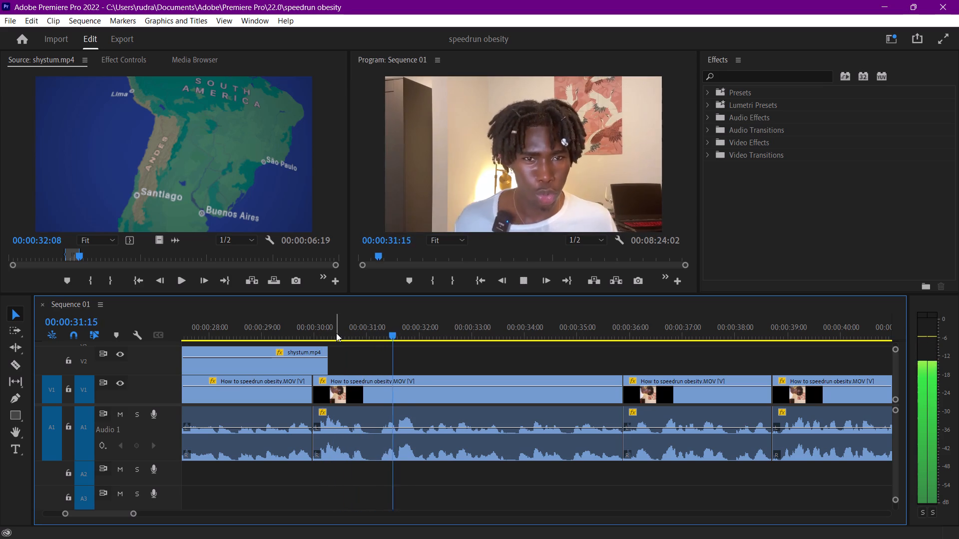
key("space")
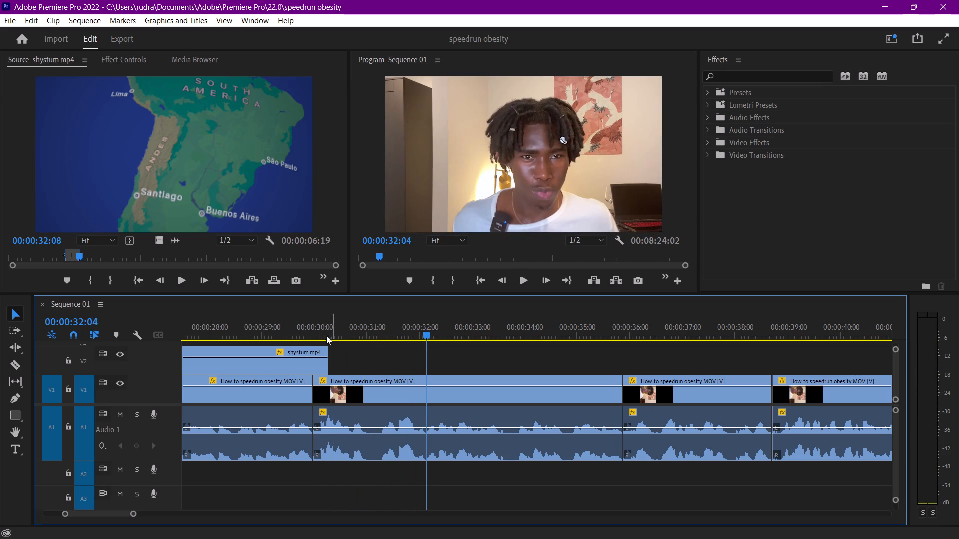
key("space")
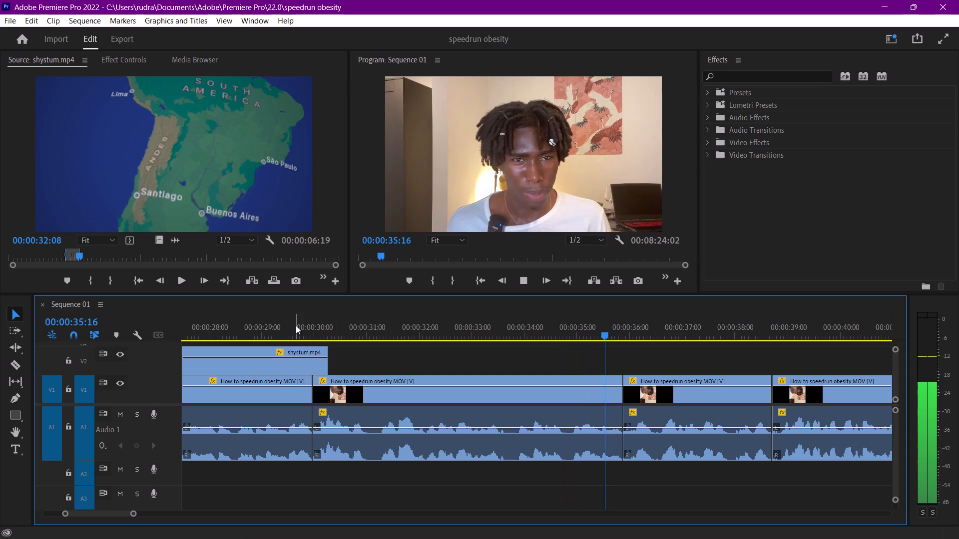
key("space")
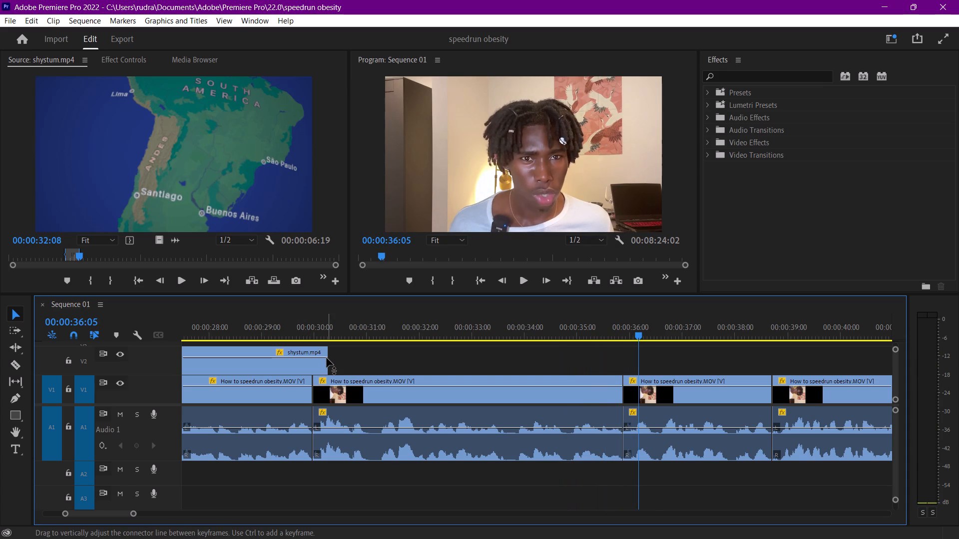
key("space")
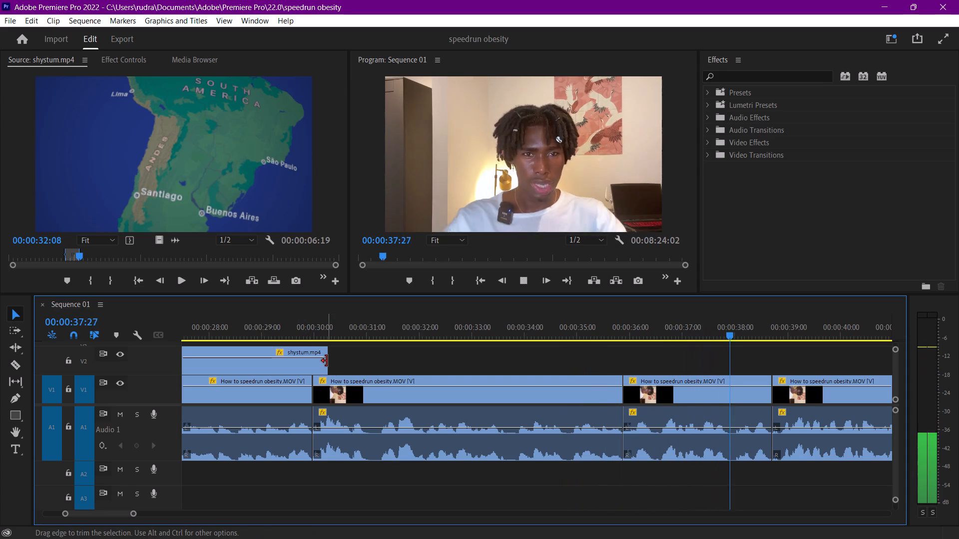
key("space")
Extend the end of the shystum.mp4 overlay on V2 to the talking-head cut at 00:00:38:21 and play the added part.
left_click_drag(327, 361, 757, 364)
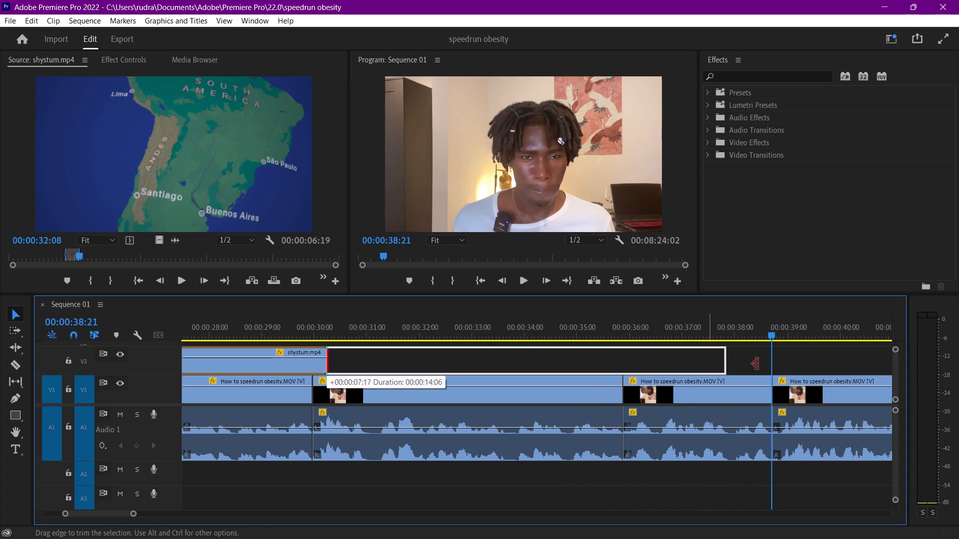
left_click_drag(757, 364, 768, 366)
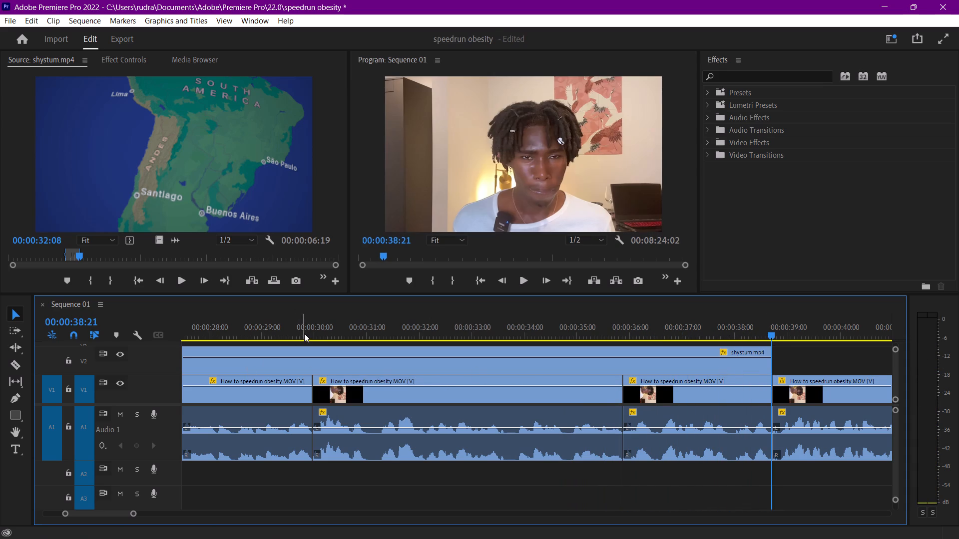
left_click(307, 333)
key("space")
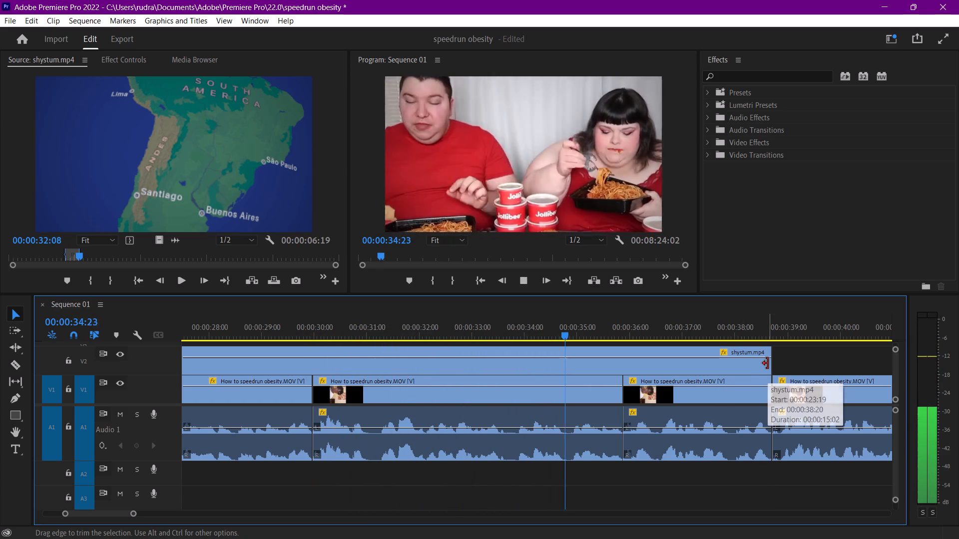
key("space")
Trim the end of the V2 overlay back to the talking-head cut at about 00:00:35:26.
left_click_drag(768, 363, 652, 367)
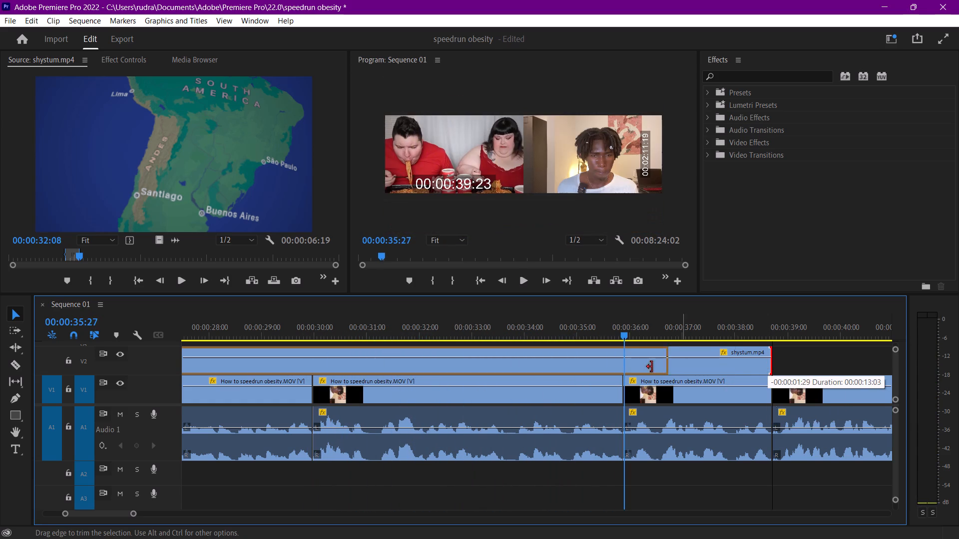
left_click_drag(652, 367, 621, 366)
left_click(606, 322)
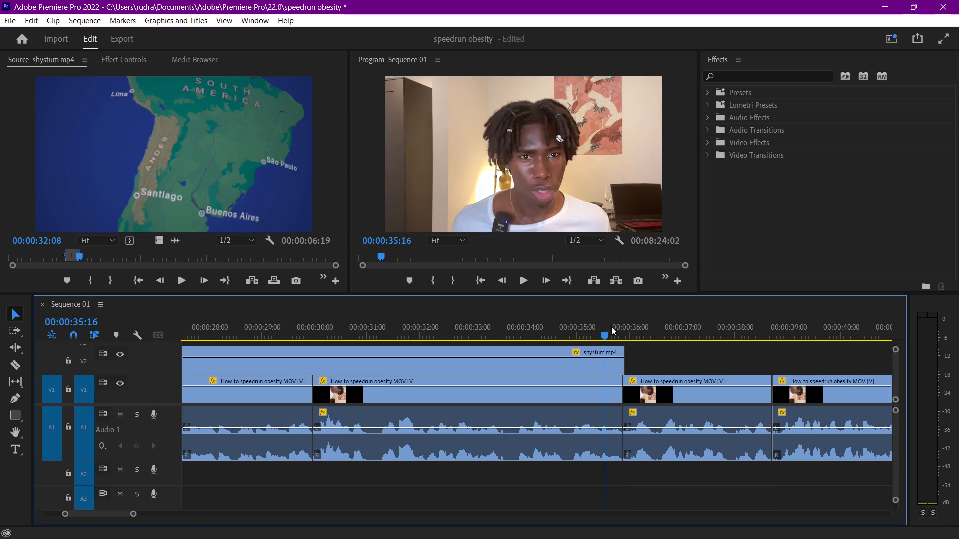
left_click(621, 369)
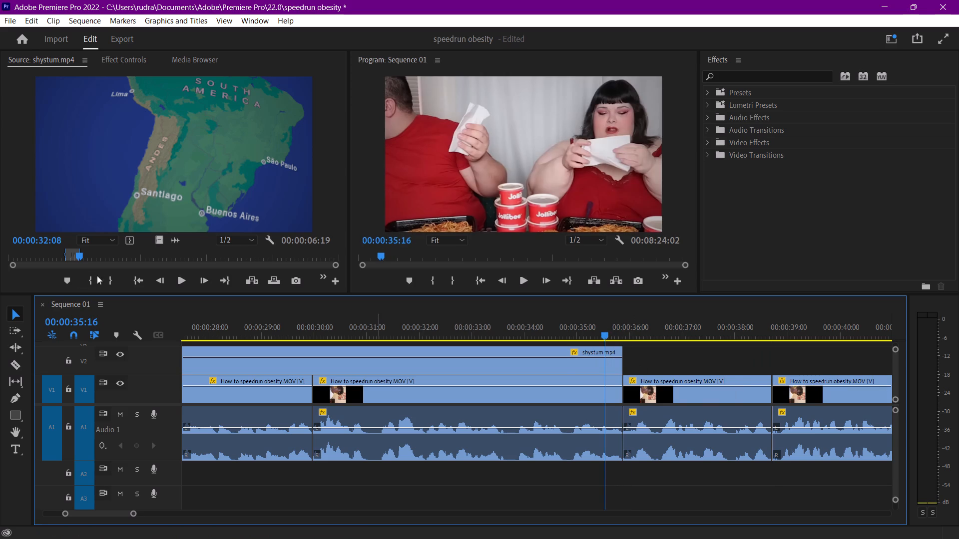
Play the V2 overlay from before 00:00:30:00 past its end cut, and save the project.
left_click_drag(322, 335, 317, 334)
left_click(297, 324)
key("space")
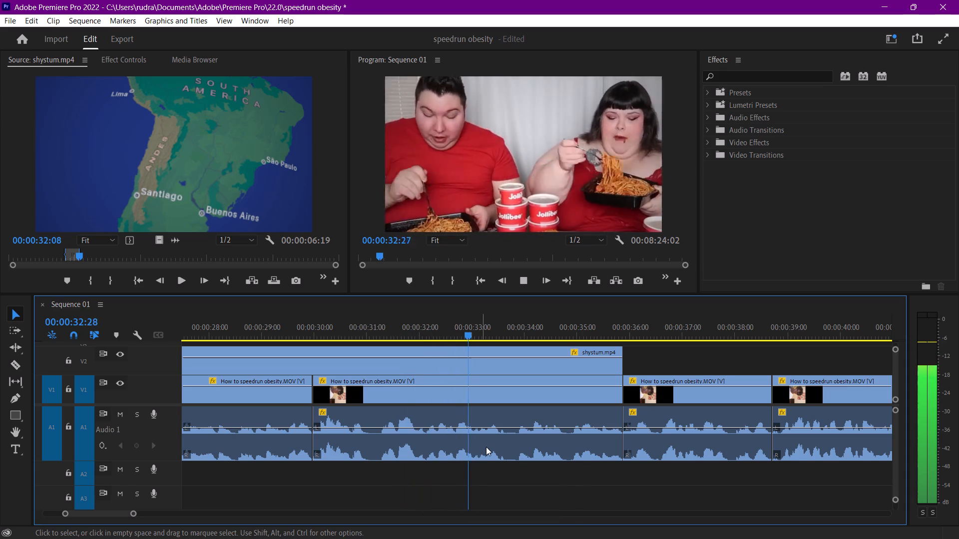
scroll(489, 447, "down", 4)
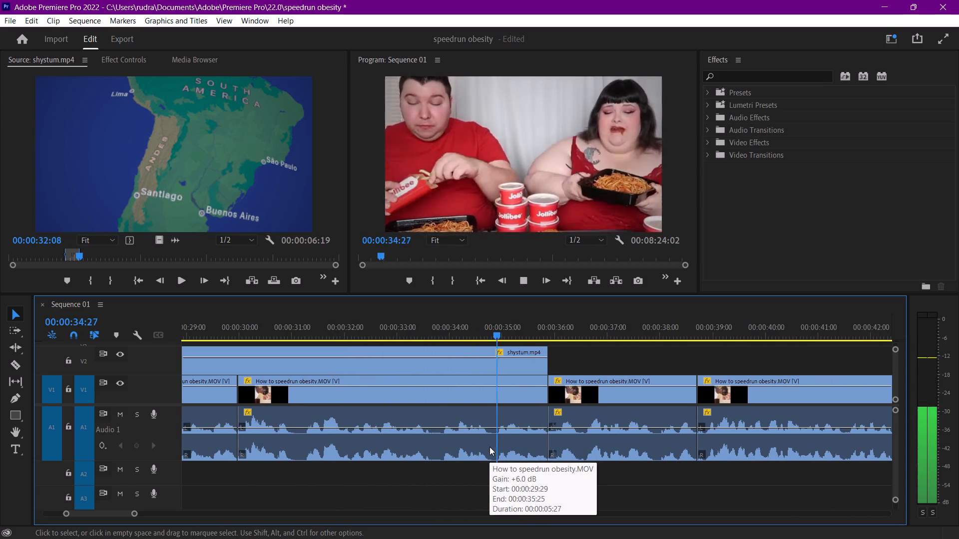
scroll(489, 447, "down", 2)
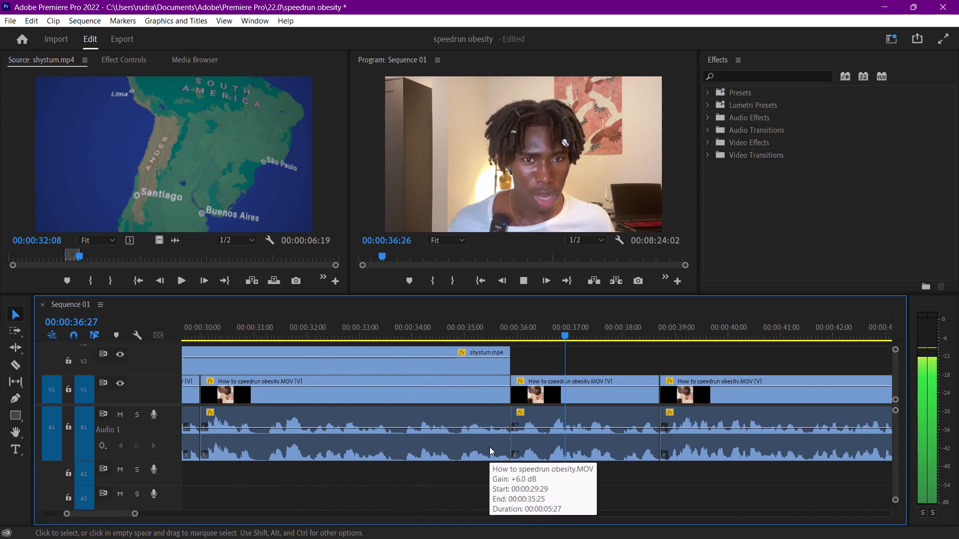
scroll(489, 447, "down", 1)
key("ctrl+s")
Play the talking-head footage following the overlay up to 00:00:44:14 to review its narration.
key("space")
scroll(505, 444, "down", 18)
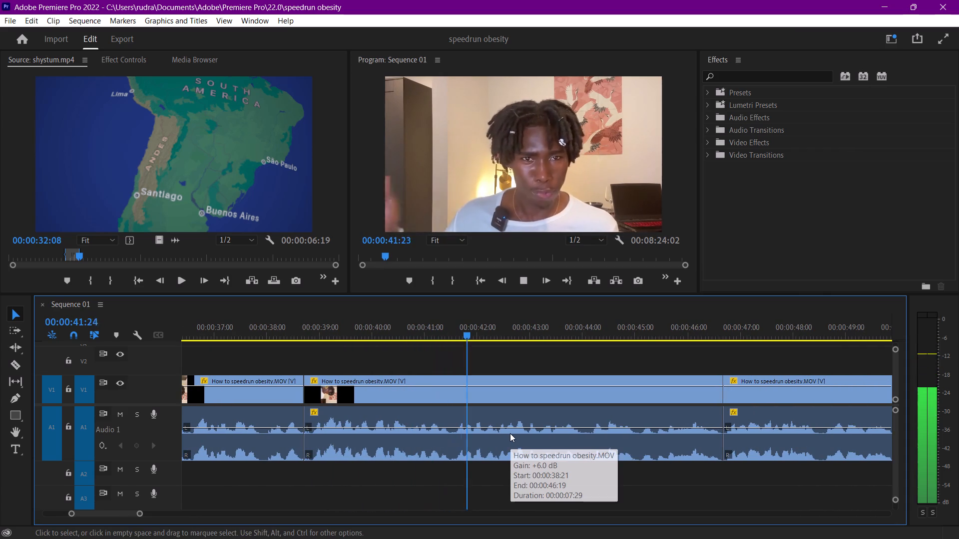
scroll(510, 433, "down", 3)
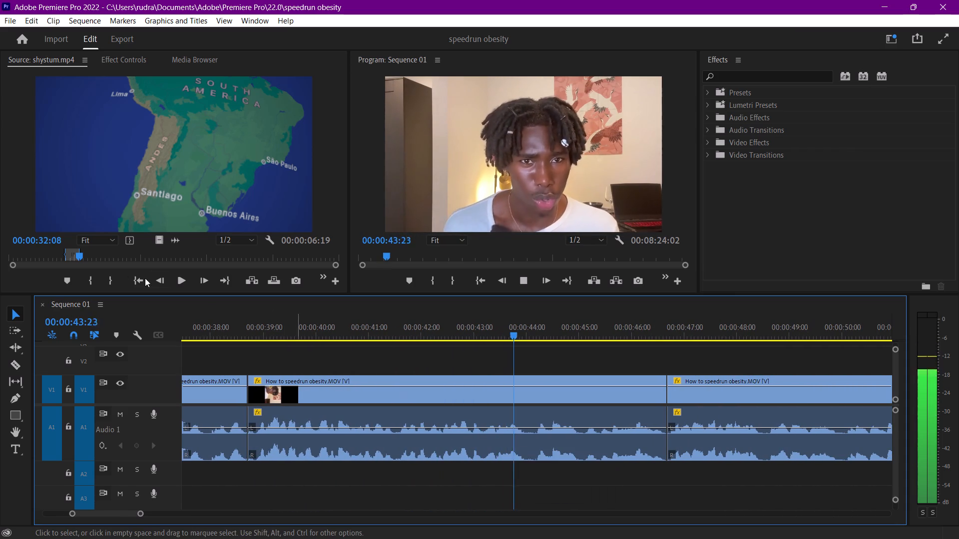
key("space")
Mark a 00:00:04:28 source segment of shystum.mp4 containing the "Has Obesity Peaked?" chart, ending at about 00:00:47:04.
left_click_drag(84, 258, 111, 253)
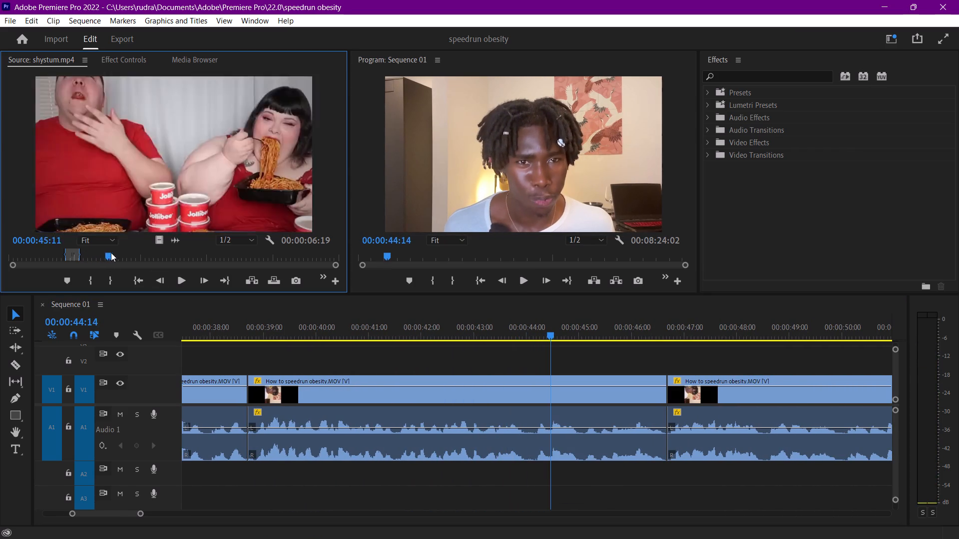
left_click_drag(111, 253, 98, 250)
key("space")
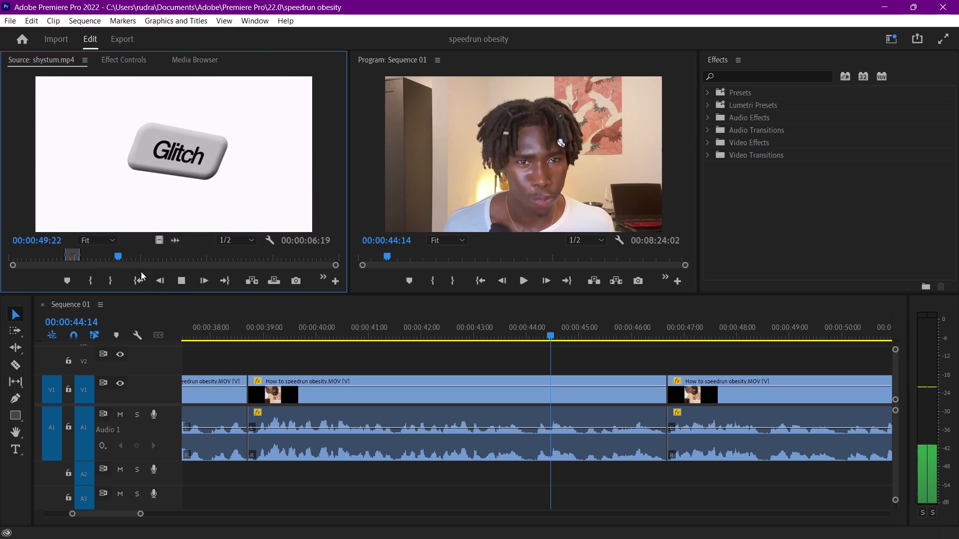
key("space")
scroll(348, 372, "up", 20)
scroll(348, 372, "up", 2)
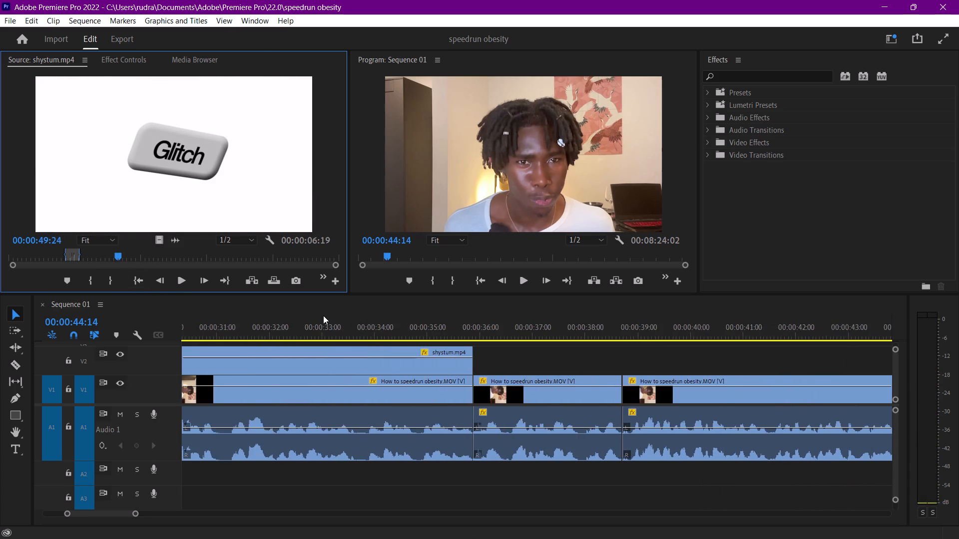
scroll(323, 315, "up", 3)
left_click_drag(88, 253, 82, 254)
key("space")
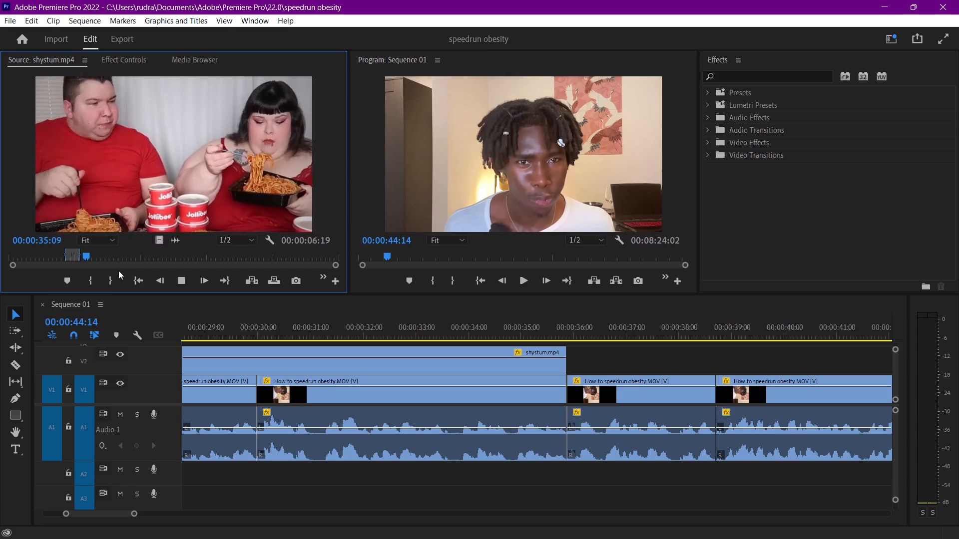
key("space")
left_click(94, 279)
key("space")
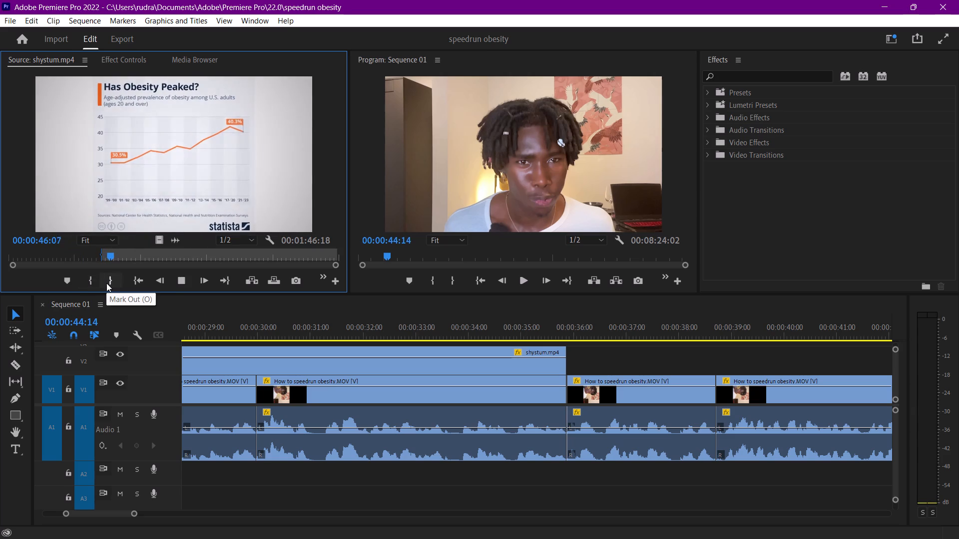
left_click(106, 283)
key("space")
Place the marked chart segment on V2 over the eating footage, starting at about 00:00:31:16, and play the transition.
left_click_drag(126, 215, 343, 350)
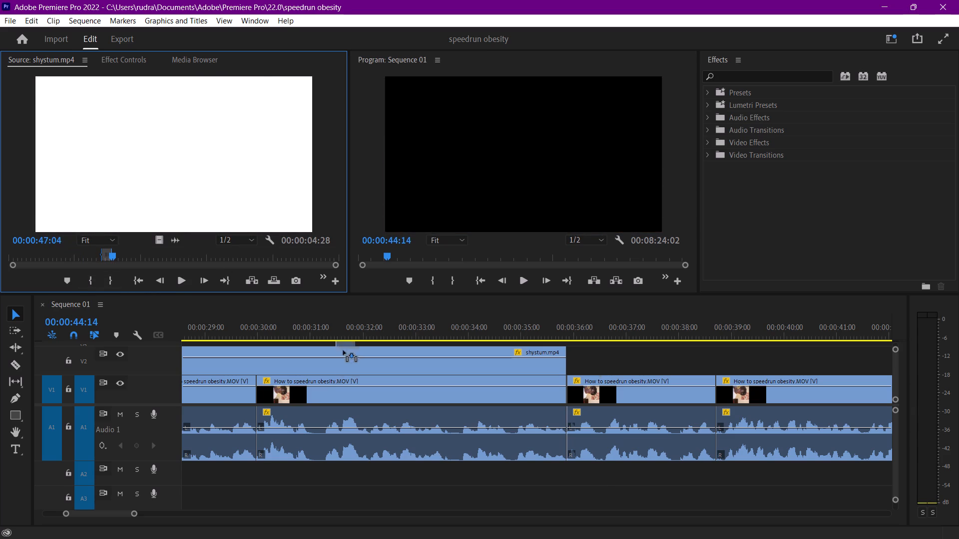
left_click_drag(343, 350, 339, 354)
left_click(298, 323)
key("space")
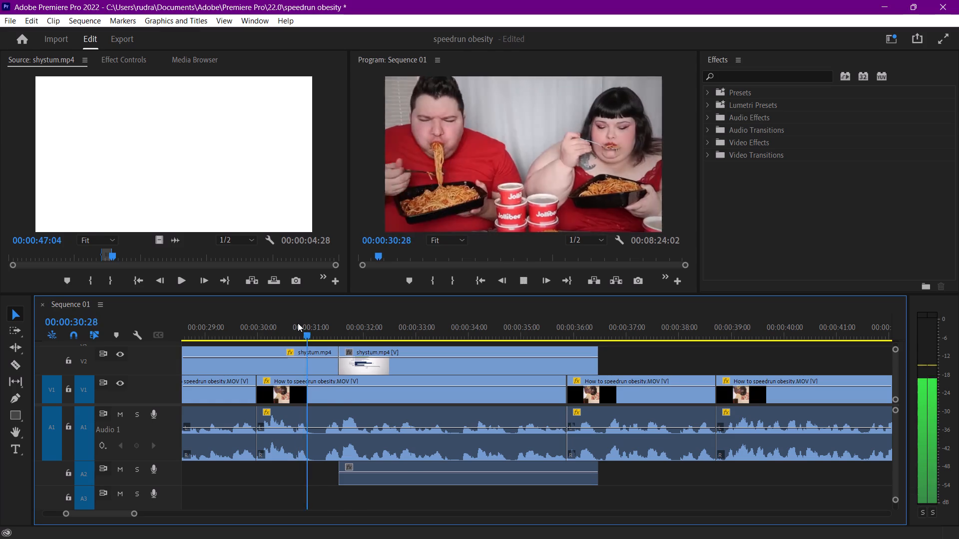
key("space")
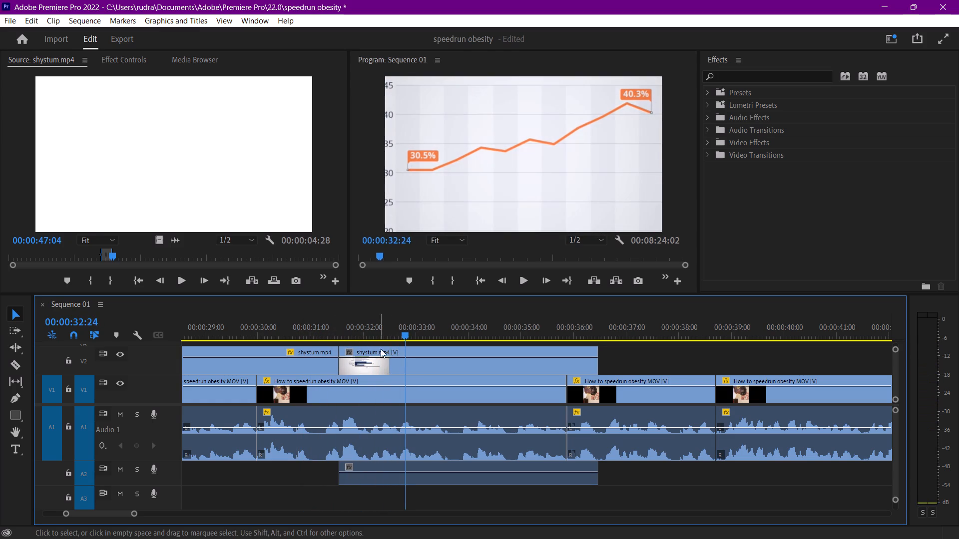
Set the scale of the chart overlay on V2 to 50.
left_click(394, 363)
left_click(130, 53)
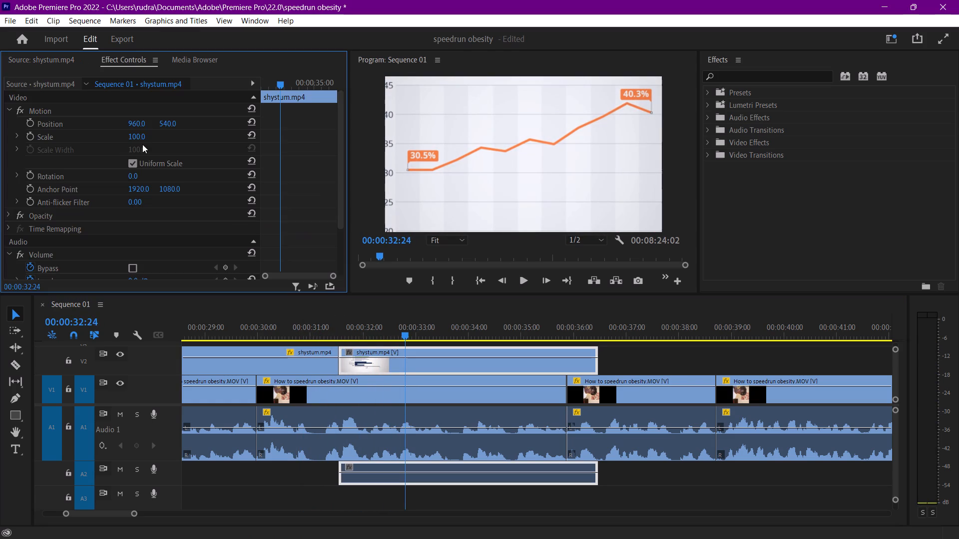
left_click(137, 135)
type("50")
key("Return")
Play the overlays from 00:00:25:26 to 00:00:34:03 to check the chart's timing against the narration.
scroll(282, 374, "up", 14)
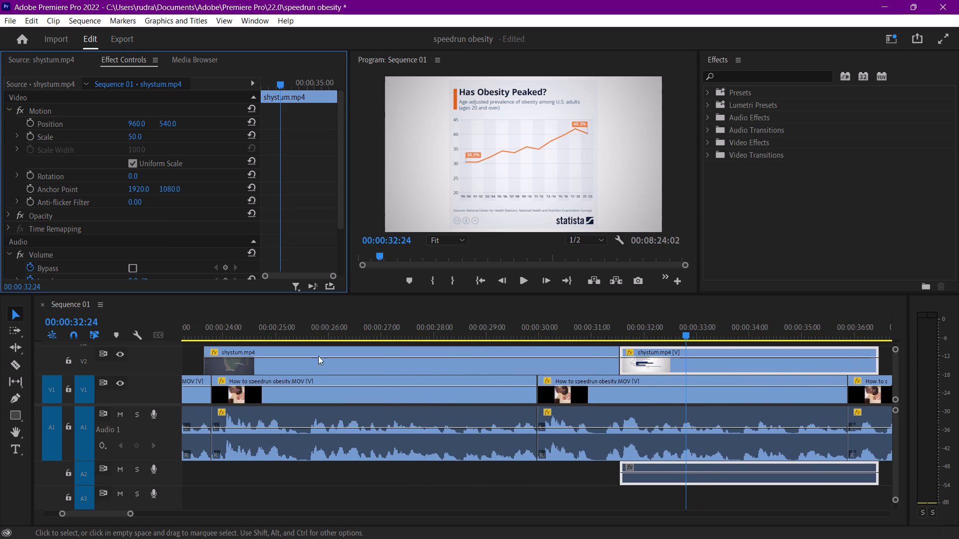
left_click(309, 330)
left_click(320, 328)
key("space")
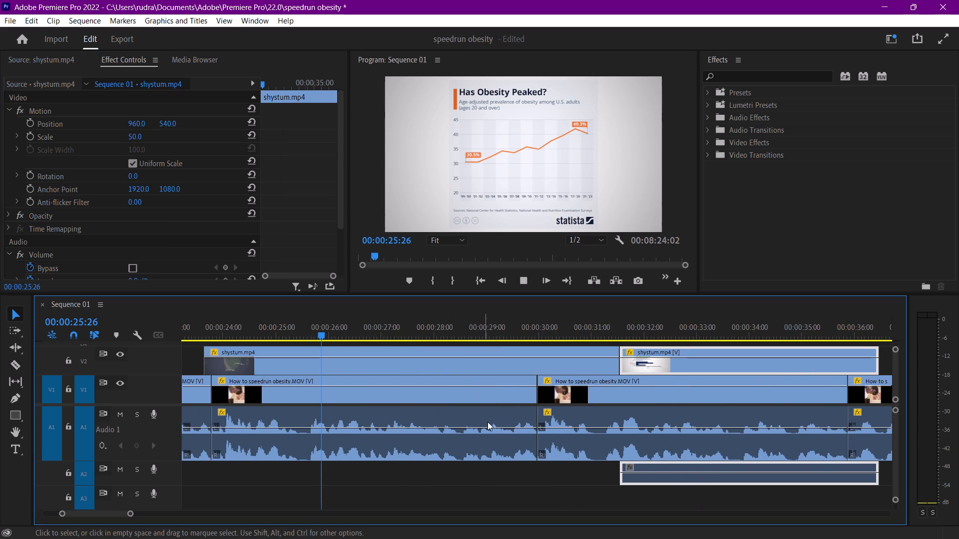
scroll(619, 428, "down", 5)
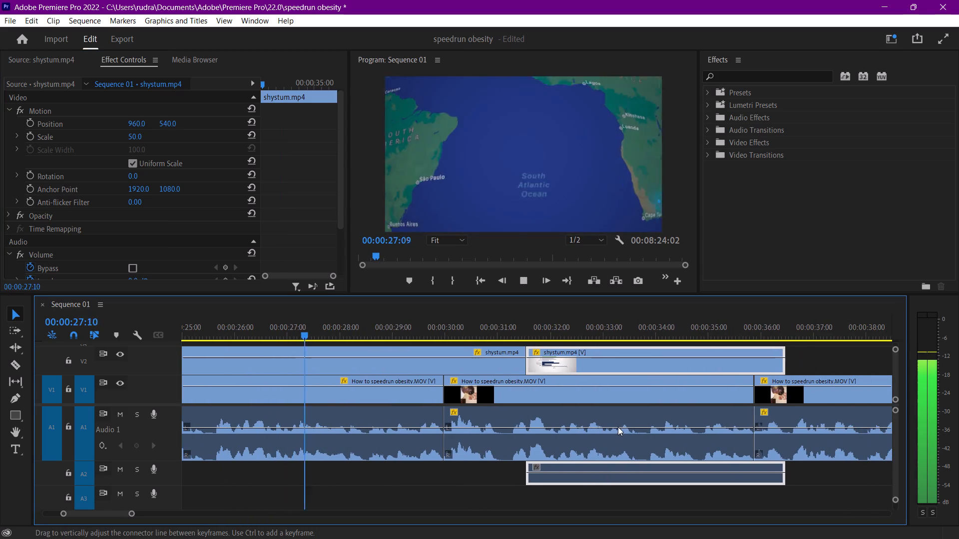
scroll(617, 426, "down", 4)
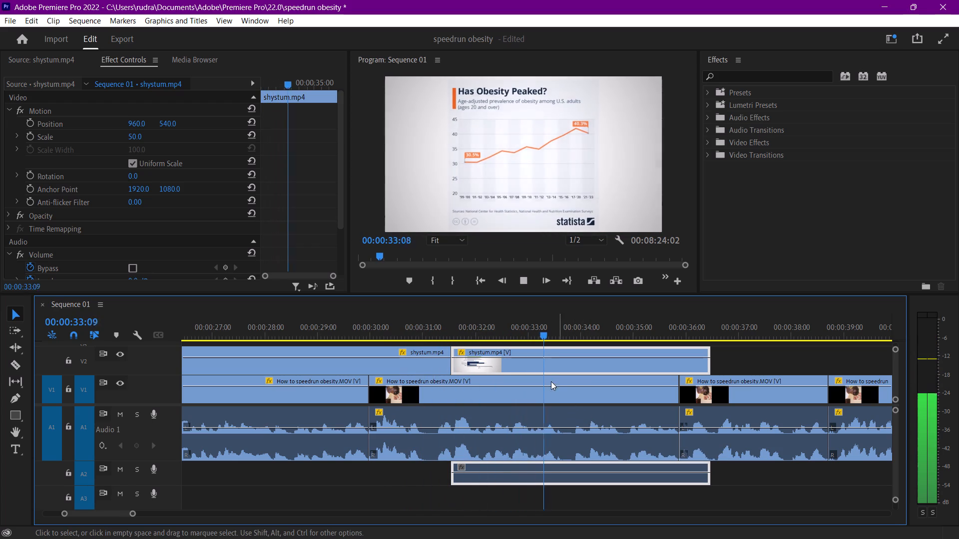
key("space")
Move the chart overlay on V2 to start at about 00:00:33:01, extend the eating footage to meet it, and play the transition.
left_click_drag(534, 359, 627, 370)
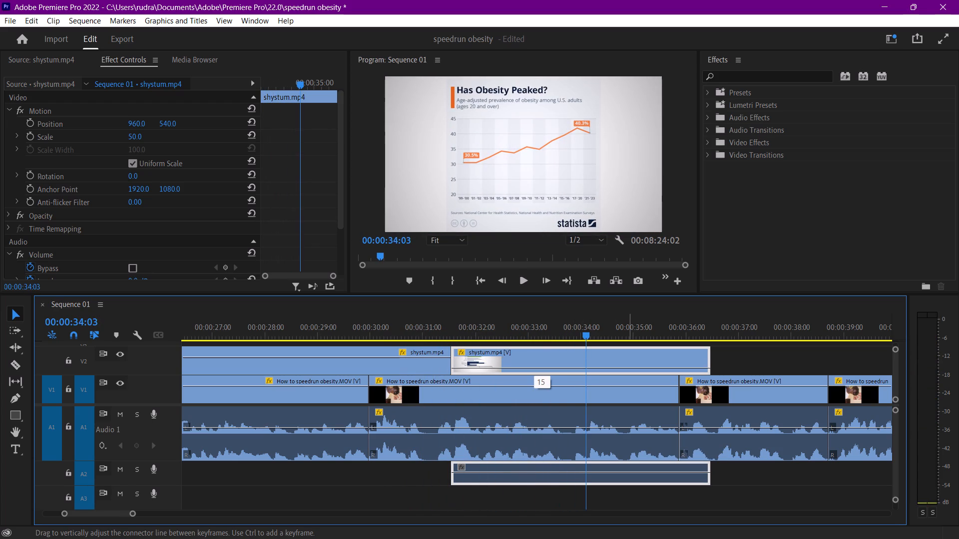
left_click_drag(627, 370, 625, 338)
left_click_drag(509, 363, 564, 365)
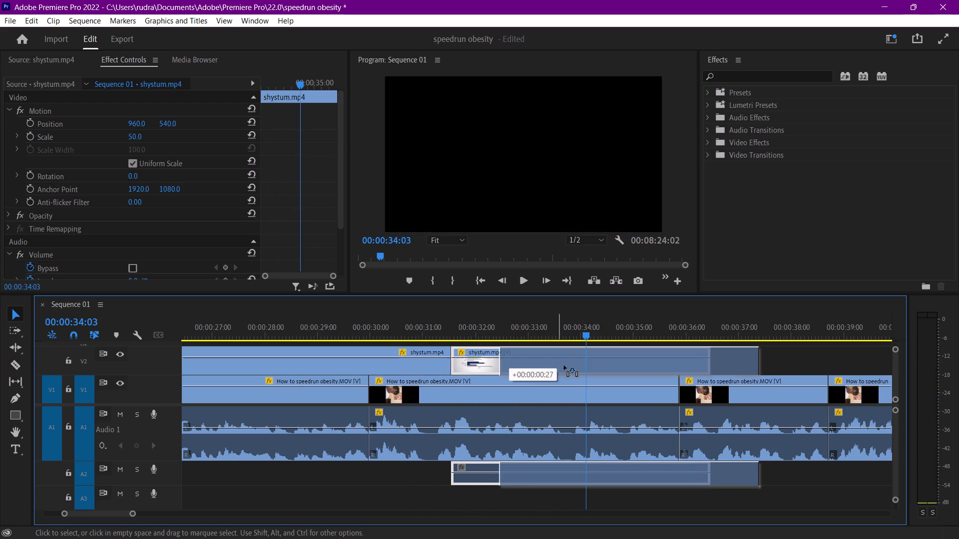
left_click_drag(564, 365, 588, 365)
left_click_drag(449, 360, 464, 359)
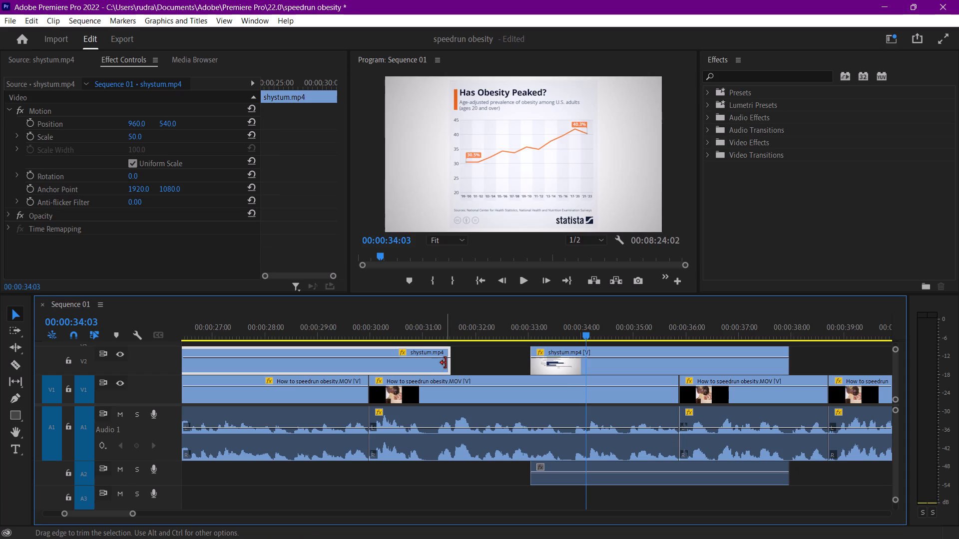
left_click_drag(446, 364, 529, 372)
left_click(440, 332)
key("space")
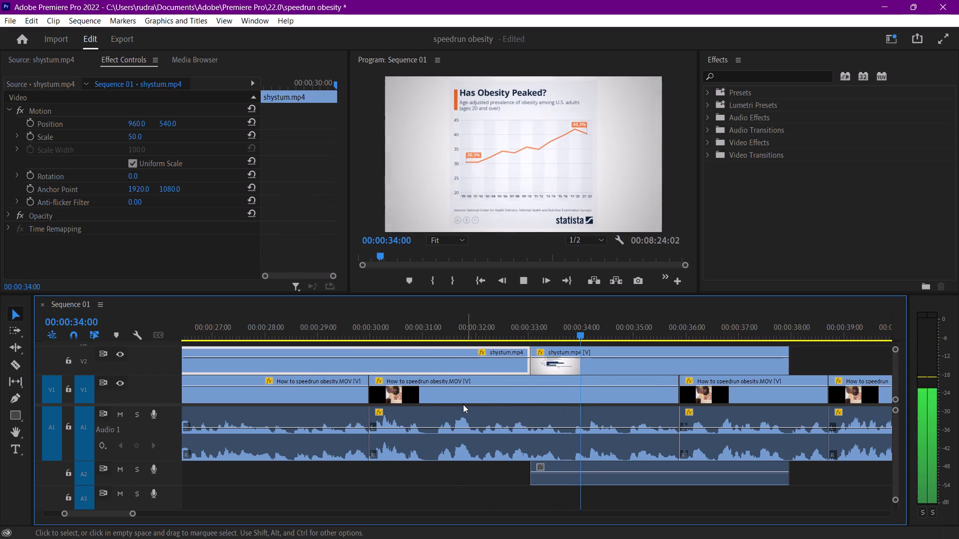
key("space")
Move the chart overlay on V2 to start at about 00:00:33:28, extend the eating footage by 00:00:00:27 to meet it, and play the result.
left_click_drag(553, 361, 601, 364)
left_click_drag(527, 369, 582, 365)
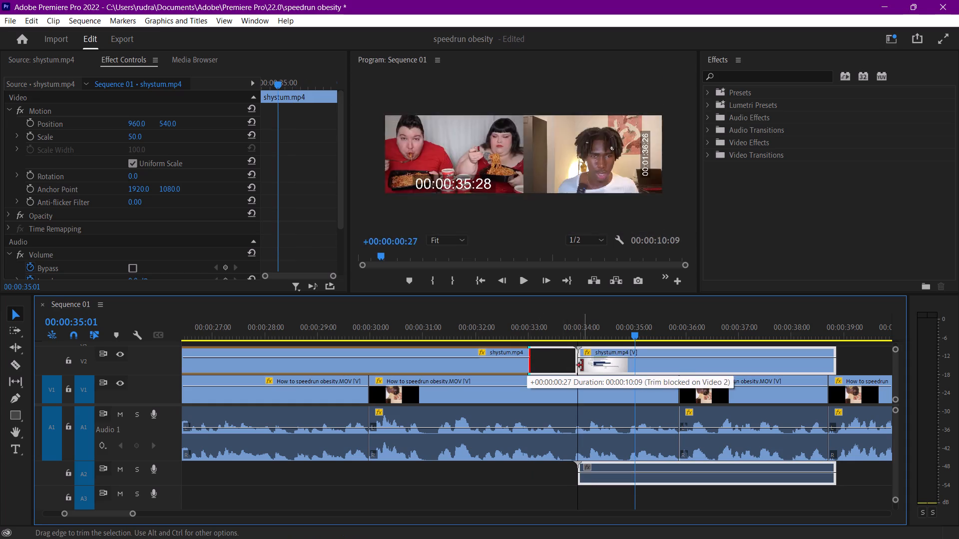
left_click(557, 327)
key("space")
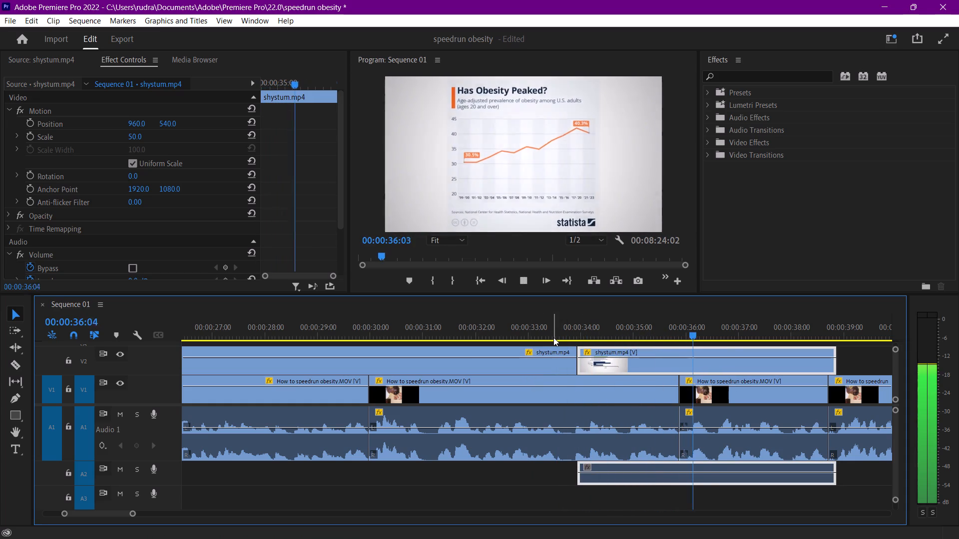
scroll(778, 419, "down", 7)
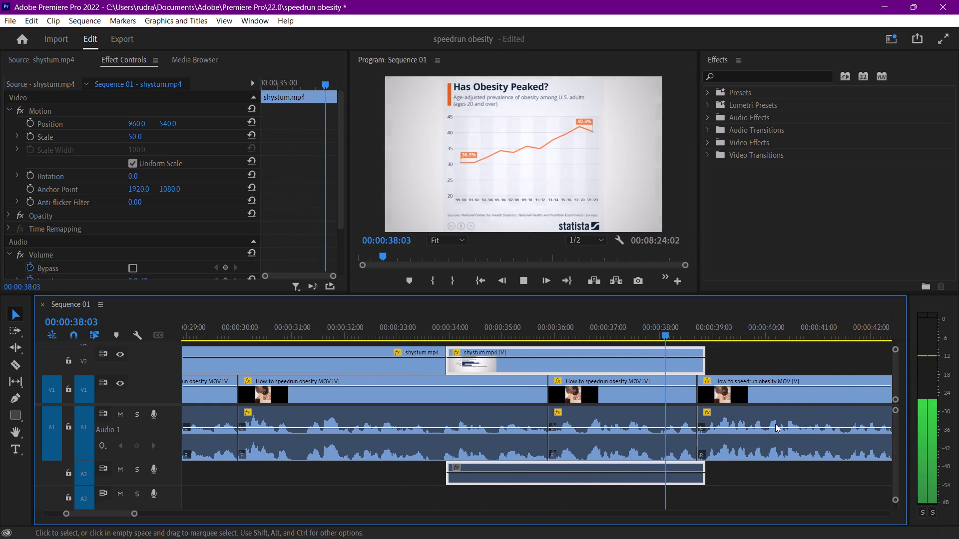
key("space")
Unlink the chart overlay's audio, delete it from A2, and save the project.
right_click(666, 476)
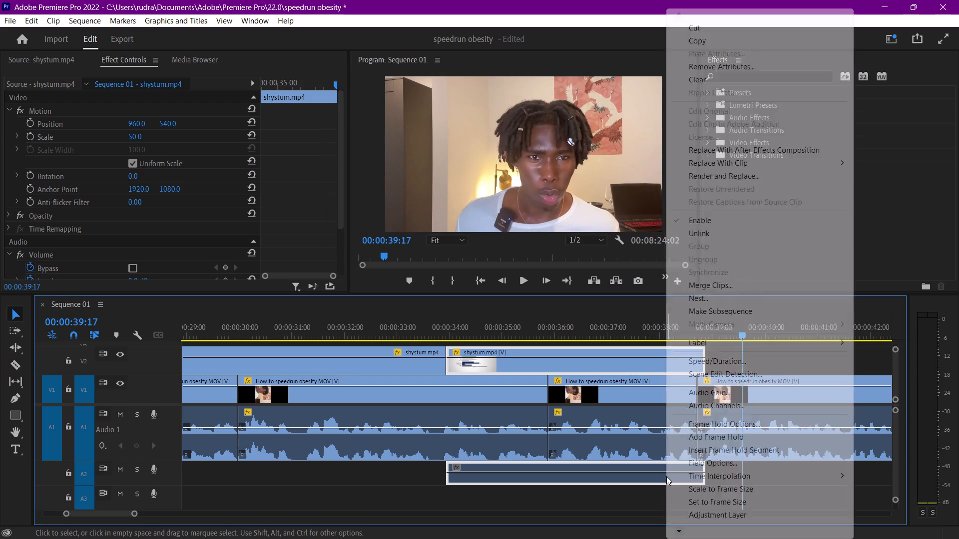
left_click(706, 229)
left_click(645, 470)
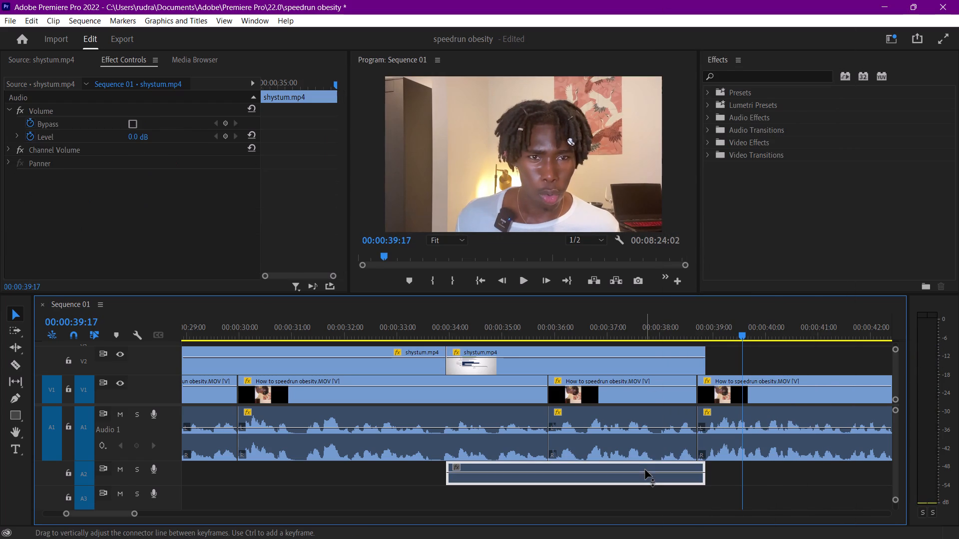
key("Delete")
key("ctrl+s")
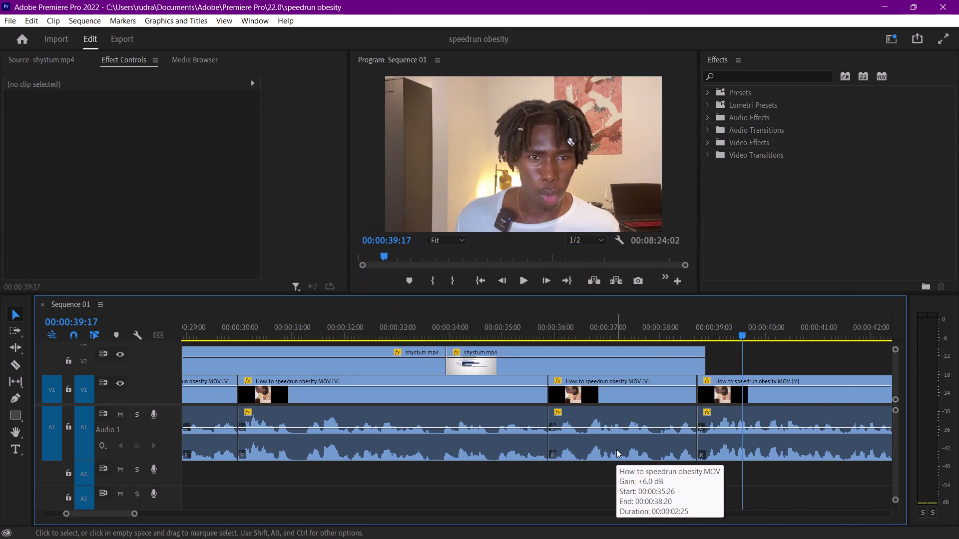
After playing the narration from 00:00:39:17, mark a 00:00:07:09 source segment of shystum.mp4 with the "A FULL TUTORIAL" text, starting at about 00:00:48:06.
key("space")
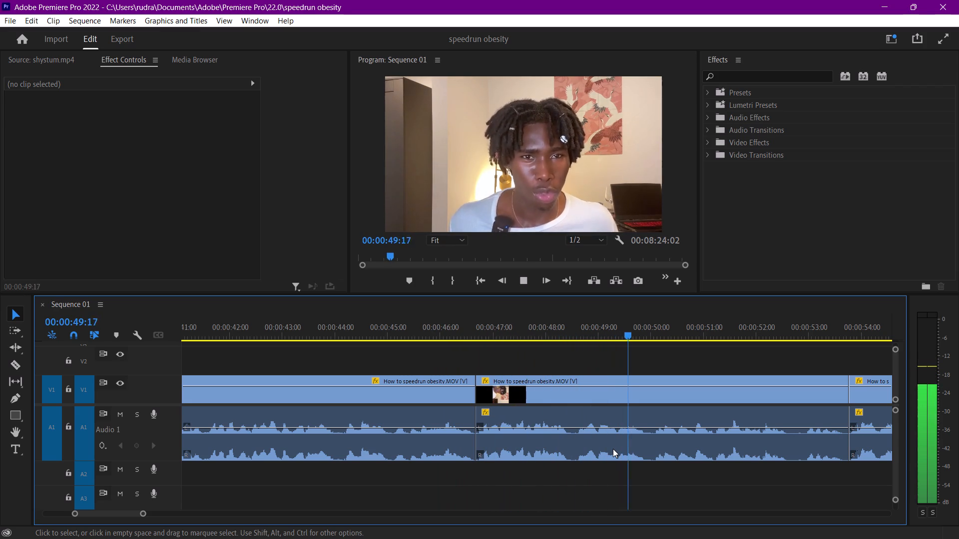
key("space")
scroll(514, 408, "up", 12)
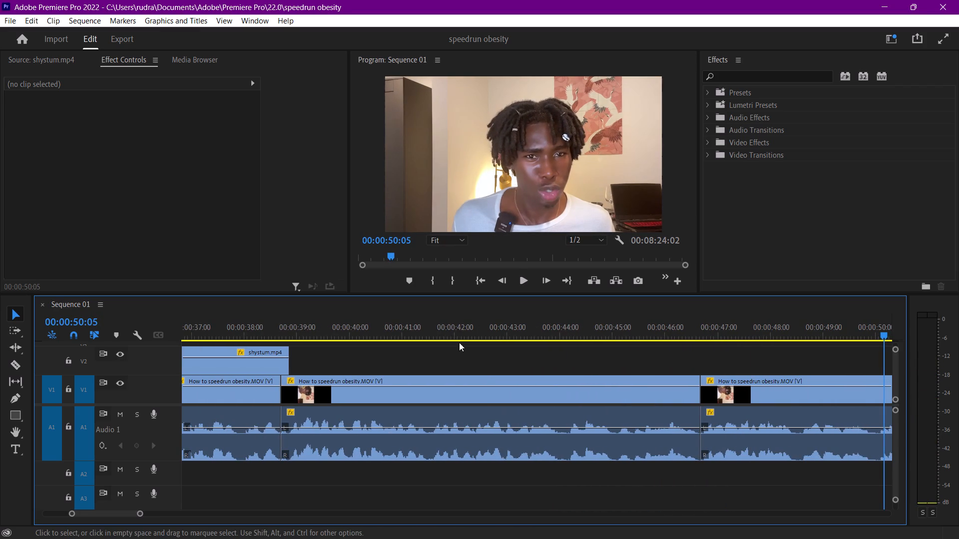
left_click(43, 57)
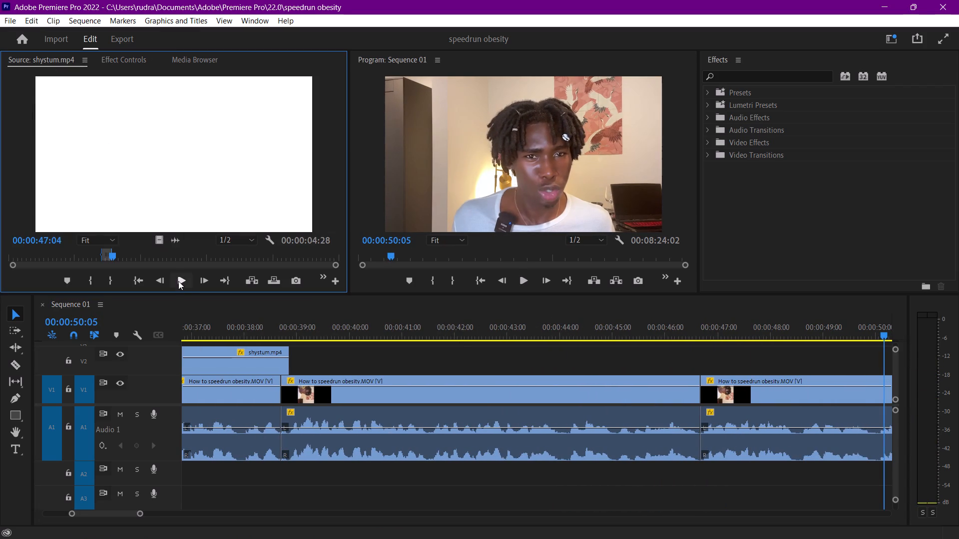
left_click(178, 281)
left_click(178, 281)
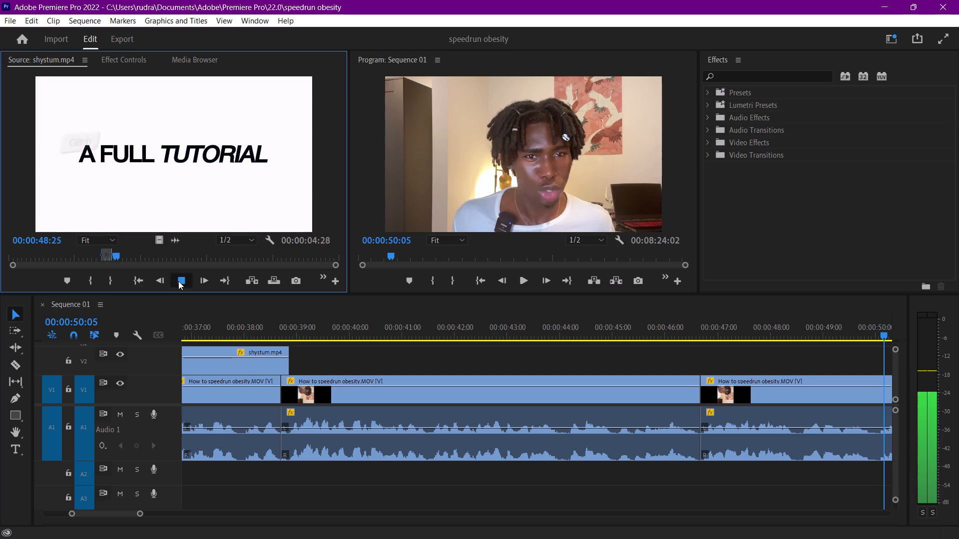
left_click(118, 253)
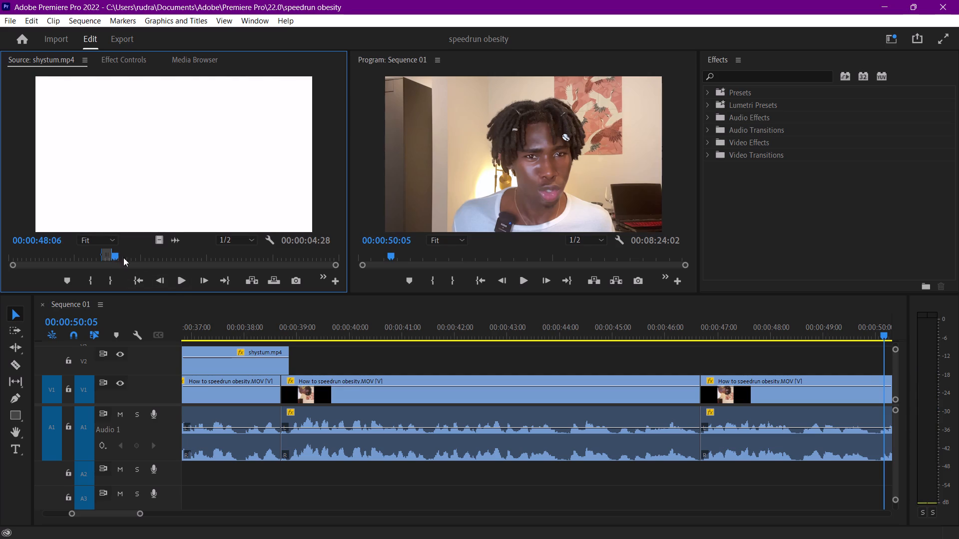
left_click(91, 274)
key("space")
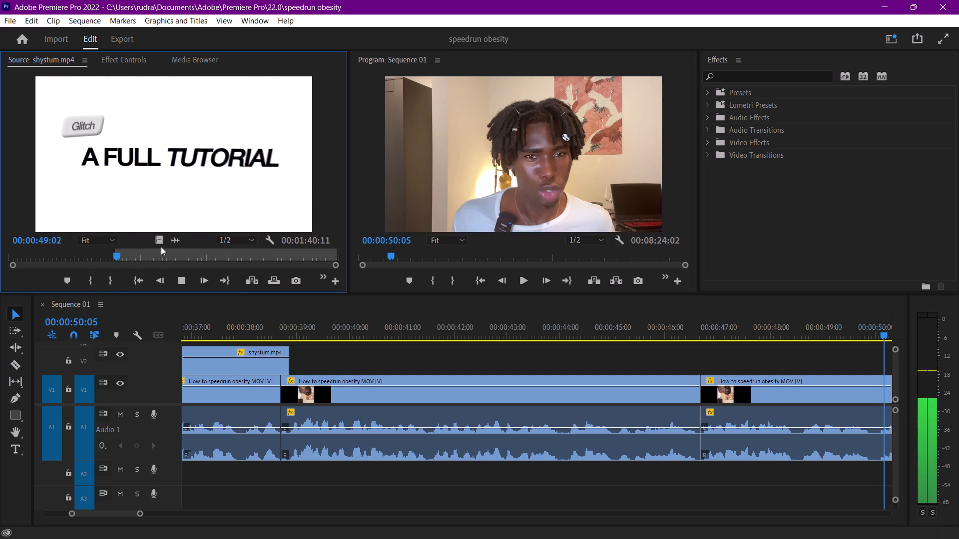
key("space")
left_click(107, 284)
key("space")
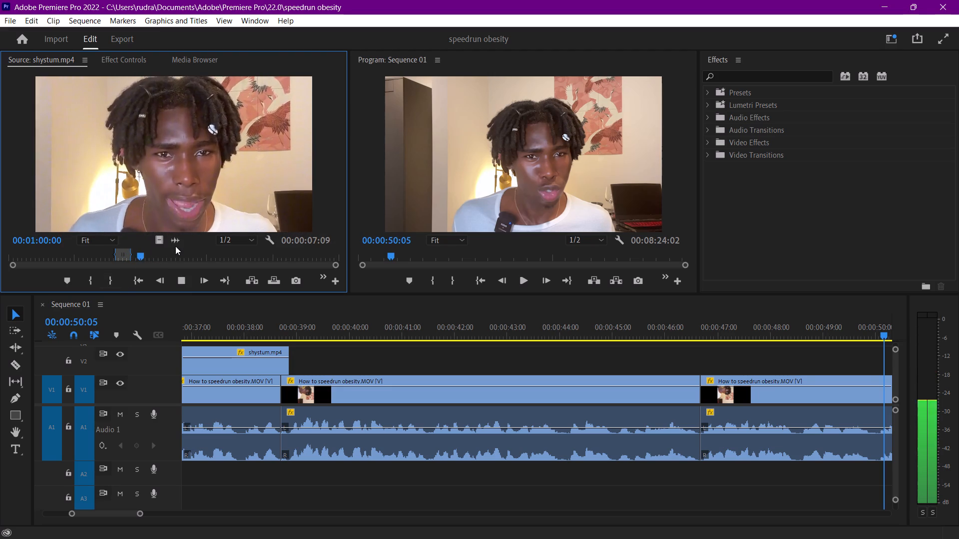
key("space")
Find the matching narration and place the marked tutorial text segment on V2 starting at about 00:00:39:27, then play its opening.
left_click(451, 322)
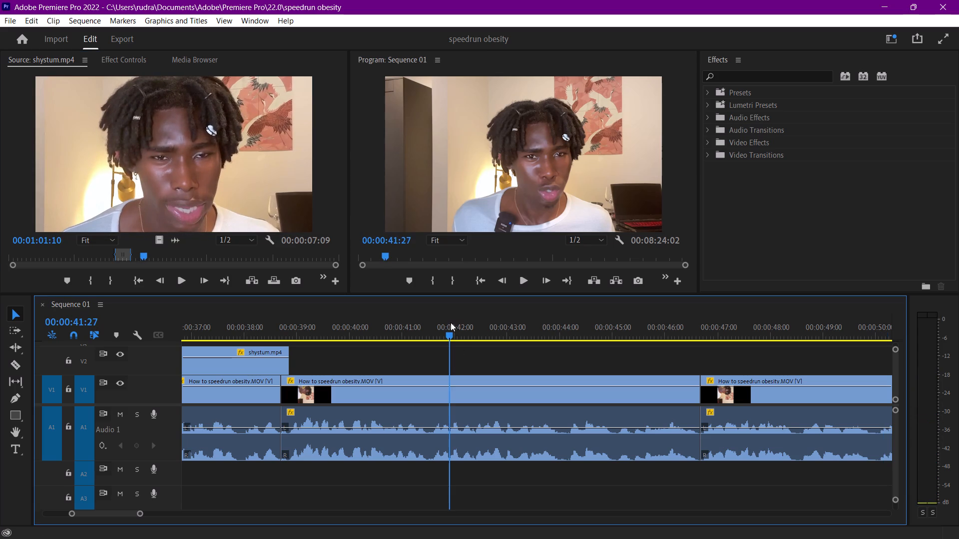
key("space")
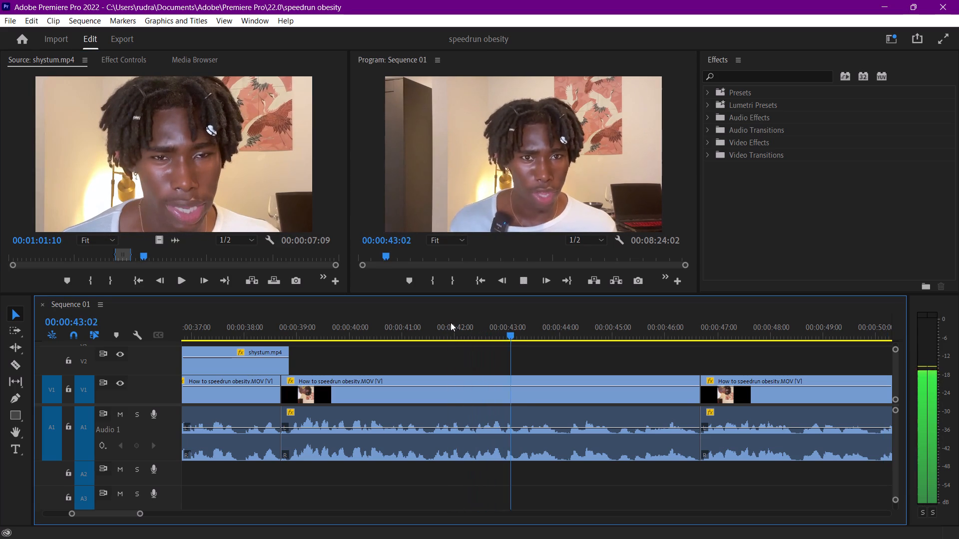
left_click_drag(451, 322, 423, 324)
key("space")
left_click_drag(423, 324, 358, 313)
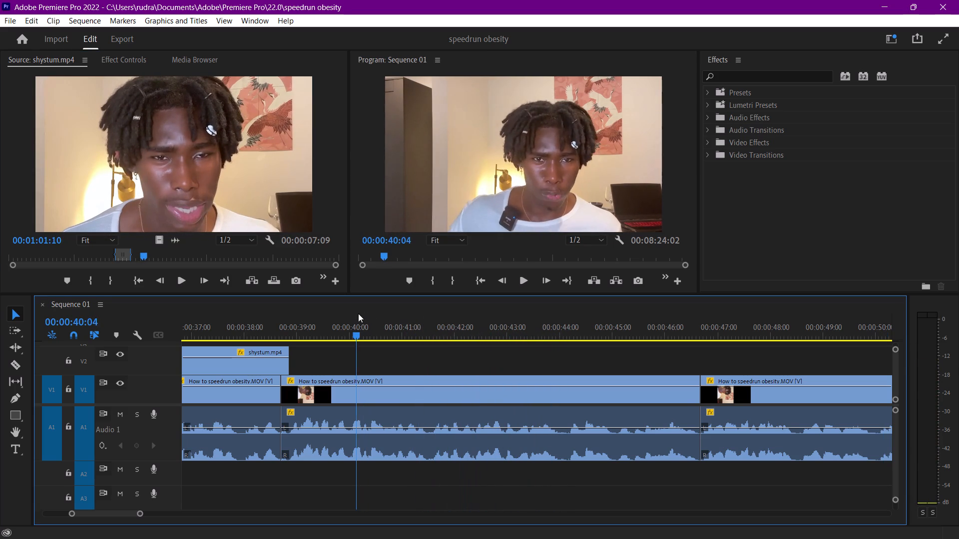
left_click_drag(358, 313, 347, 312)
key("space")
key("space")
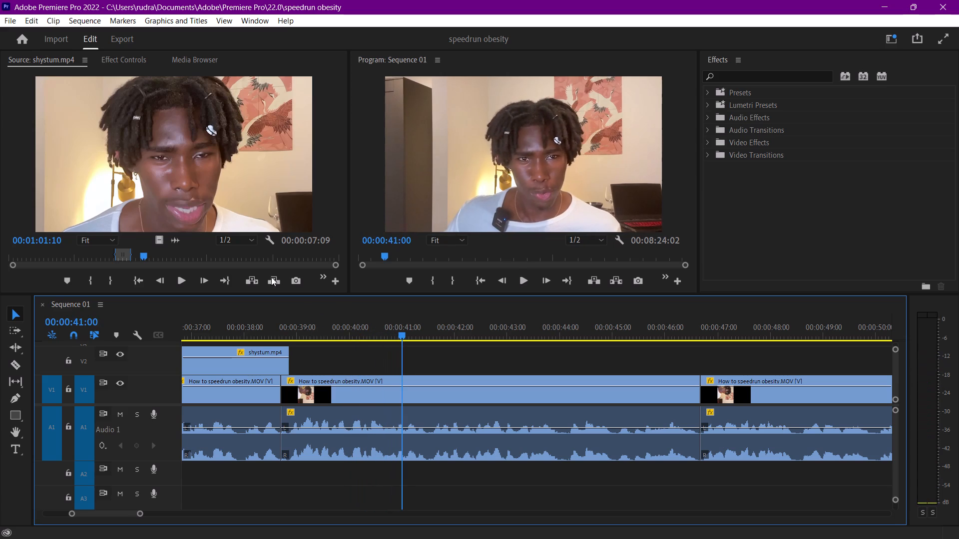
left_click_drag(197, 160, 345, 364)
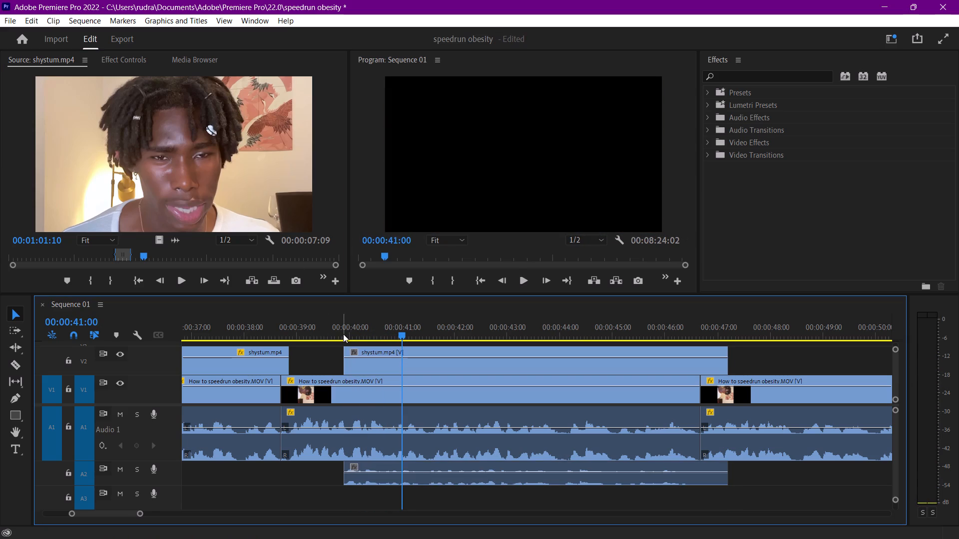
left_click(343, 334)
key("space")
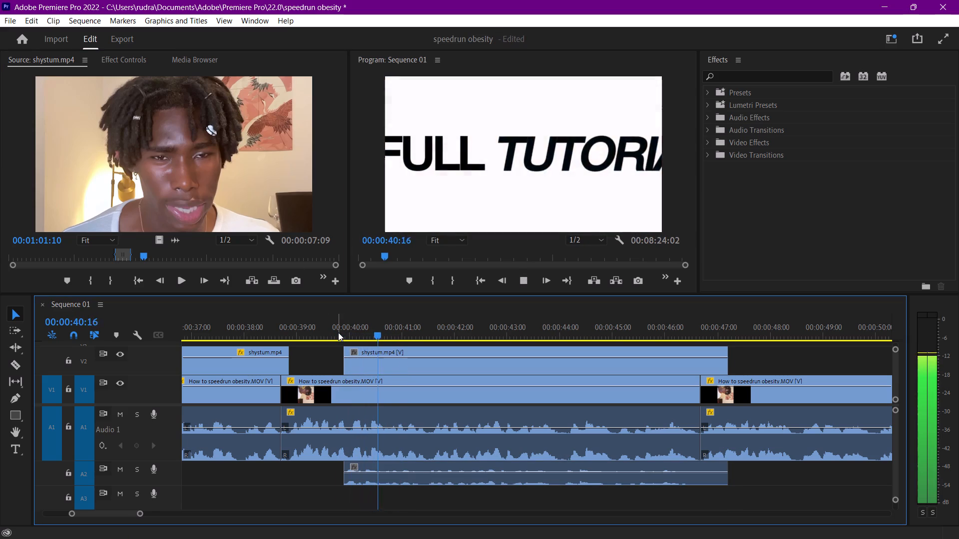
Unlink the audio from the tutorial text overlay on V2.
right_click(375, 364)
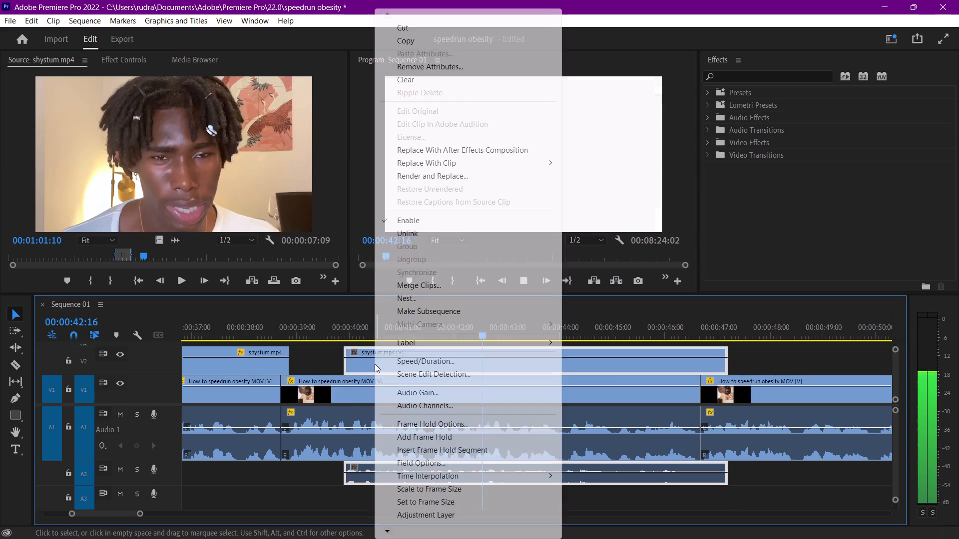
left_click(403, 232)
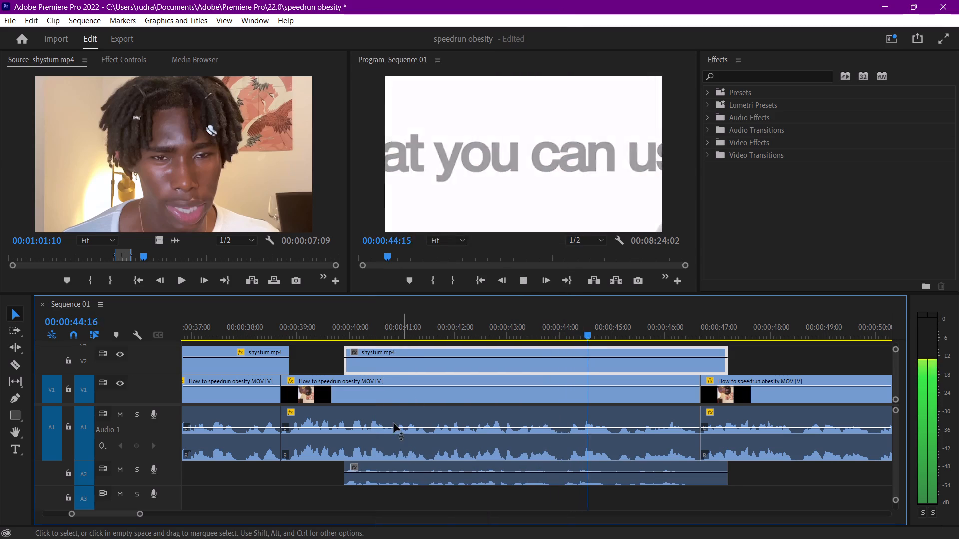
Set the scale of the tutorial text overlay on V2 to 50.
left_click(394, 366)
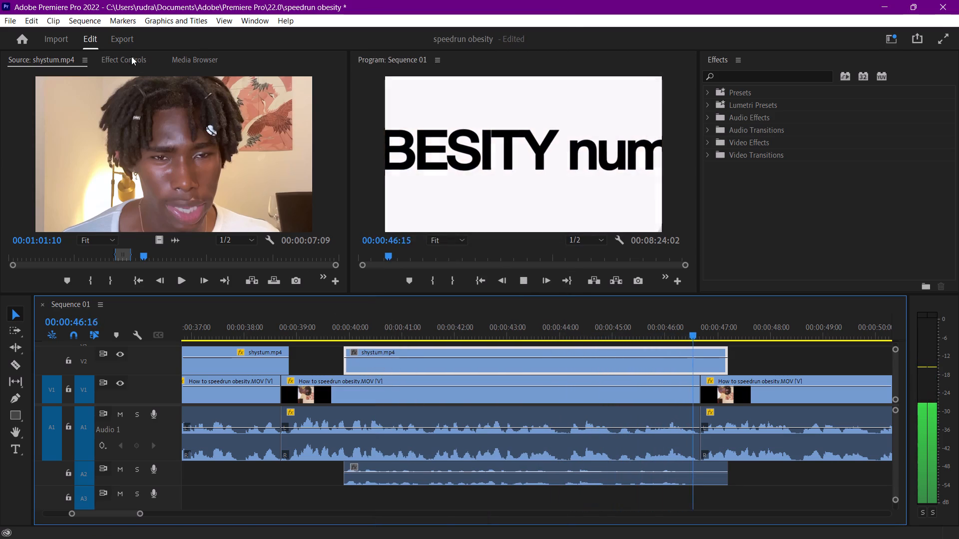
left_click(131, 56)
left_click(136, 133)
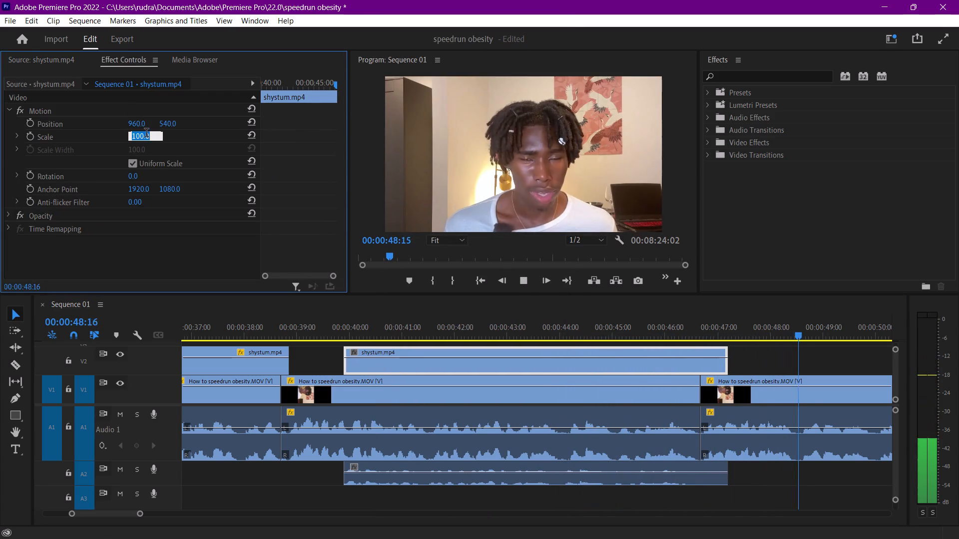
type("50")
key("Return")
key("space")
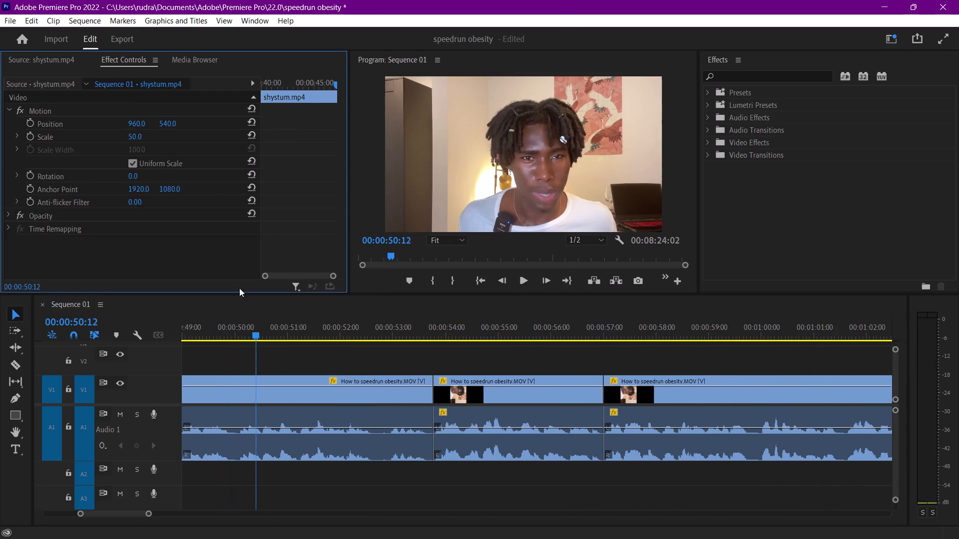
Save the project and delete the tutorial text overlay's unlinked audio from A2.
scroll(286, 400, "up", 20)
scroll(286, 400, "up", 2)
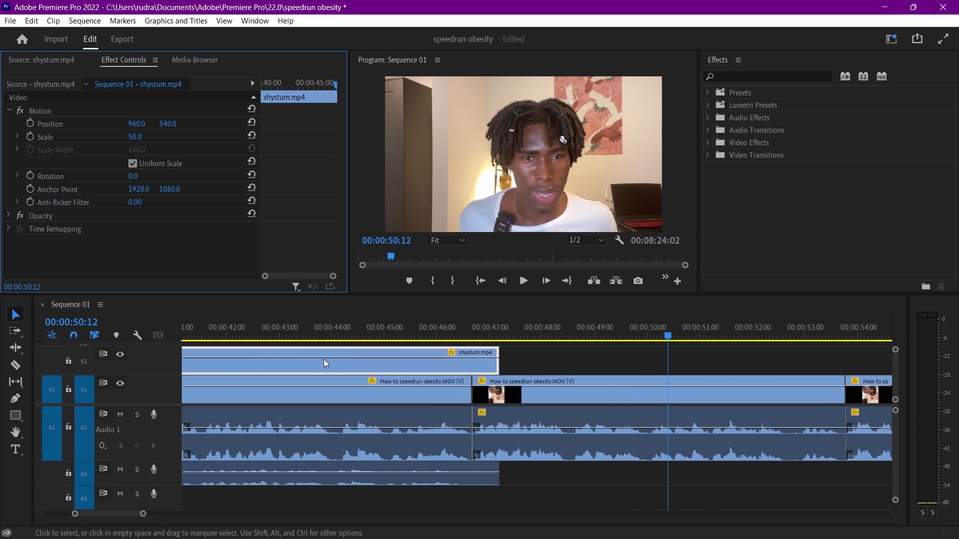
key("ctrl+s")
left_click(363, 475)
key("Delete")
Play the tutorial text overlay through to 00:00:47:20 to check its timing against the narration.
scroll(356, 471, "up", 2)
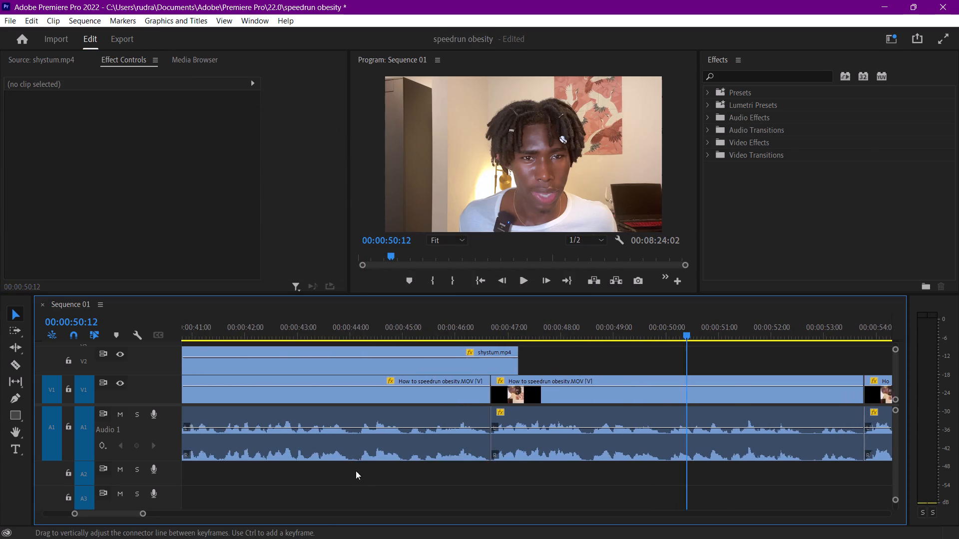
scroll(356, 471, "up", 8)
left_click(300, 325)
key("space")
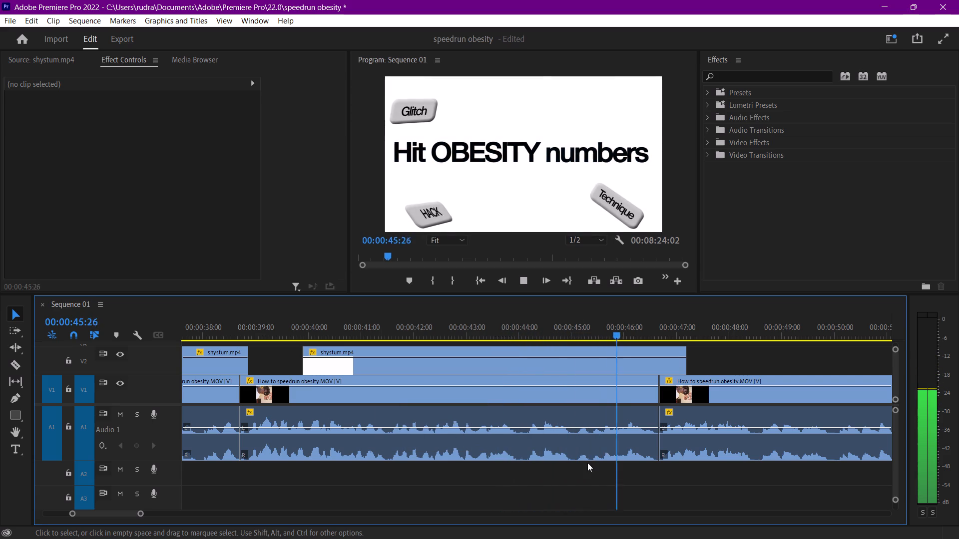
key("space")
scroll(713, 450, "down", 2)
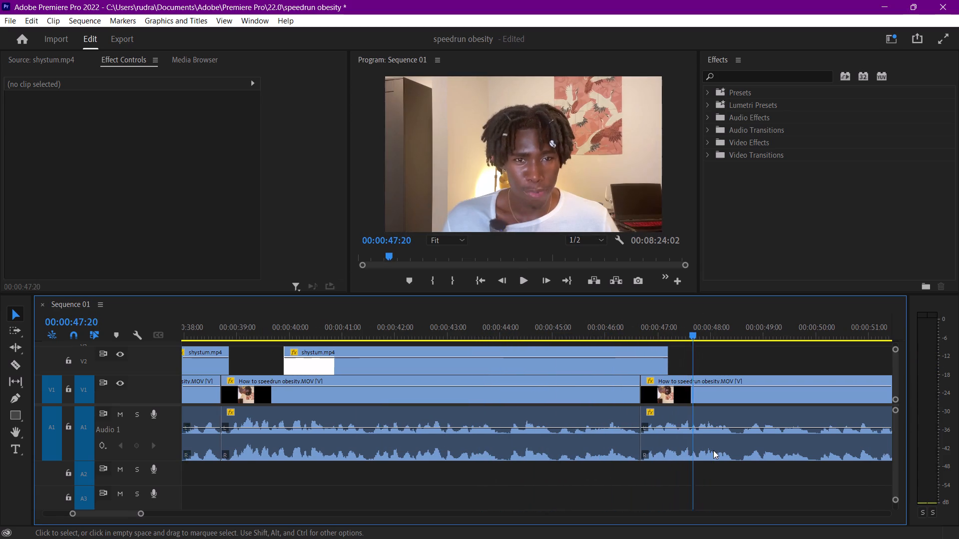
scroll(713, 450, "down", 2)
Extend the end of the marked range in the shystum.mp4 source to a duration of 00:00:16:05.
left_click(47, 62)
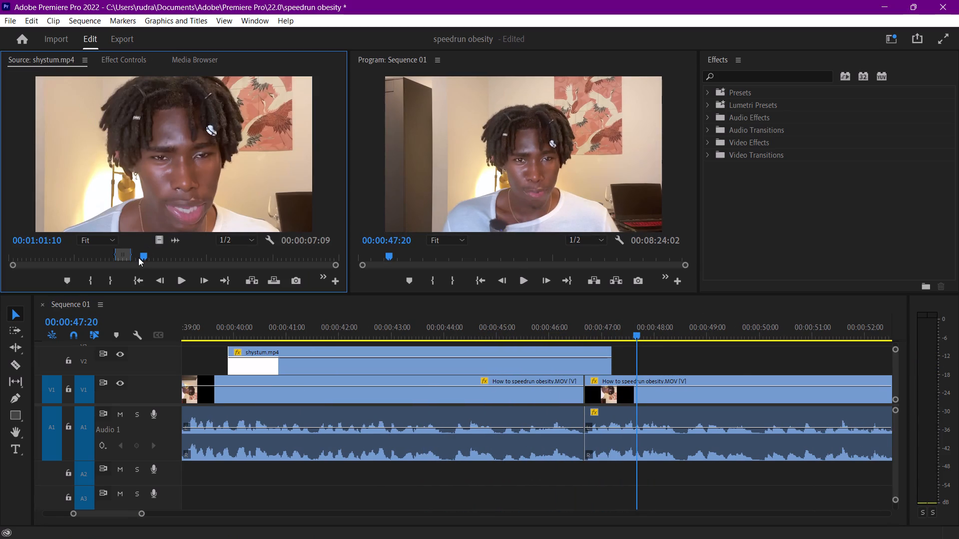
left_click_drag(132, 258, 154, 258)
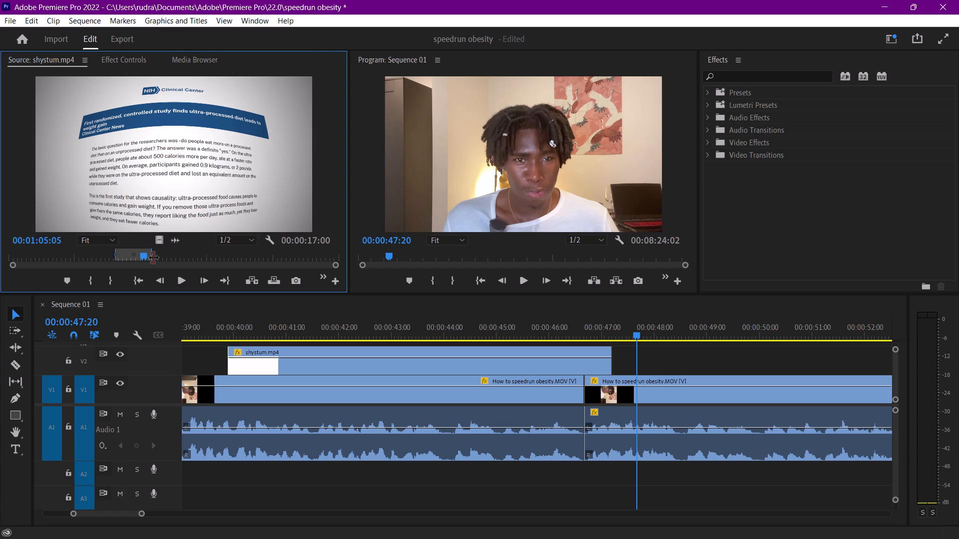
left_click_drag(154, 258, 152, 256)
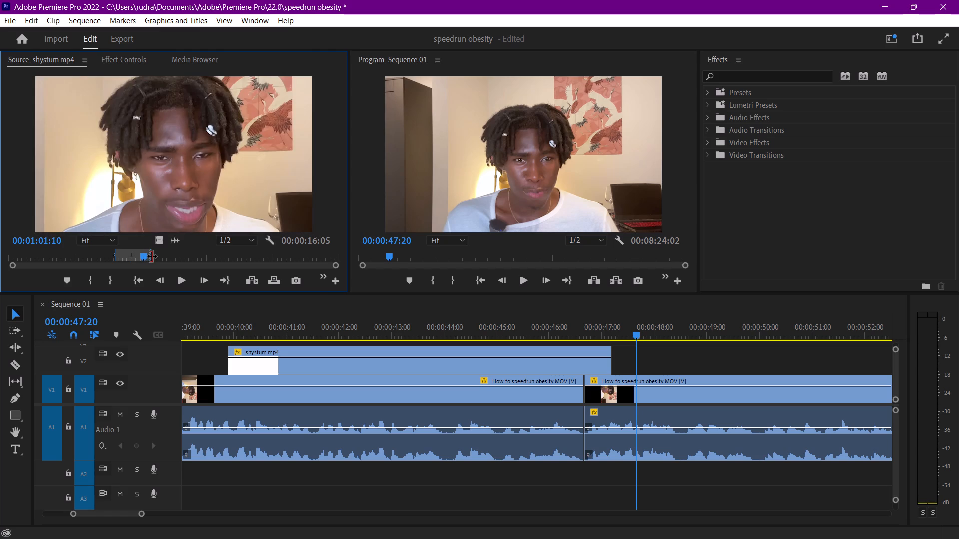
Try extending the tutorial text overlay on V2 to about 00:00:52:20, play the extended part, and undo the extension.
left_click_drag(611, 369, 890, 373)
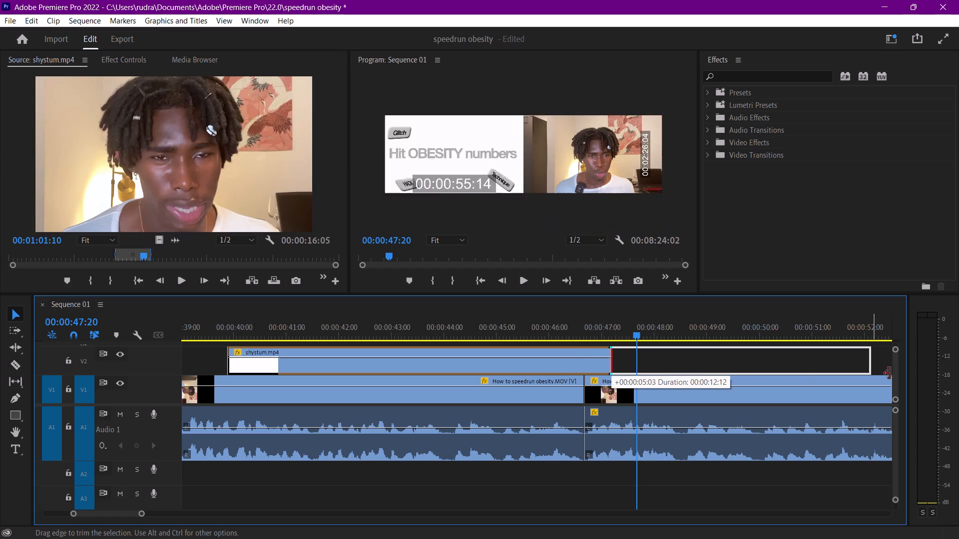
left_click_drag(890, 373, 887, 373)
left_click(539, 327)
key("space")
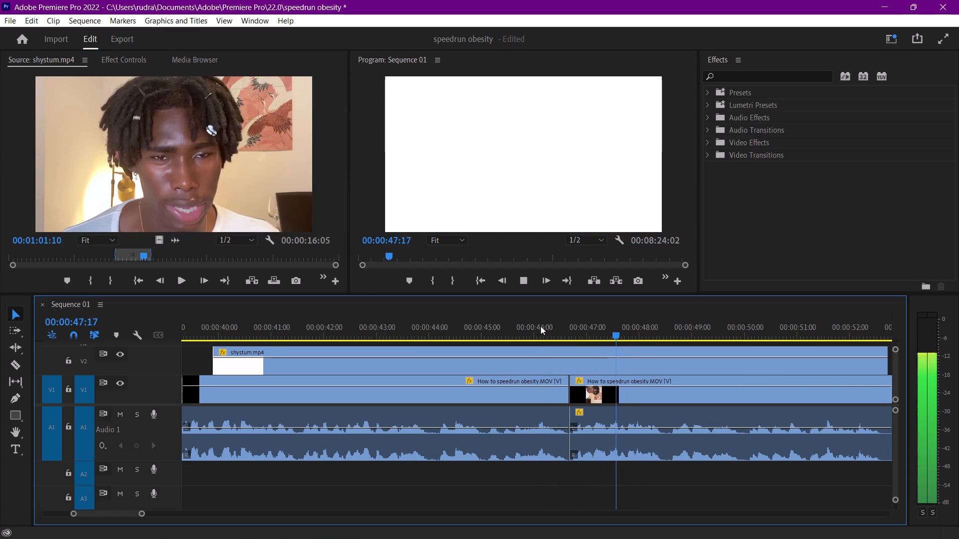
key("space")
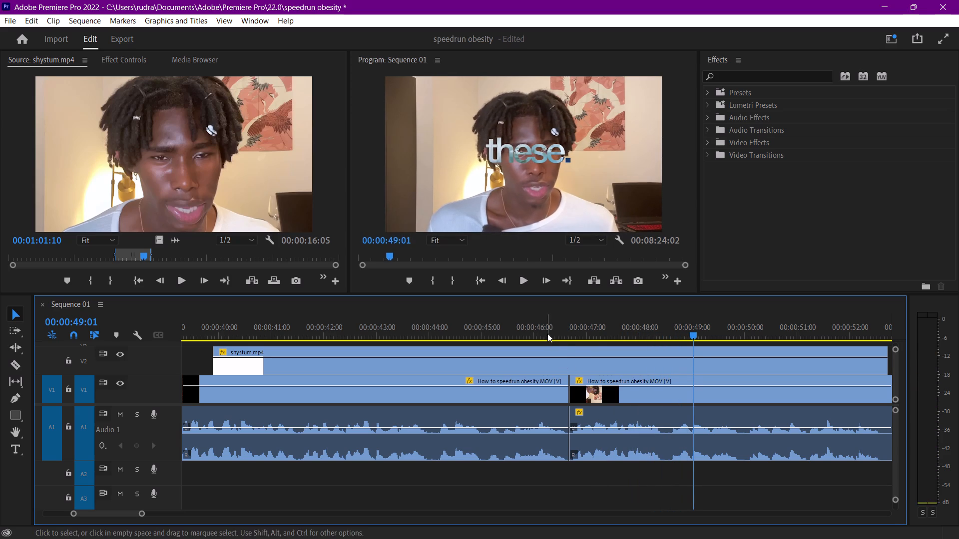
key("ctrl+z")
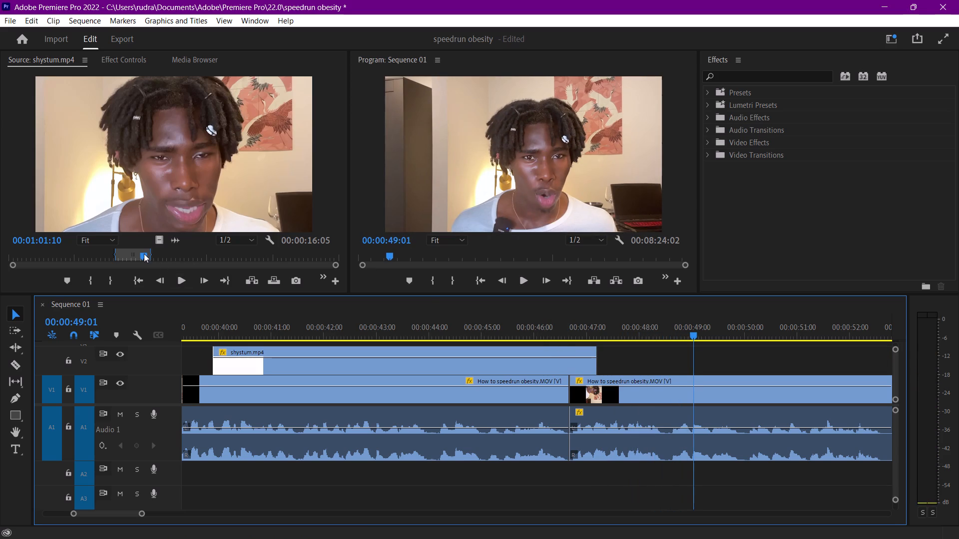
Review the word-caption segment of shystum.mp4 and mark it with an in point at 00:00:56:02 and an out point at 00:01:03:21.
left_click_drag(144, 254, 131, 254)
key("space")
key("space")
key("space")
key("space")
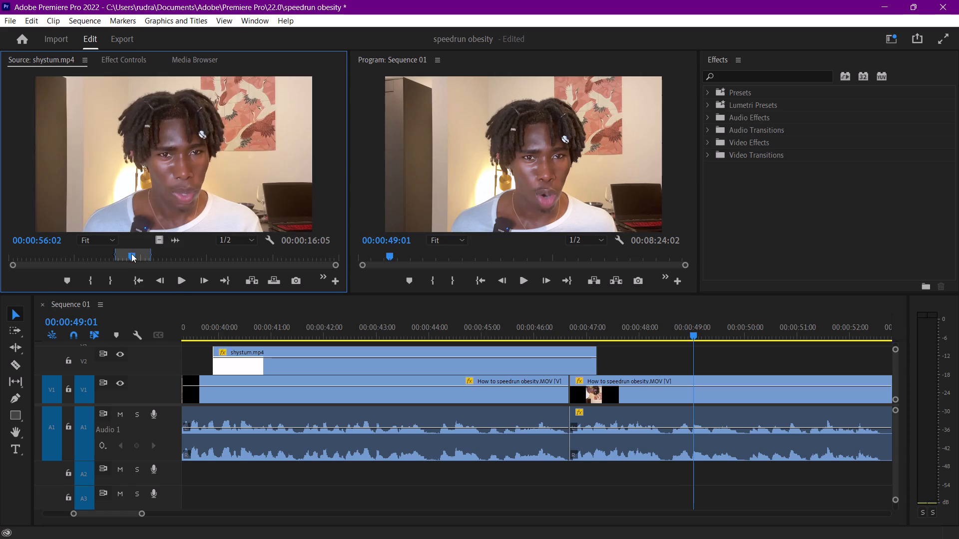
left_click(97, 278)
key("space")
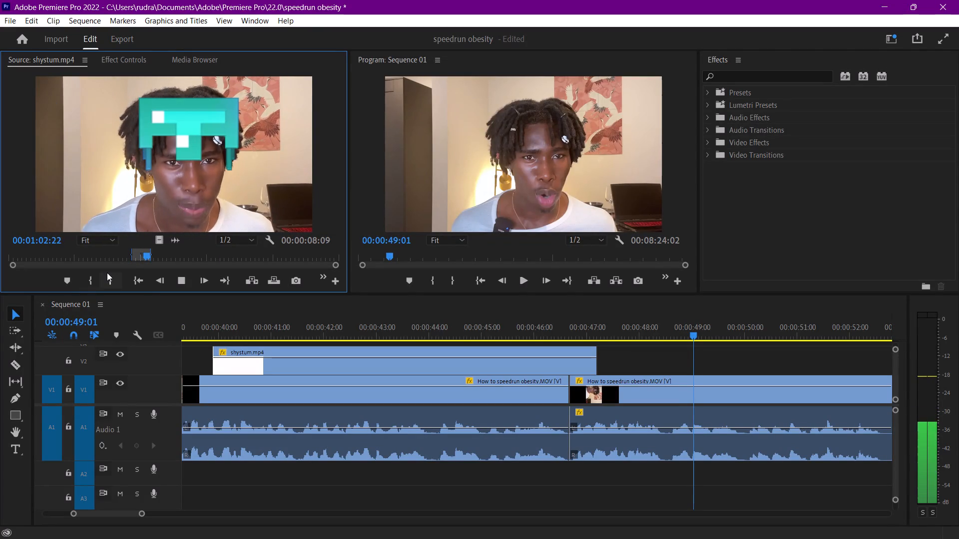
key("space")
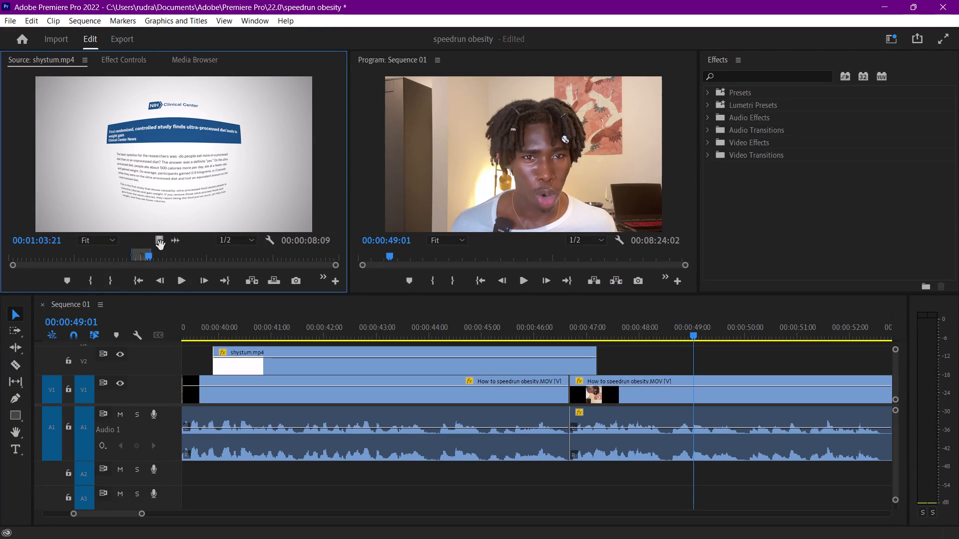
left_click(113, 279)
Place the marked shystum.mp4 segment on V2 after the tutorial text overlay, starting at about 00:00:48:02.
left_click_drag(144, 207, 642, 359)
scroll(673, 488, "down", 4)
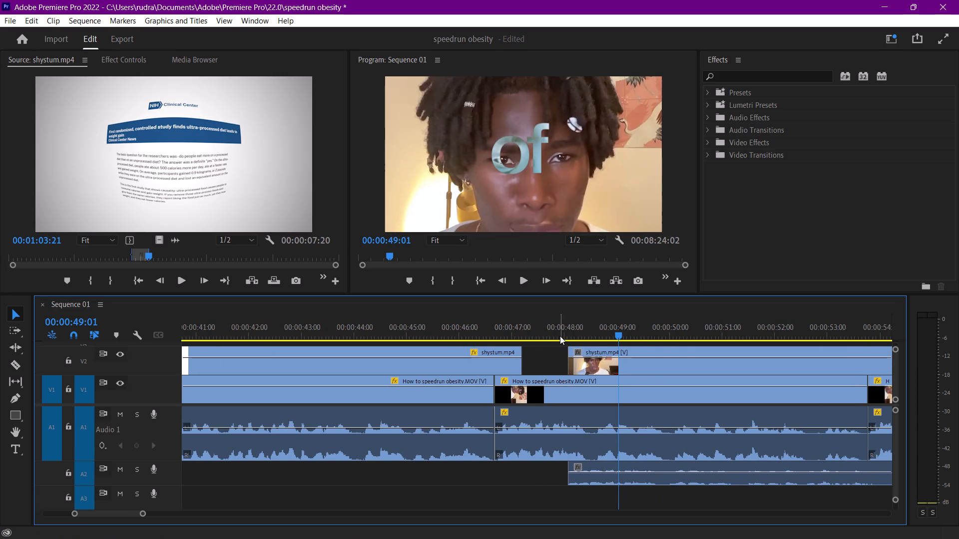
Set the scale of the new word-caption overlay on V2 to 50.
left_click(622, 365)
left_click(130, 63)
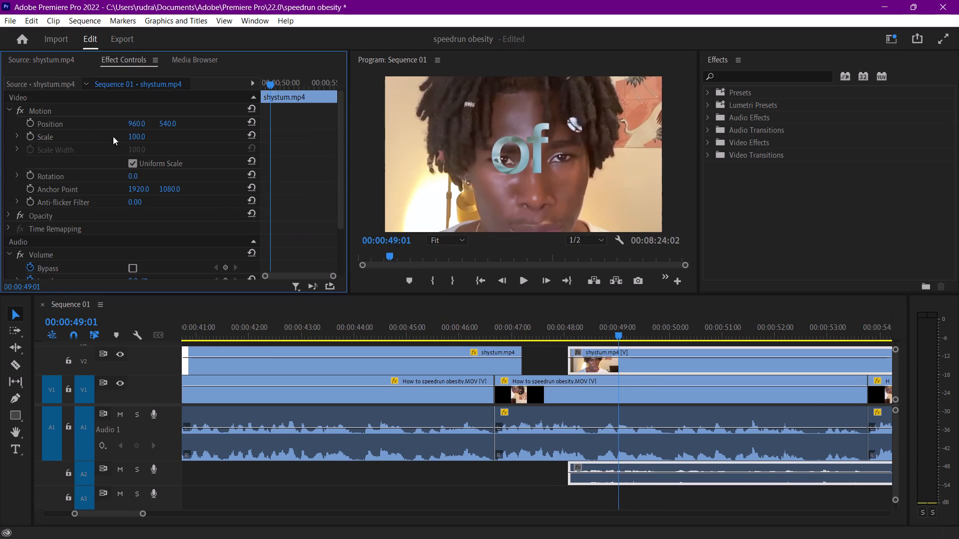
left_click(129, 136)
type("50")
key("Return")
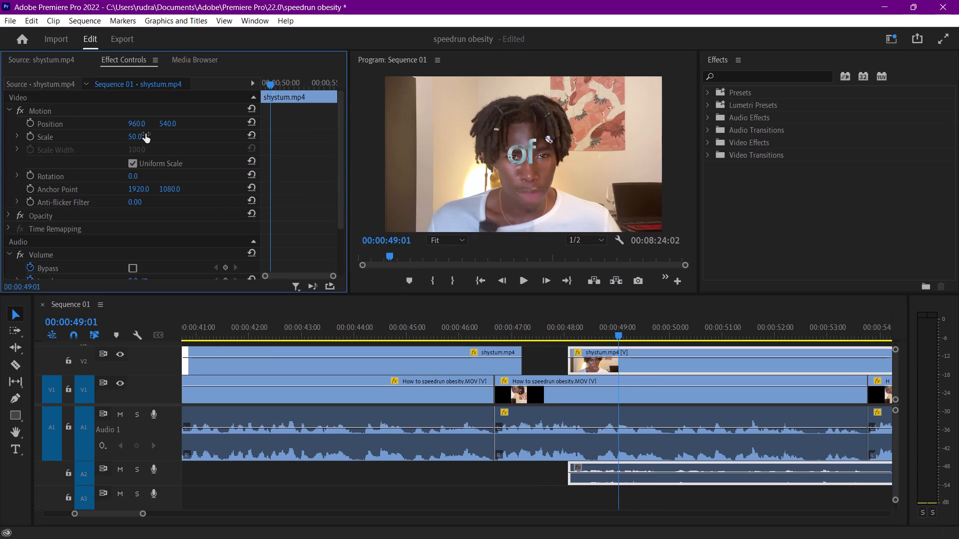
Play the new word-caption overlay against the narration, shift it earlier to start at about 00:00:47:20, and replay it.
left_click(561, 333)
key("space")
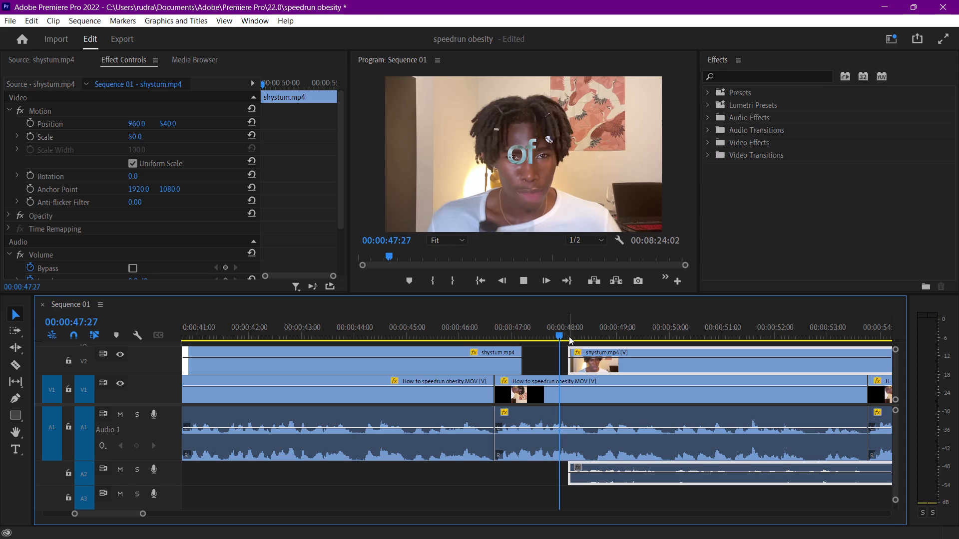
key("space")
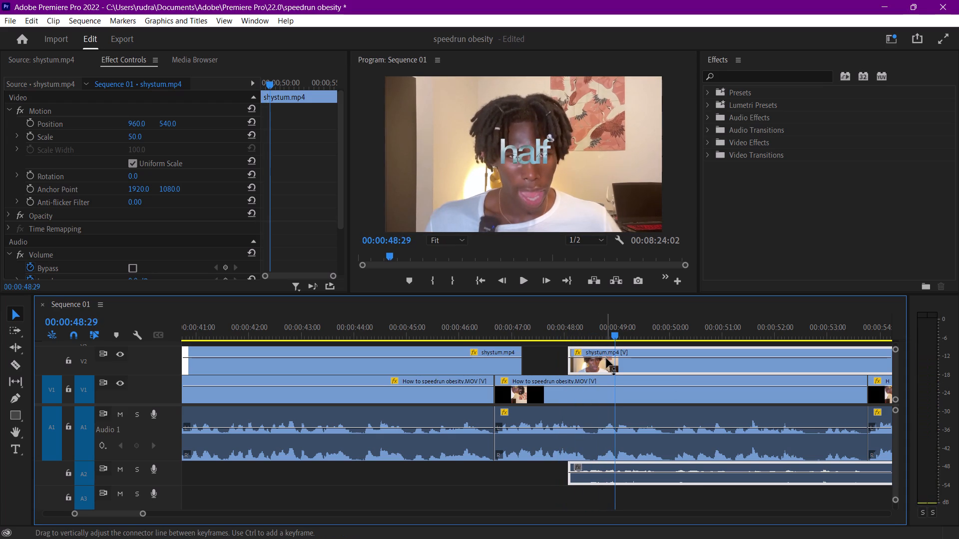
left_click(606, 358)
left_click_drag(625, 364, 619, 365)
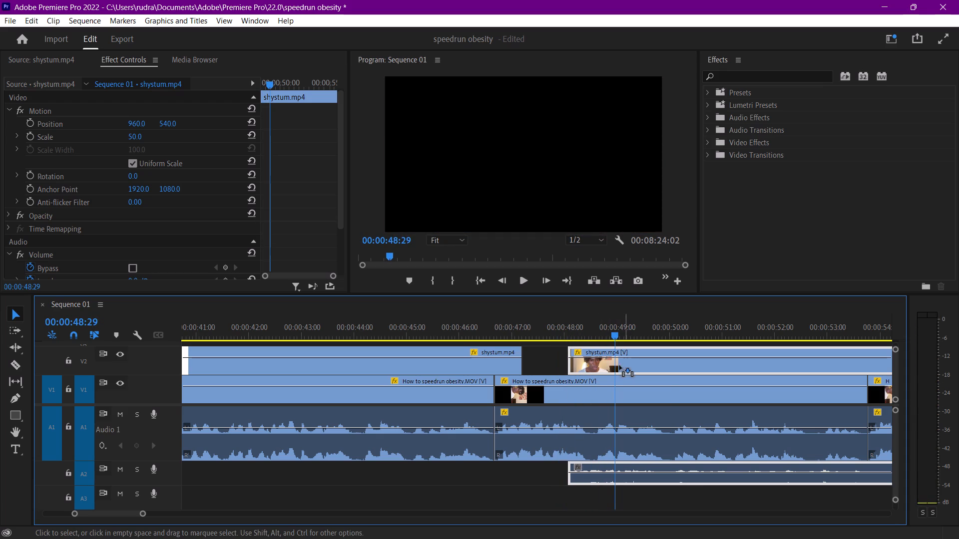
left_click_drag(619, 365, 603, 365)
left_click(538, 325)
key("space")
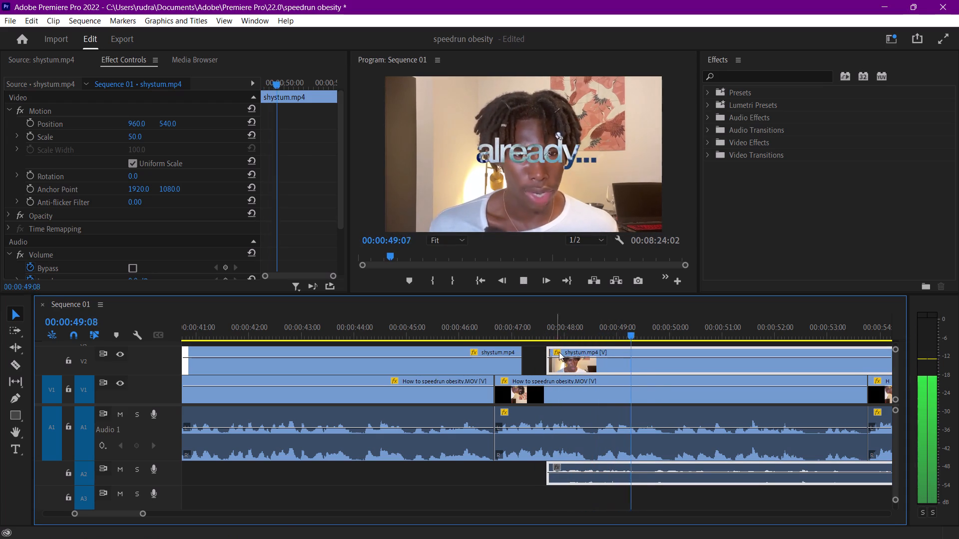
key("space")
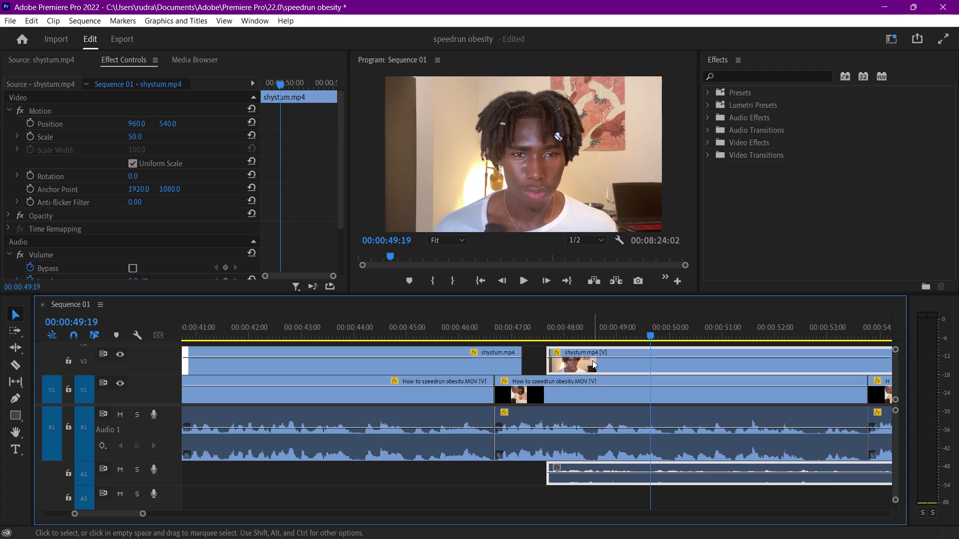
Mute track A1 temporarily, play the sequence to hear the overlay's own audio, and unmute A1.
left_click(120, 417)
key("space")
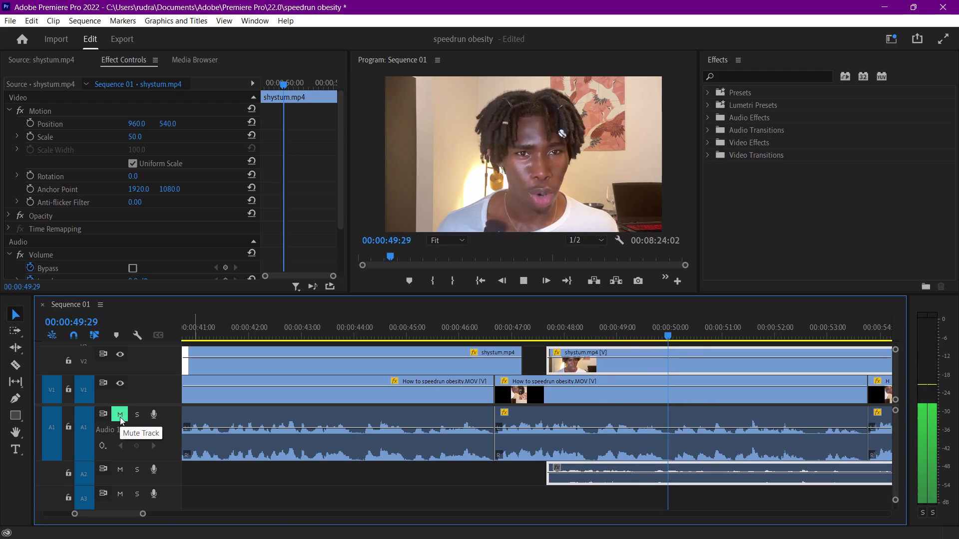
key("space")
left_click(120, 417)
Mute track A2 and play the start of the word-caption overlay to hear it with the narration alone.
left_click(119, 468)
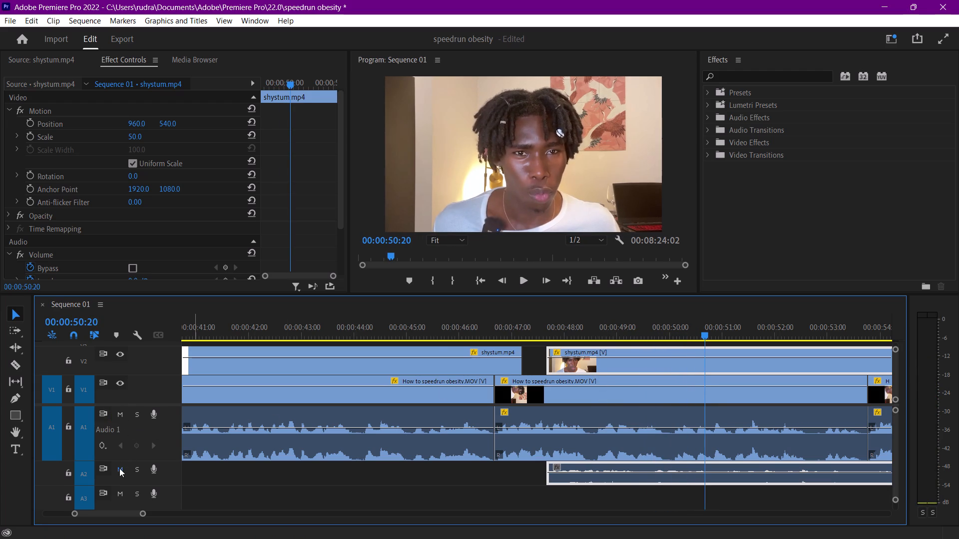
left_click(534, 323)
key("space")
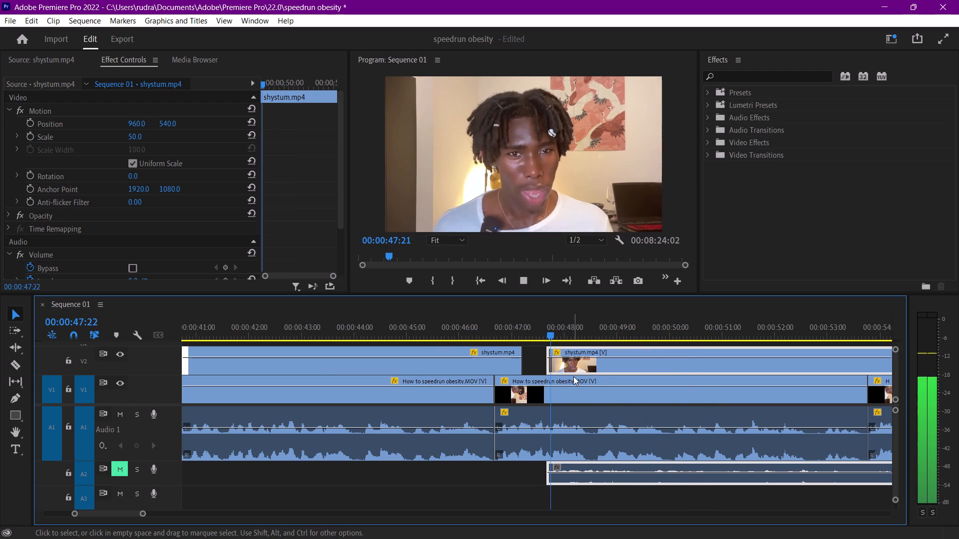
key("space")
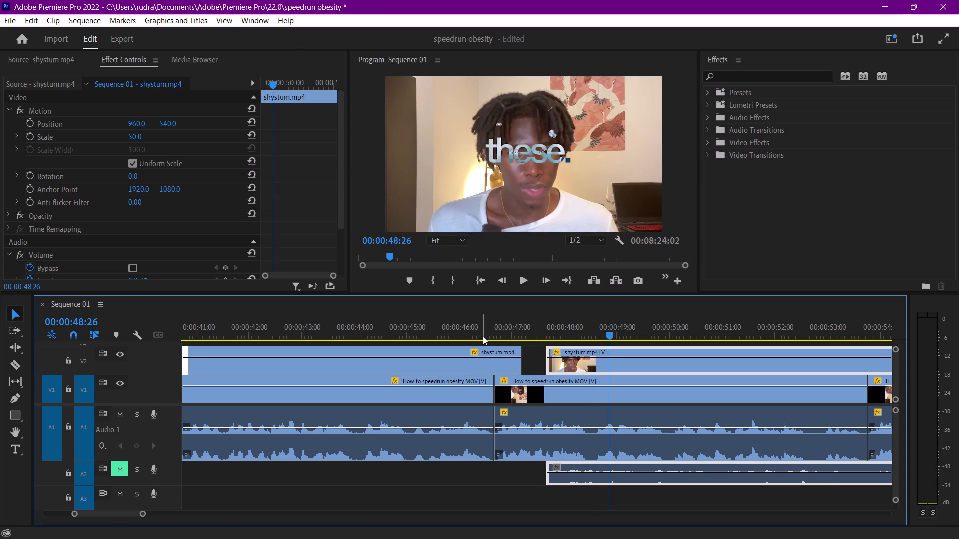
Close the V2 gap at the V1 cut near 00:00:46:20 by trimming the tutorial overlay's end and moving the word-caption overlay there.
left_click(483, 336)
key("space")
key("space")
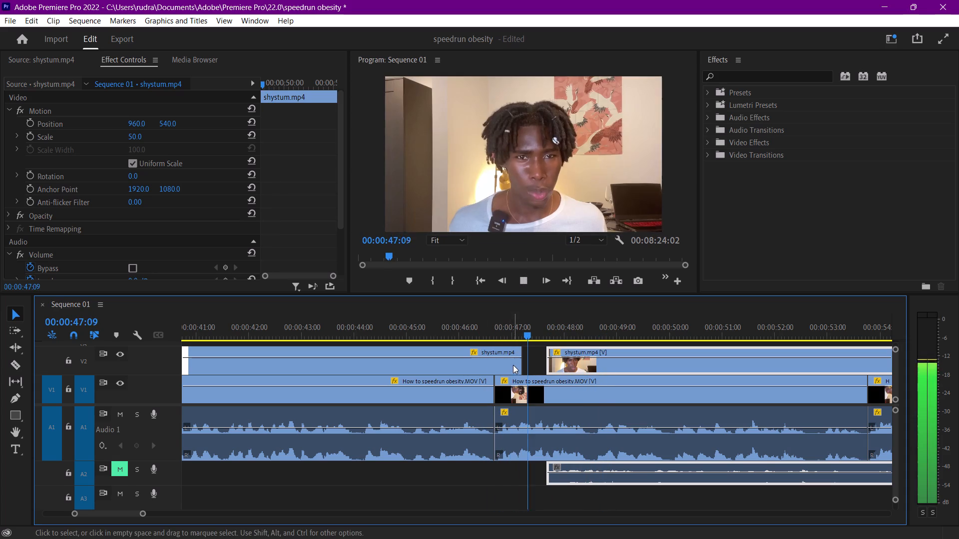
left_click_drag(519, 362, 494, 362)
left_click_drag(572, 362, 517, 361)
Play the word-caption overlay through to 00:00:54:27 and trim its end back to the V1 cut near 00:00:53:23.
left_click(485, 328)
key("space")
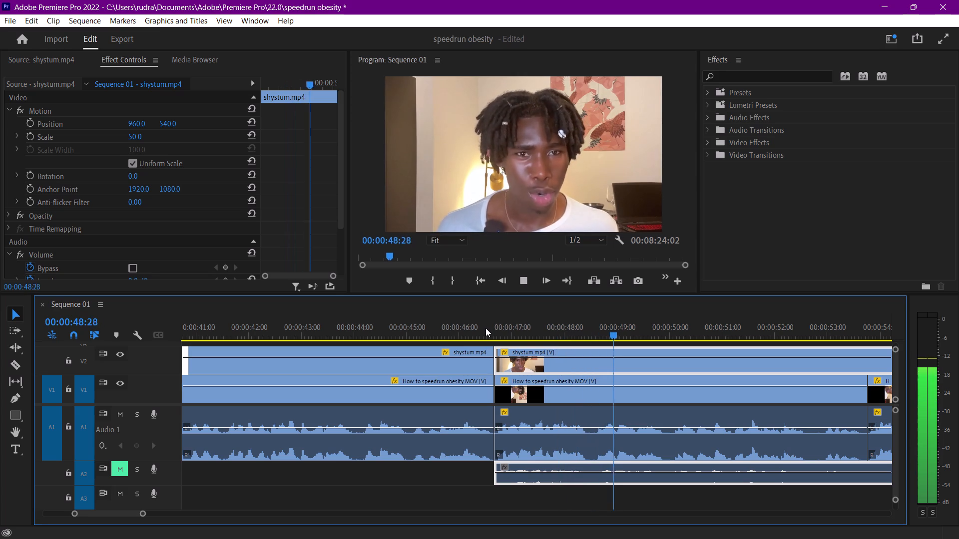
scroll(654, 395, "down", 3)
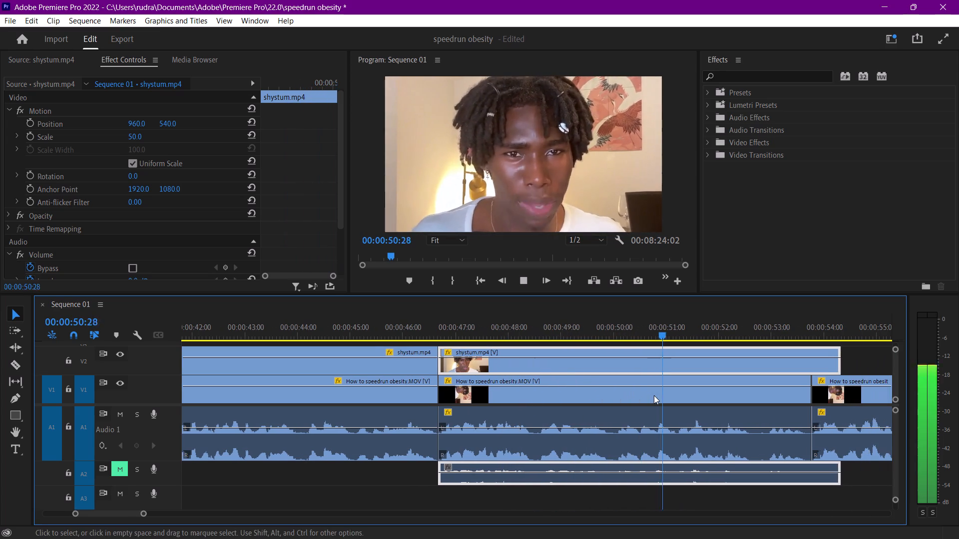
scroll(654, 395, "down", 10)
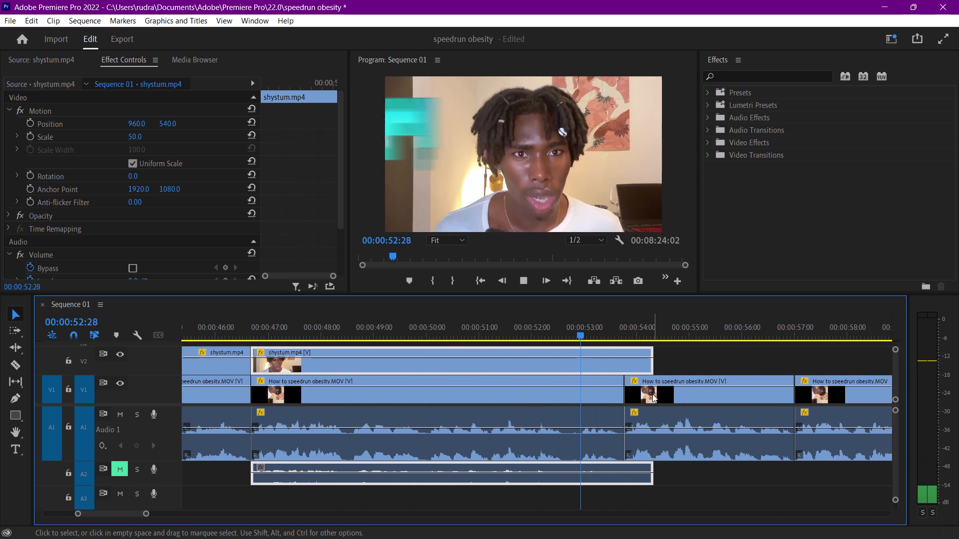
key("space")
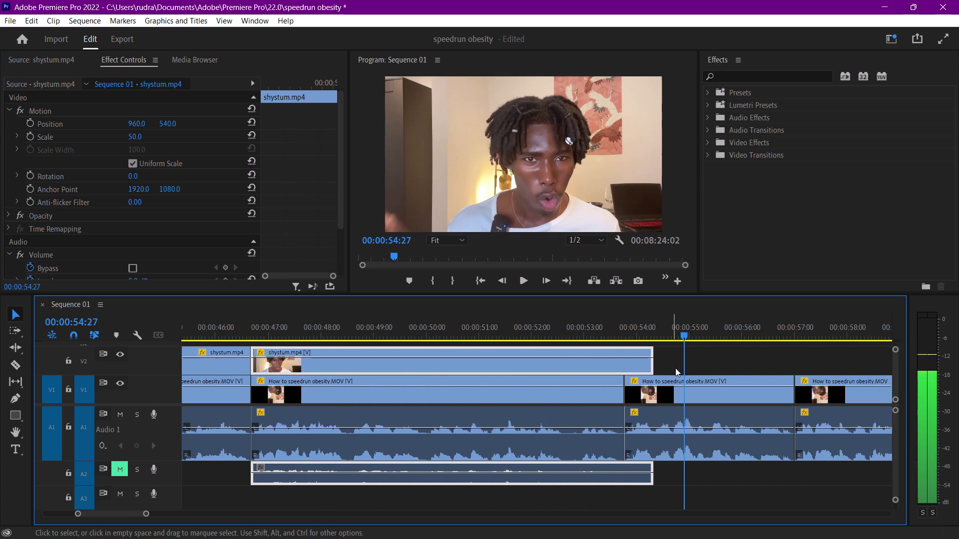
left_click_drag(653, 363, 624, 364)
Unlink the word-caption overlay's audio and delete it from A2.
right_click(571, 473)
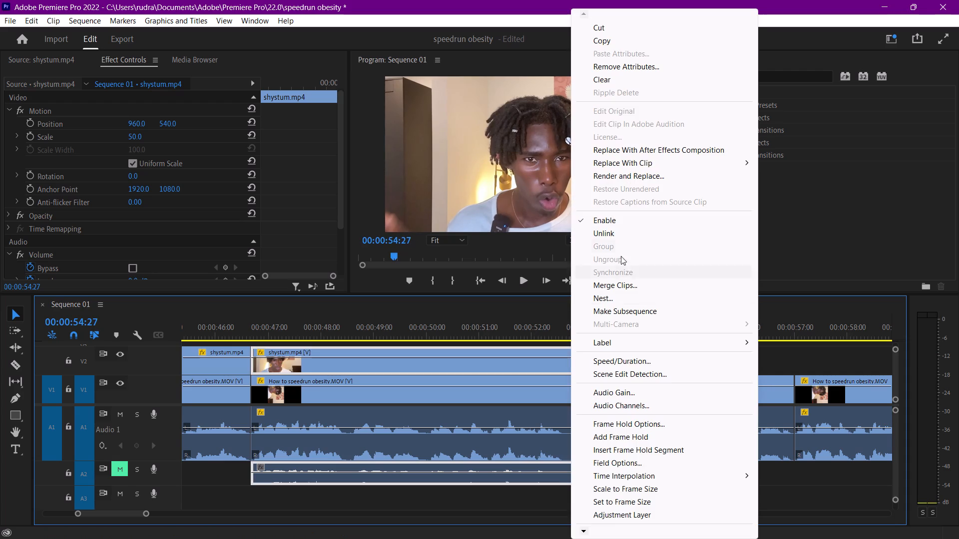
left_click(604, 230)
left_click(550, 469)
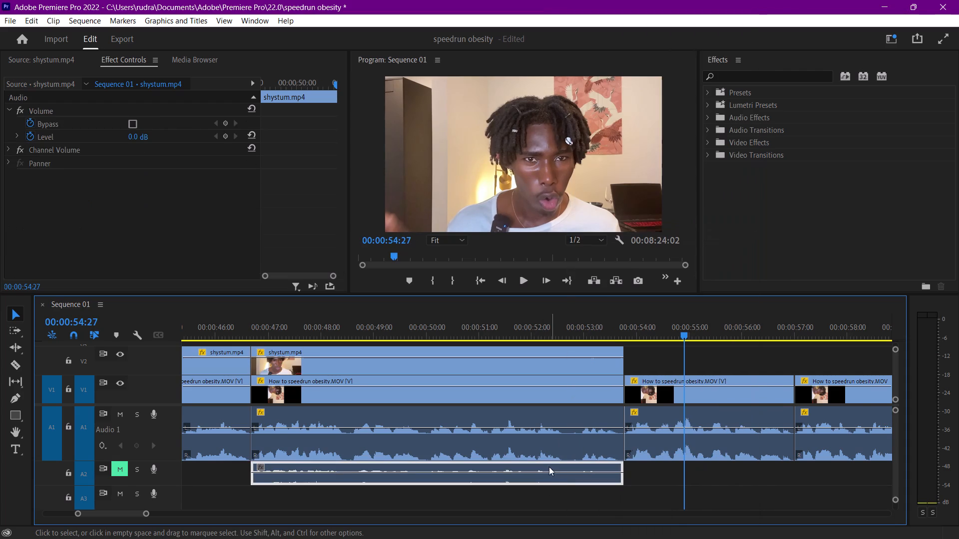
key("Delete")
Save the project and play from 00:00:46:10 through to 00:00:57:12 to check the word-caption overlay against the narration.
scroll(546, 464, "up", 8)
left_click(402, 328)
key("space")
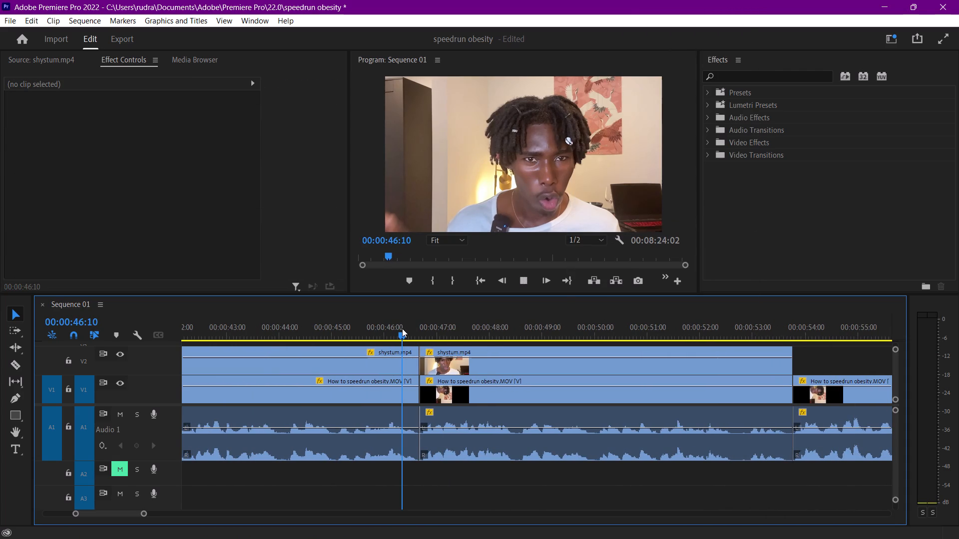
key("ctrl+s")
key("space")
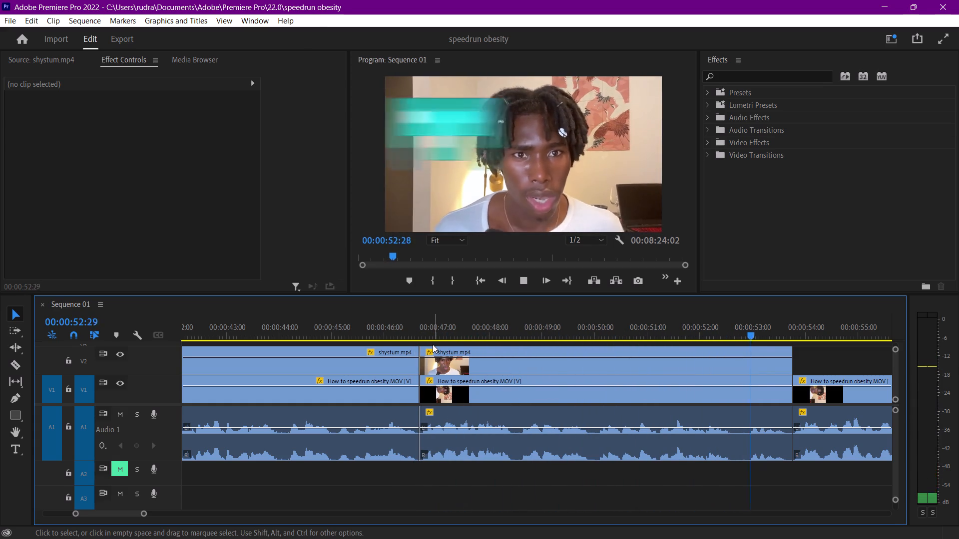
scroll(607, 432, "down", 5)
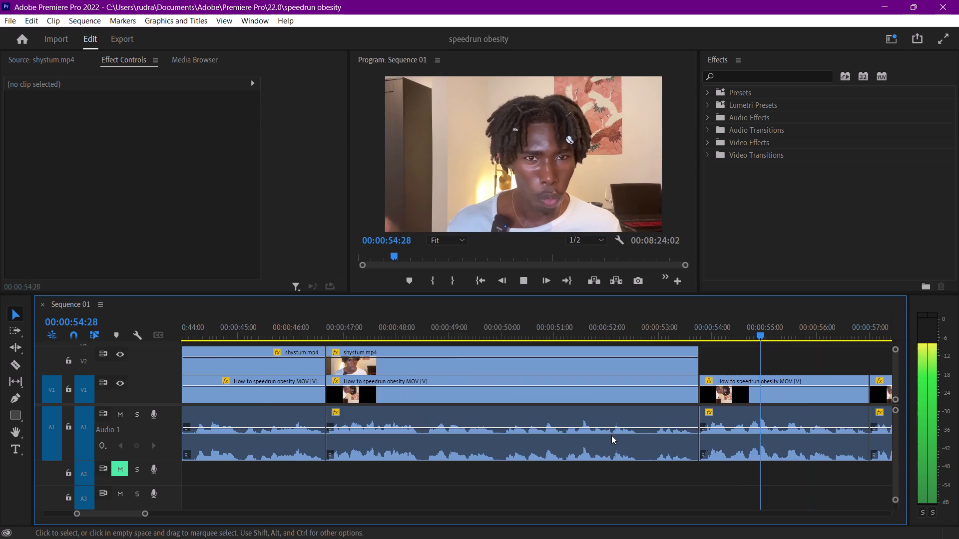
scroll(611, 435, "down", 15)
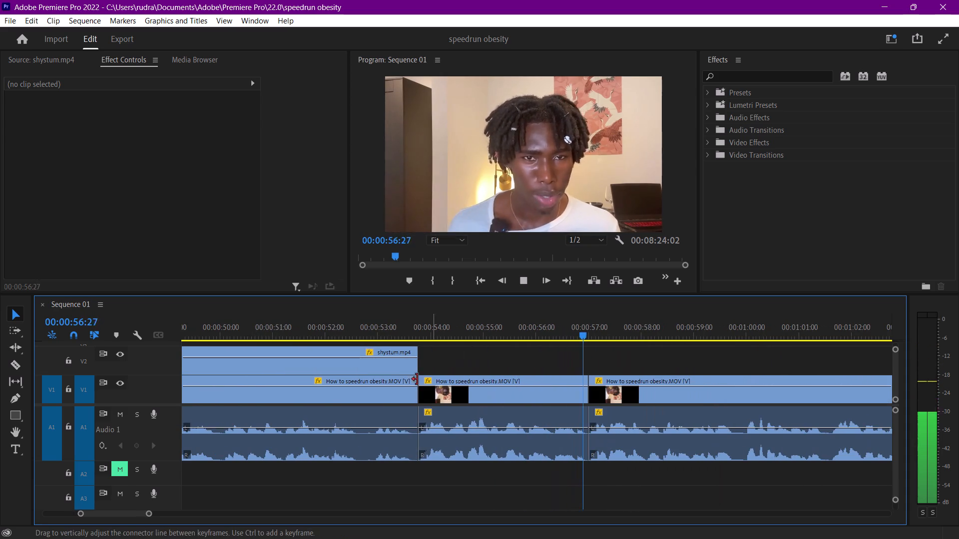
key("space")
Mark the NIH Clinical Center article segment in the shystum.mp4 source, from about 00:01:03:21 to 00:01:12:05.
left_click(45, 61)
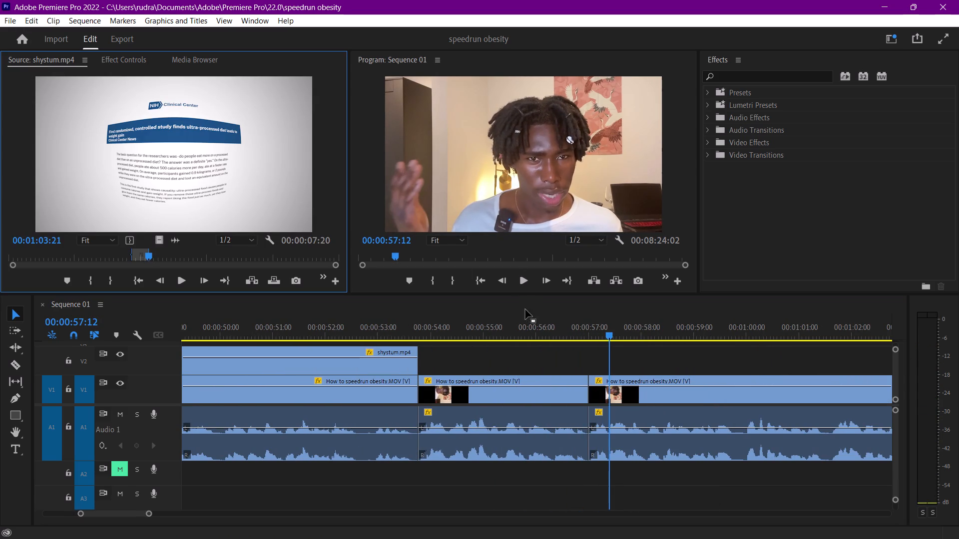
left_click(519, 287)
left_click(526, 282)
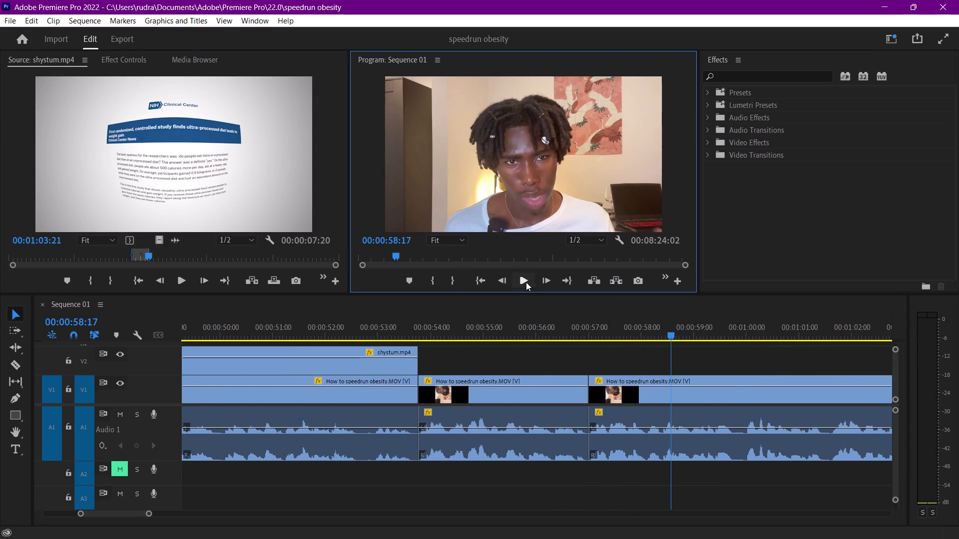
left_click(149, 256)
key("space")
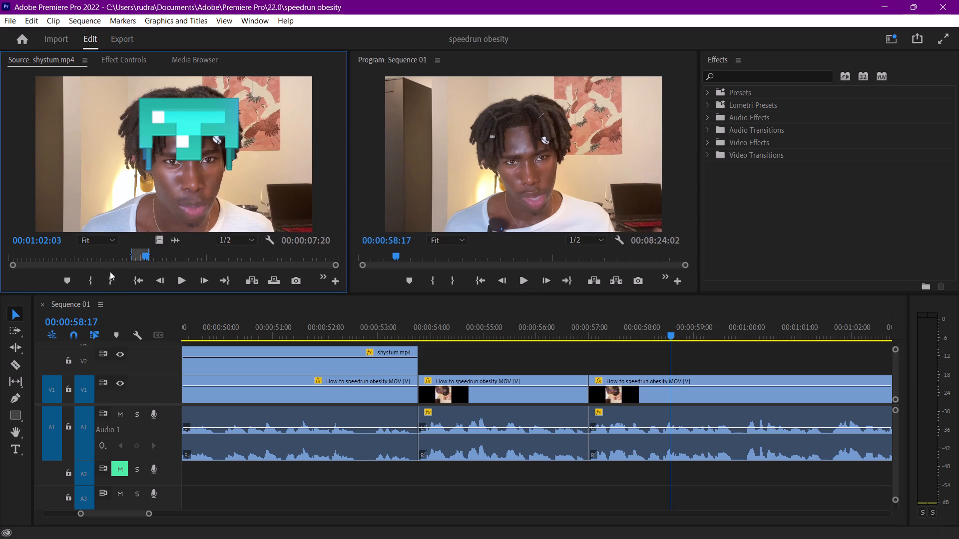
key("space")
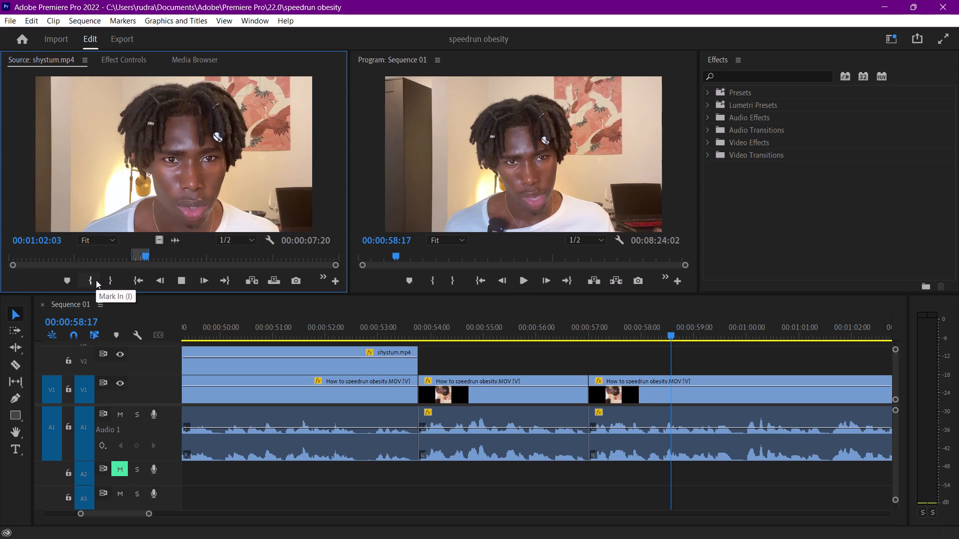
key("space")
key("space")
left_click(96, 280)
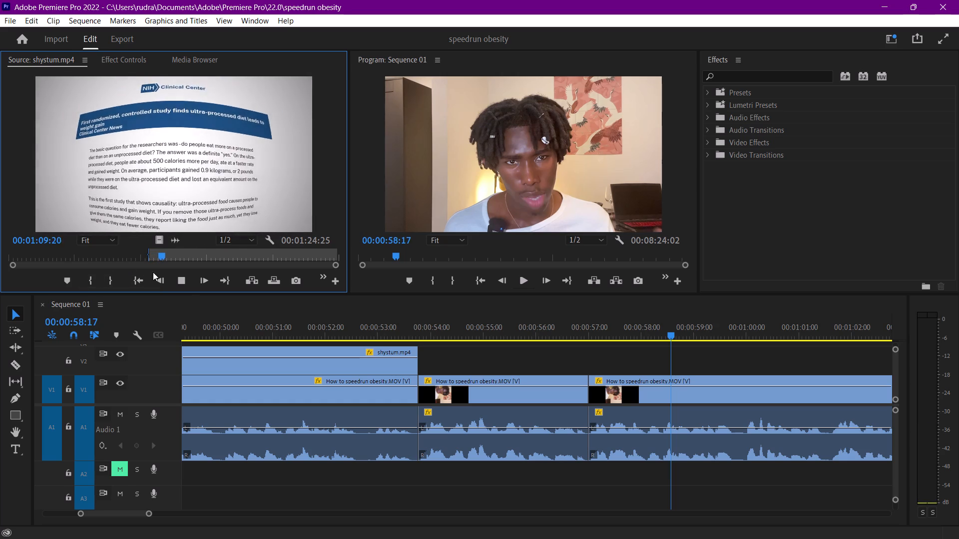
key("space")
left_click(110, 279)
Overlay the NIH article segment on V2 starting at the V1 cut near 00:00:57:00, and play into it to 00:00:57:29.
left_click(515, 279)
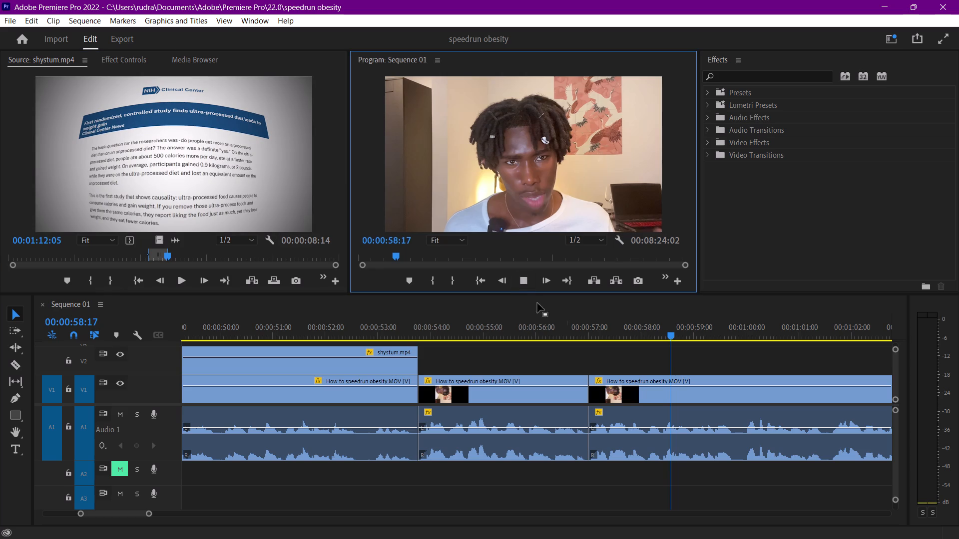
left_click_drag(579, 322, 546, 322)
left_click(533, 283)
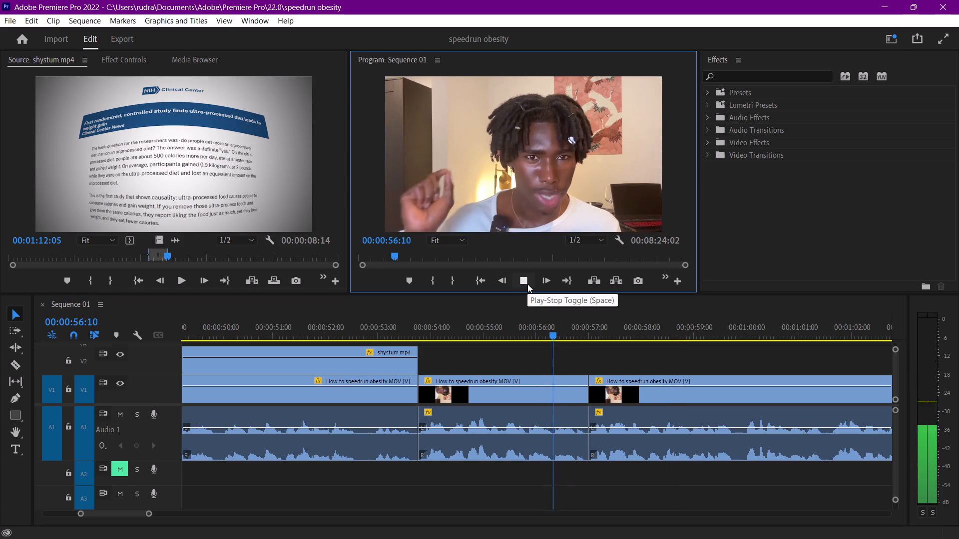
key("space")
left_click_drag(234, 161, 585, 361)
left_click(568, 325)
key("space")
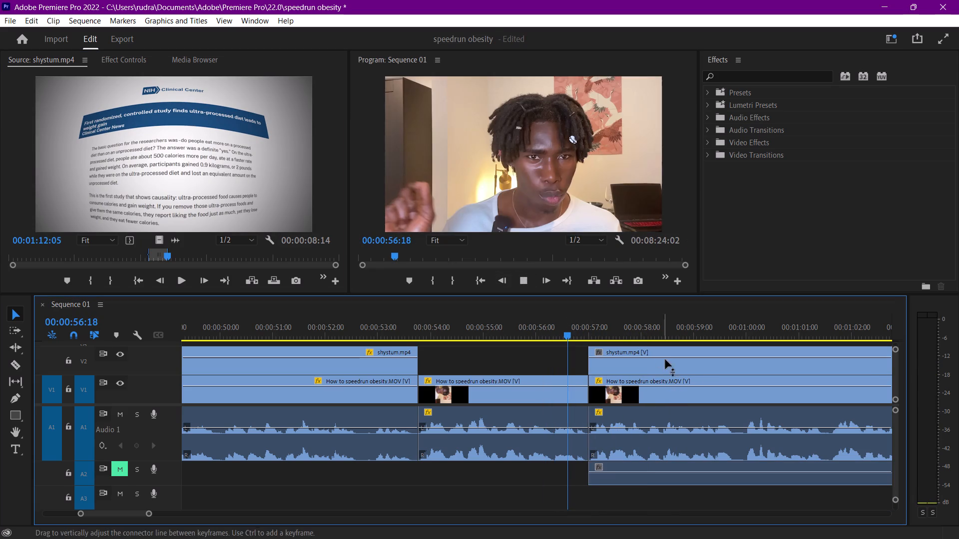
key("space")
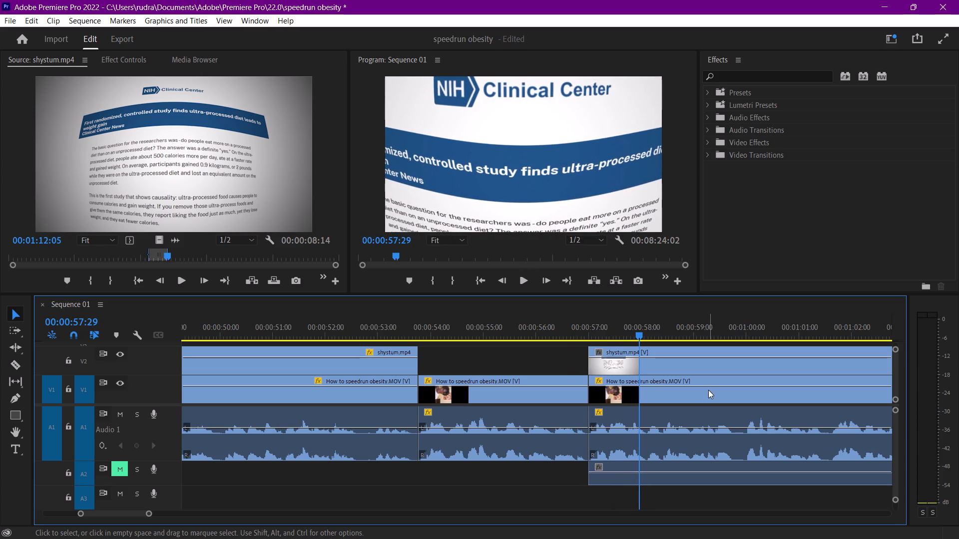
Set the scale of the NIH article overlay to 50.
left_click(708, 370)
left_click(111, 60)
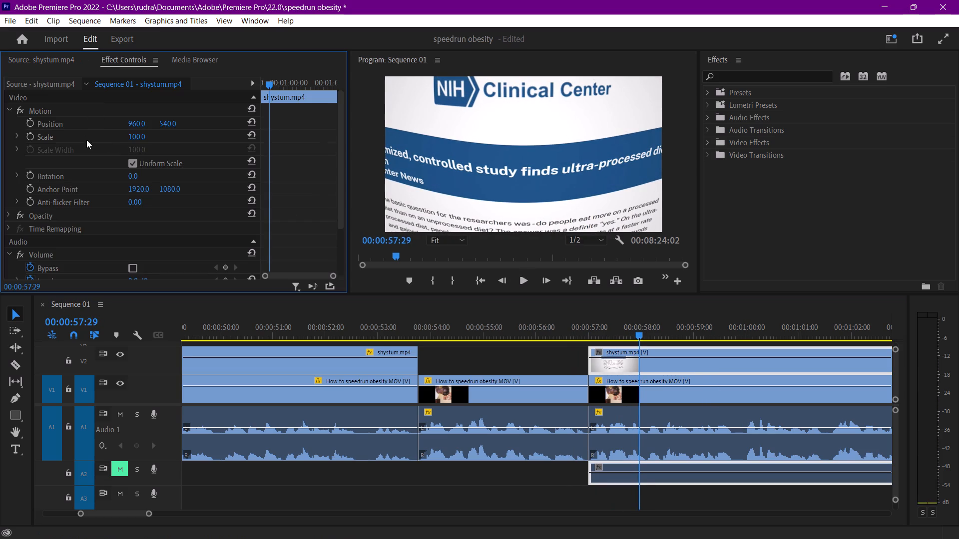
left_click(135, 133)
type("50")
key("Return")
Unlink the NIH article overlay's audio, delete it from A2 and save the project.
right_click(605, 480)
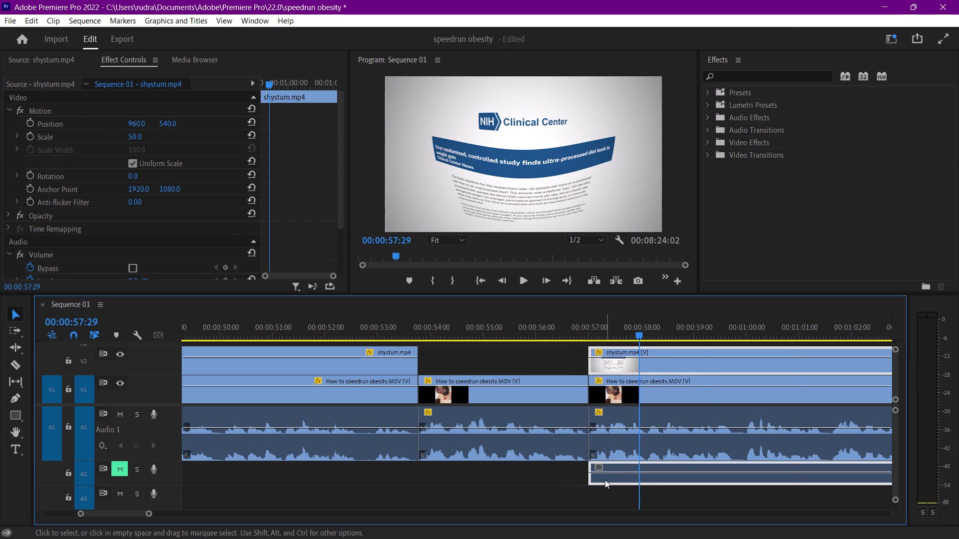
left_click(651, 233)
left_click(611, 475)
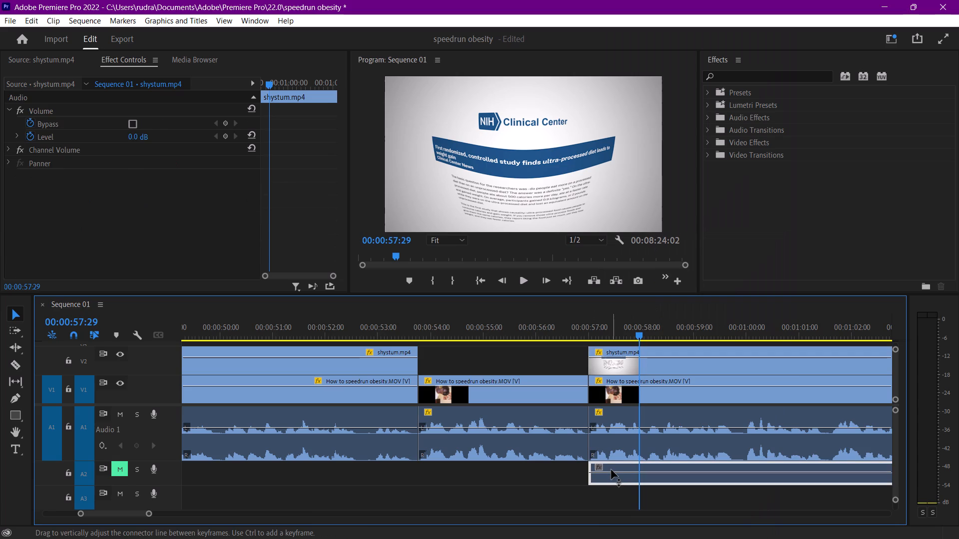
key("Delete")
key("ctrl+s")
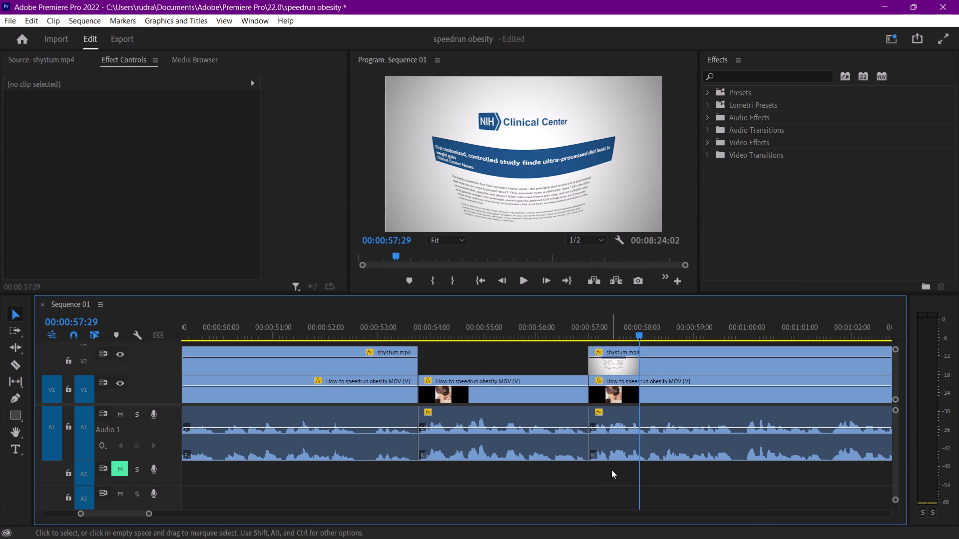
Play the NIH article overlay from 00:00:56:25 to 00:01:09:13 and extend its end to the V1 cut near 00:01:07:15.
left_click(581, 333)
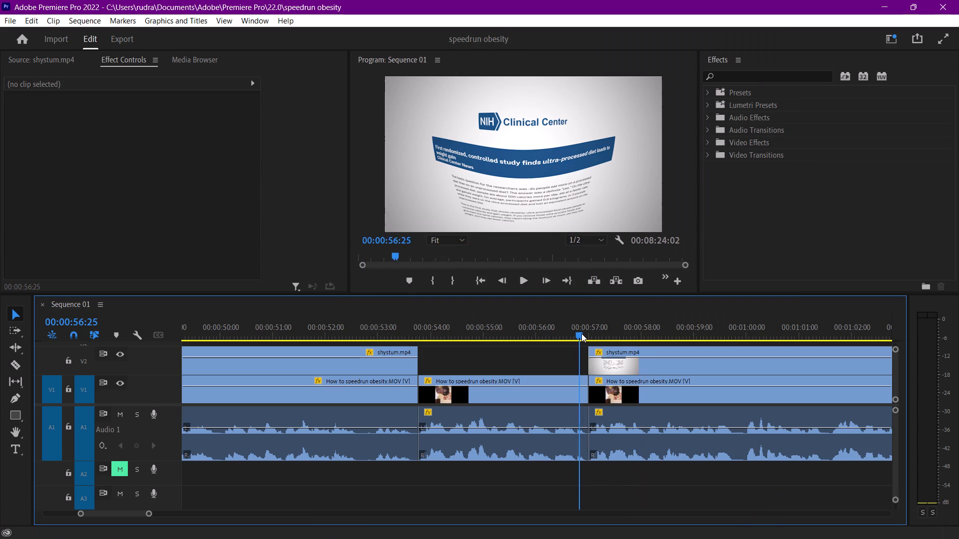
key("space")
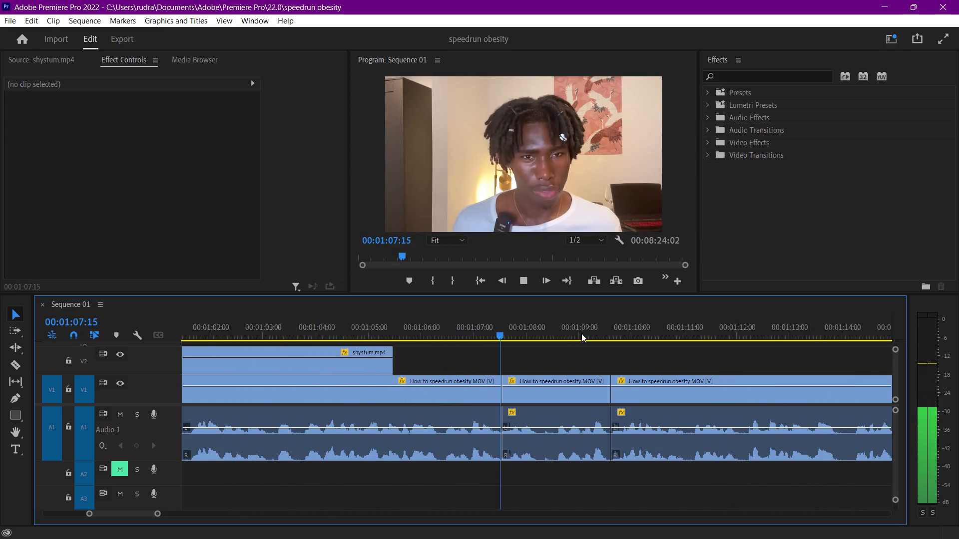
key("space")
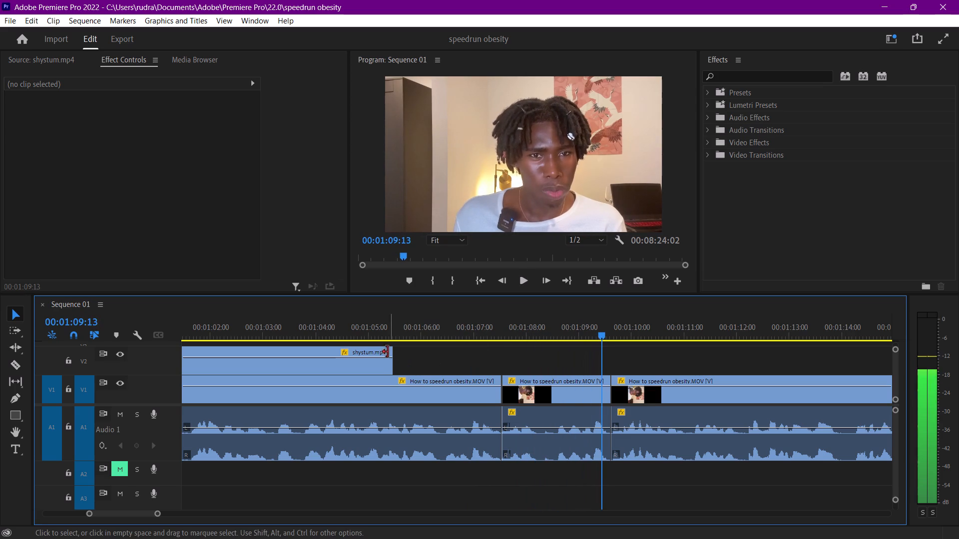
left_click_drag(391, 365, 471, 364)
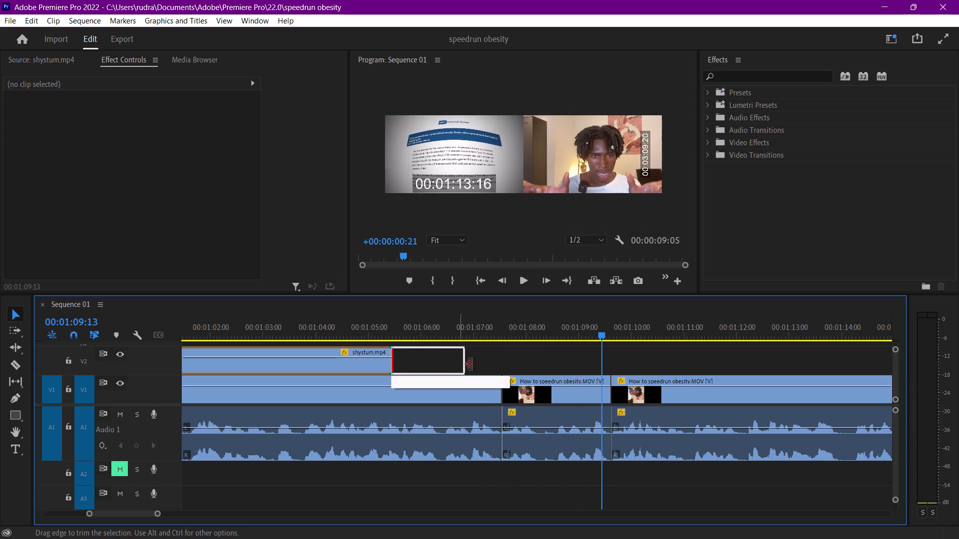
left_click_drag(471, 364, 498, 363)
Play from 00:01:04:29 through to 00:01:15:02 to check the overlay's extended end against the narration, saving the project along the way.
left_click(367, 324)
key("space")
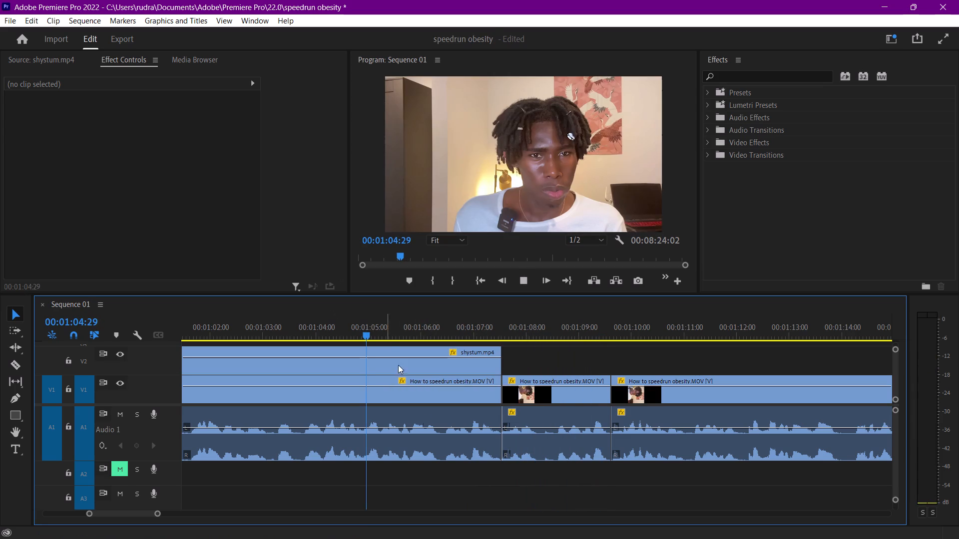
scroll(511, 473, "down", 4)
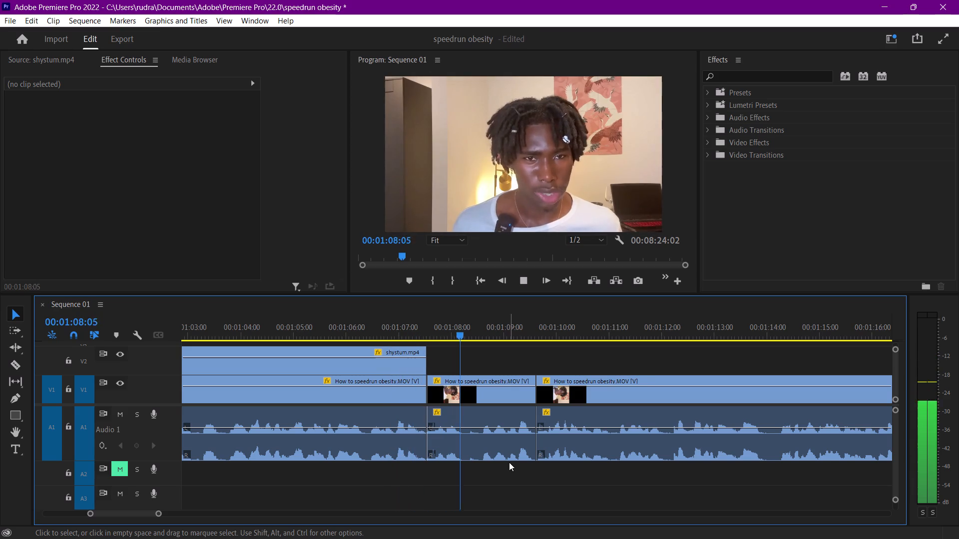
scroll(509, 462, "down", 3)
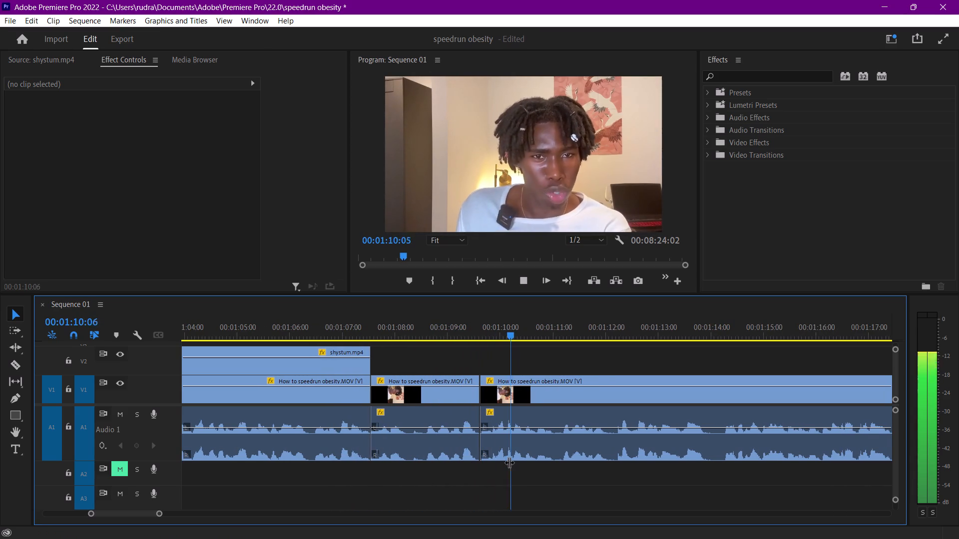
key("ctrl+s")
left_click(509, 462, "ctrl")
key("space")
scroll(509, 462, "down", 9)
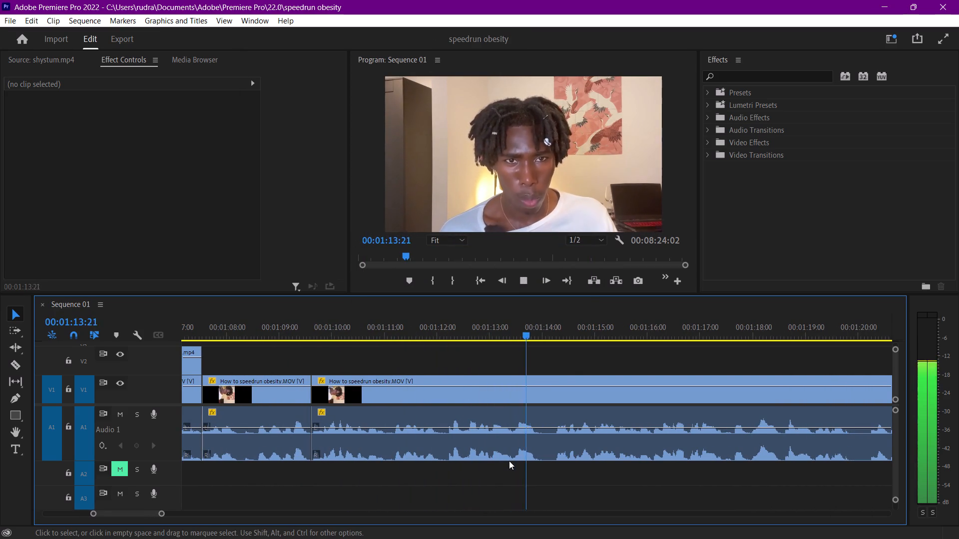
key("space")
Extend the NIH article overlay's end a few frames past the V1 cut near 00:01:07:15, with snapping off for the trim.
scroll(229, 358, "up", 4)
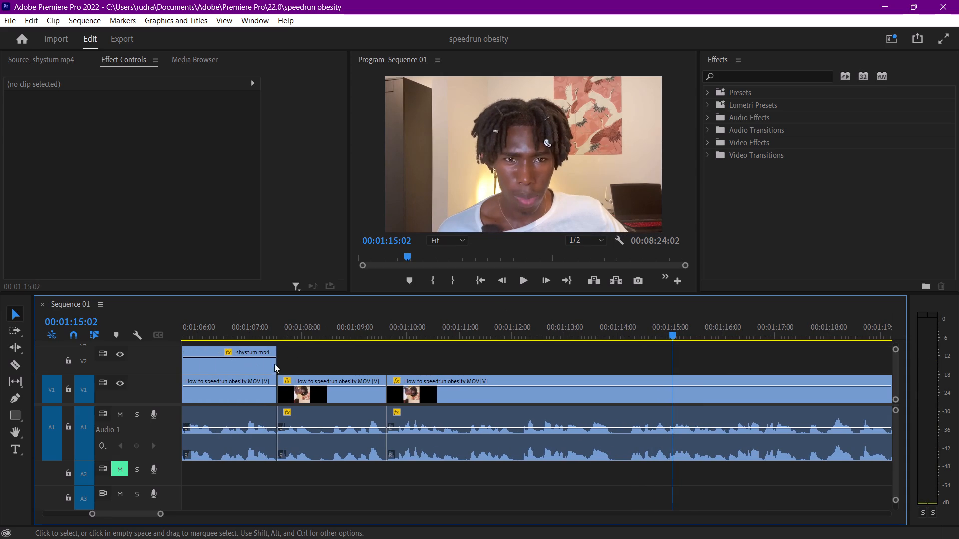
left_click_drag(273, 364, 280, 364)
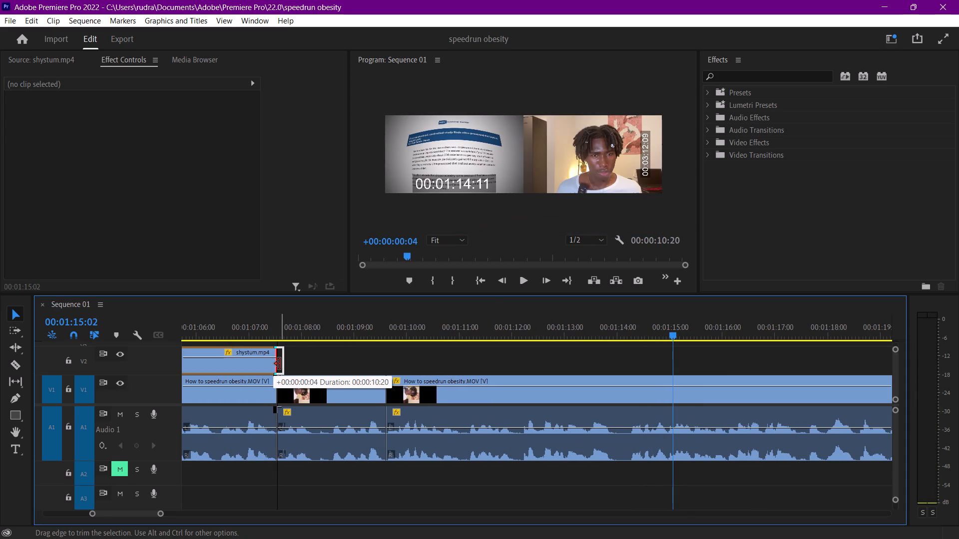
left_click_drag(280, 364, 281, 366)
key("s")
left_click_drag(281, 366, 278, 365)
key("s")
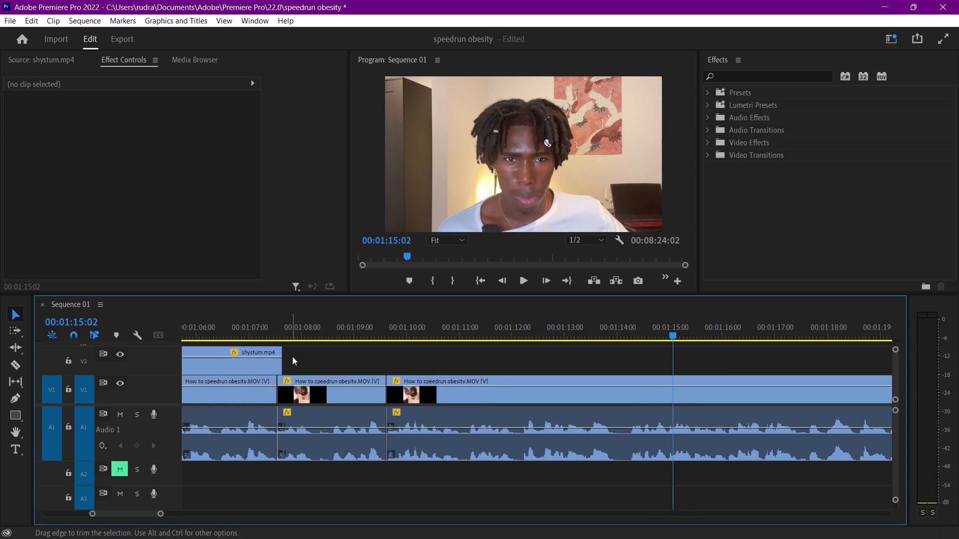
Play the sequence on to 00:01:16:12 and the shystum.mp4 source to 00:01:16:03 to look for the next overlay segment.
key("space")
scroll(541, 386, "down", 4)
key("space")
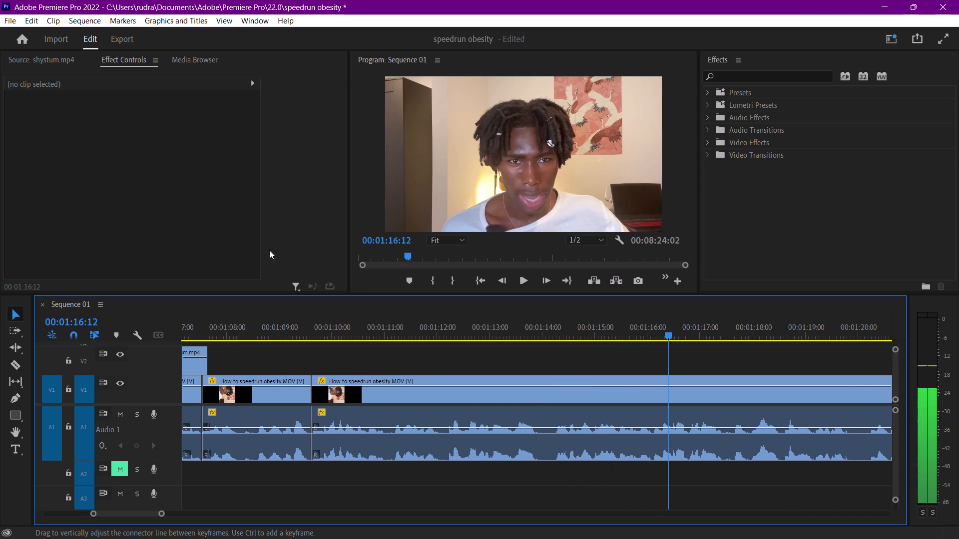
left_click(57, 56)
left_click(180, 280)
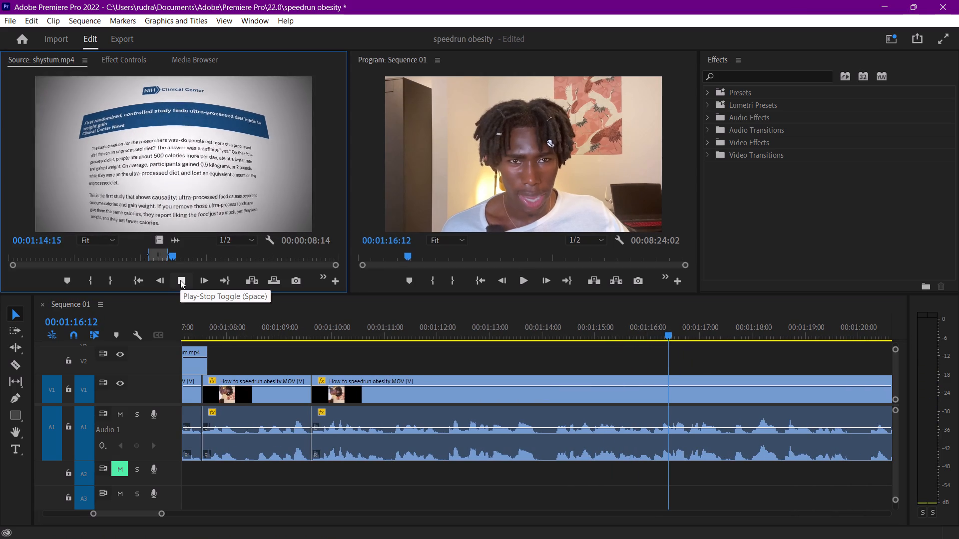
left_click(180, 280)
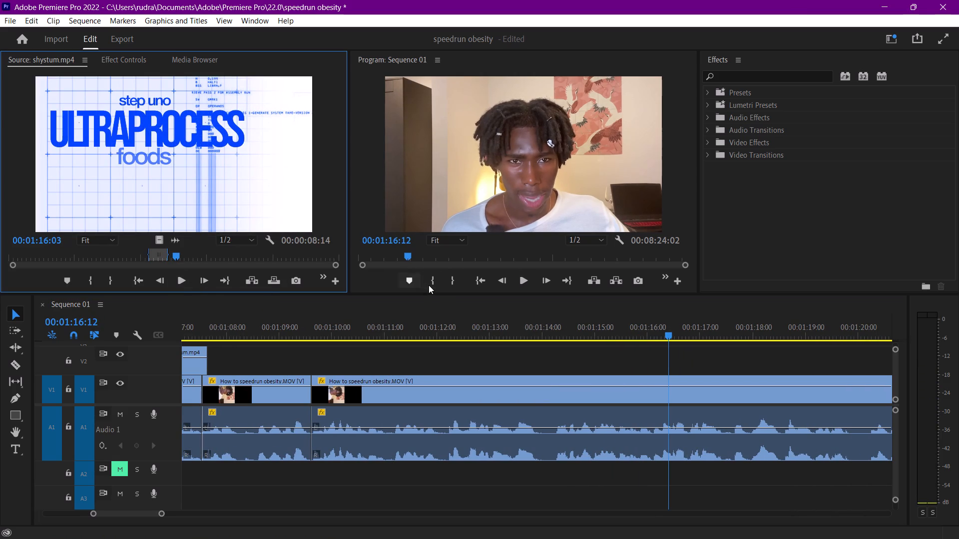
Play the sequence around the NIH article overlay and on to 00:01:13 to judge where the next overlay segment fits.
scroll(389, 334, "up", 9)
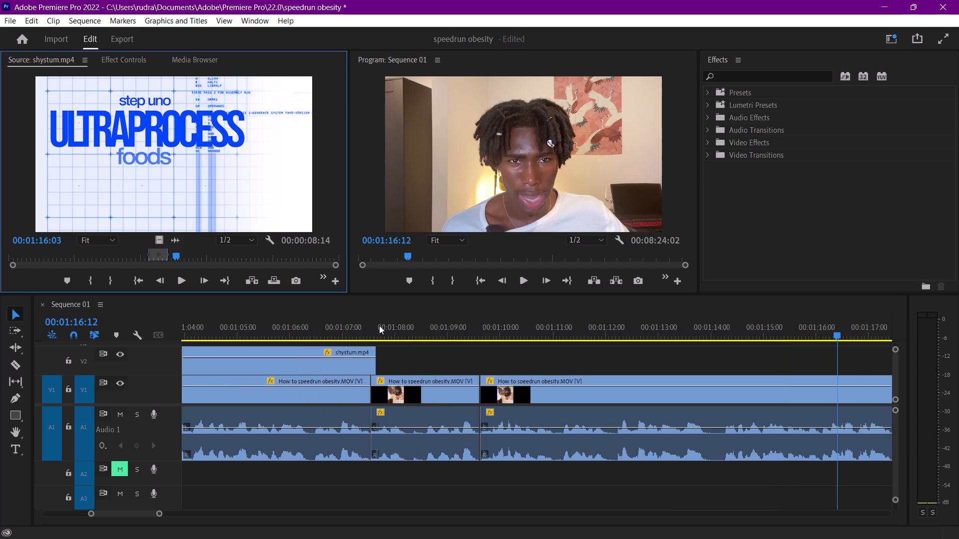
left_click_drag(380, 328, 369, 335)
key("space")
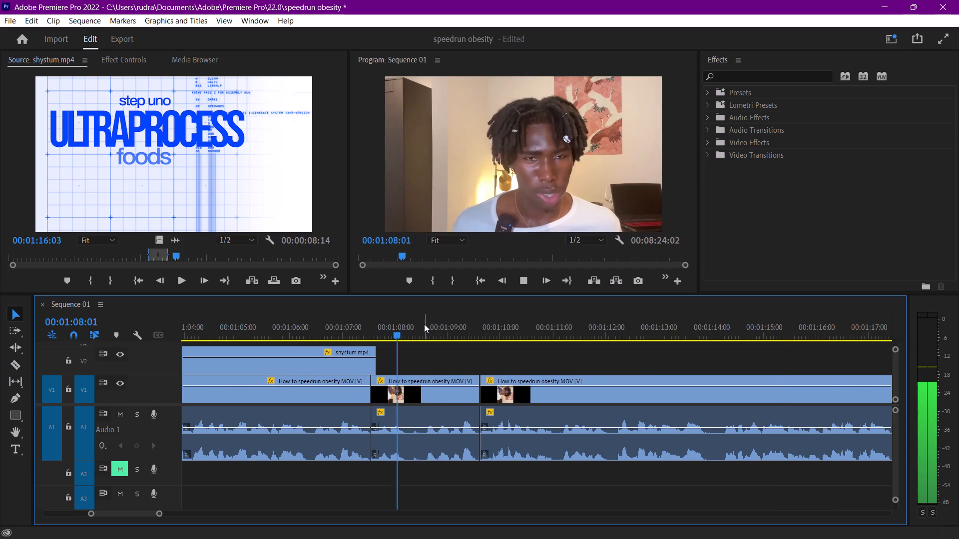
scroll(445, 338, "down", 3)
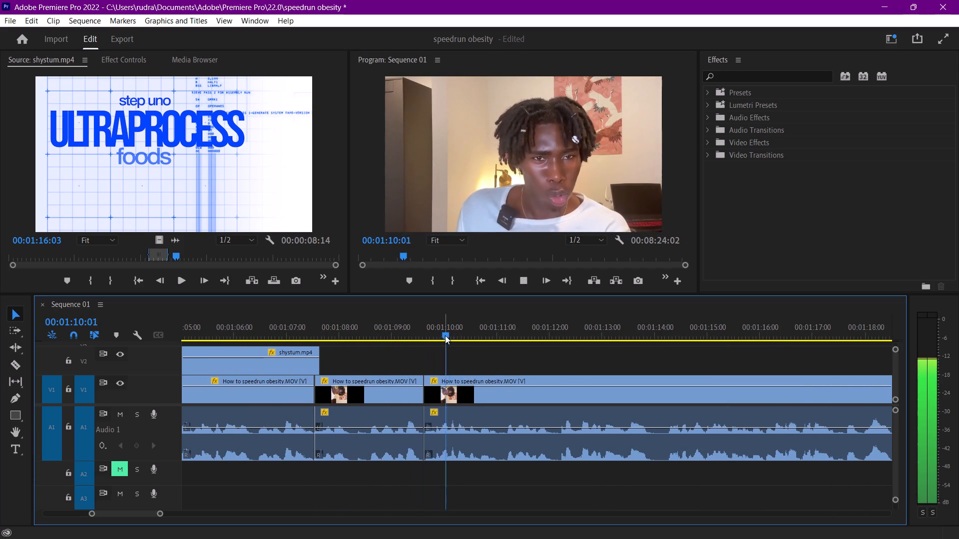
scroll(446, 335, "down", 1)
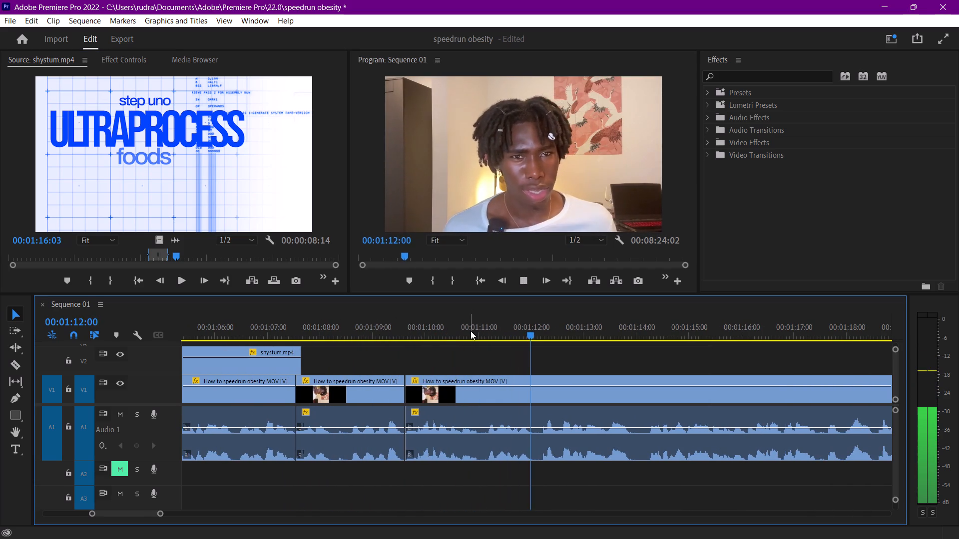
key("space")
scroll(300, 335, "up", 20)
scroll(300, 335, "up", 10)
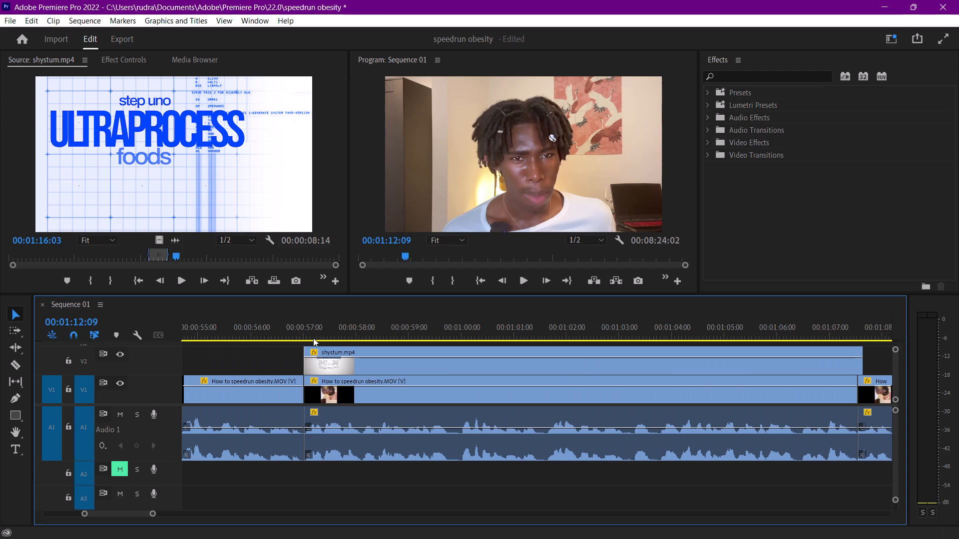
left_click(298, 329)
key("space")
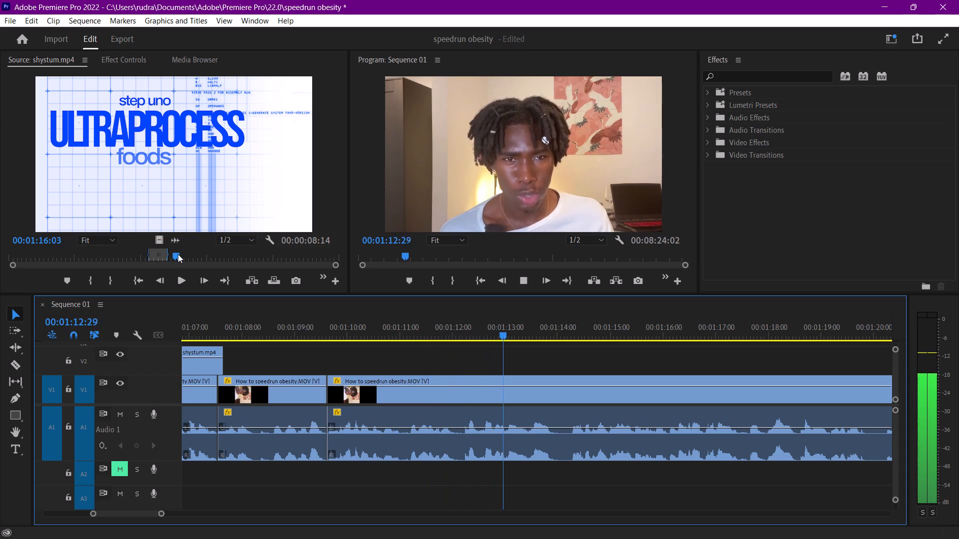
Mark the "step uno ULTRAPROCESS foods" segment in the shystum.mp4 source, starting at 00:01:15:03 and lasting 00:00:04:17.
left_click_drag(178, 254, 166, 259)
key("space")
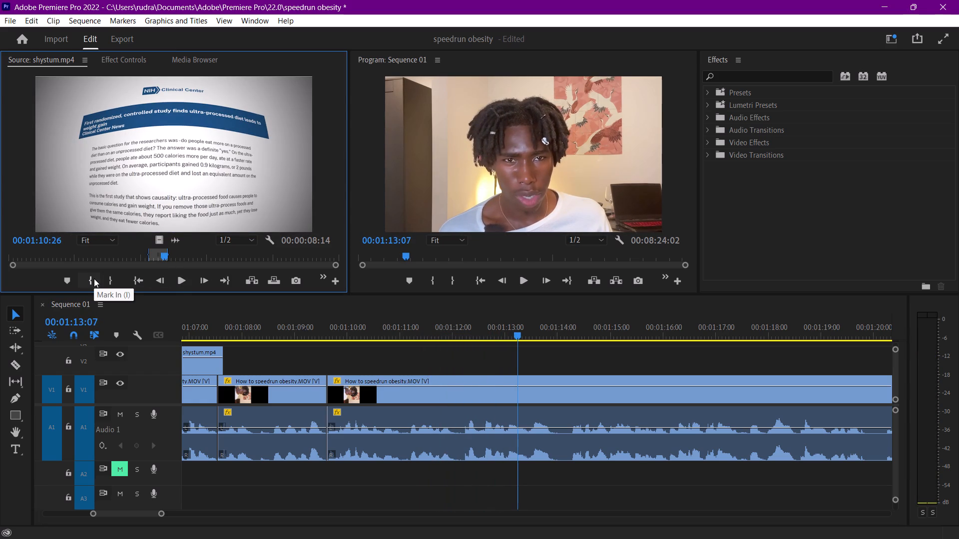
key("space")
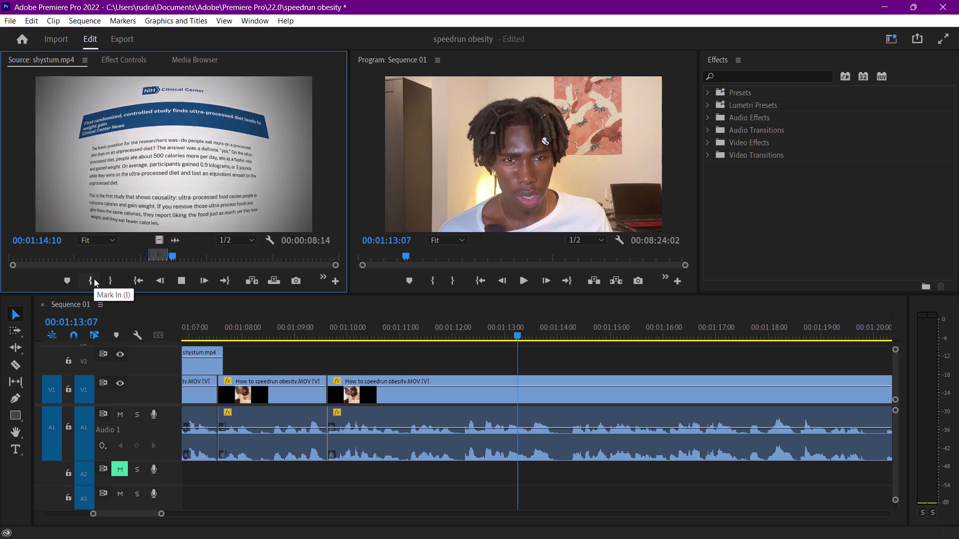
key("space")
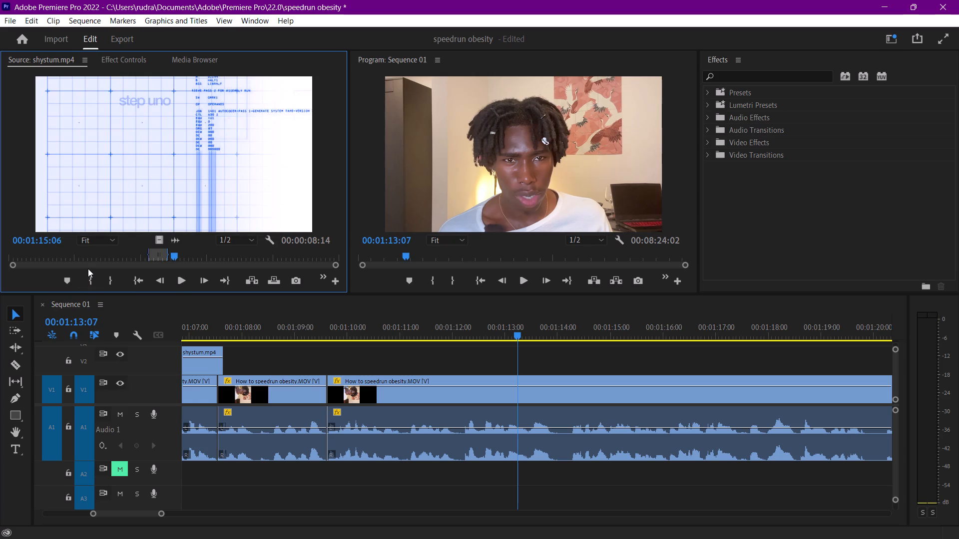
key("shift+Left")
key("Right")
key("Right")
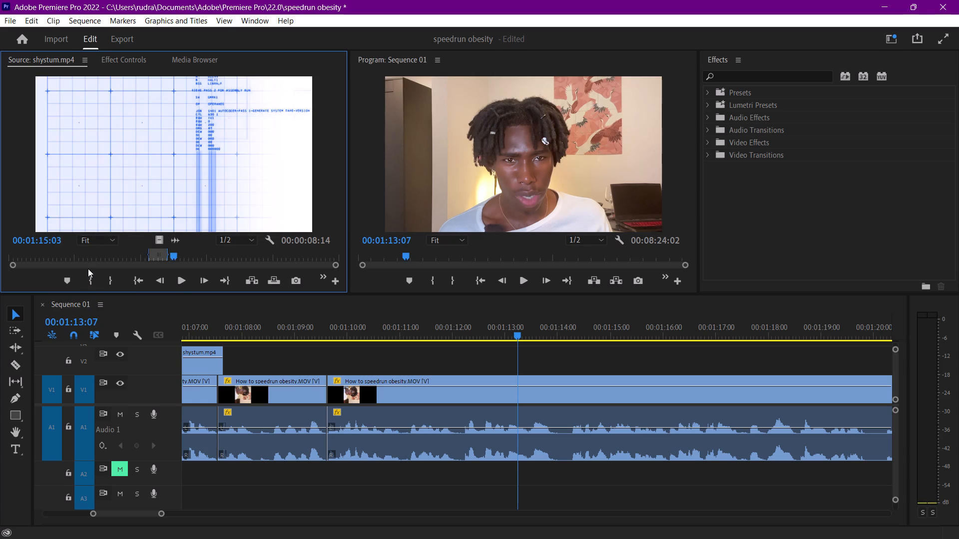
key("Left")
key("Right")
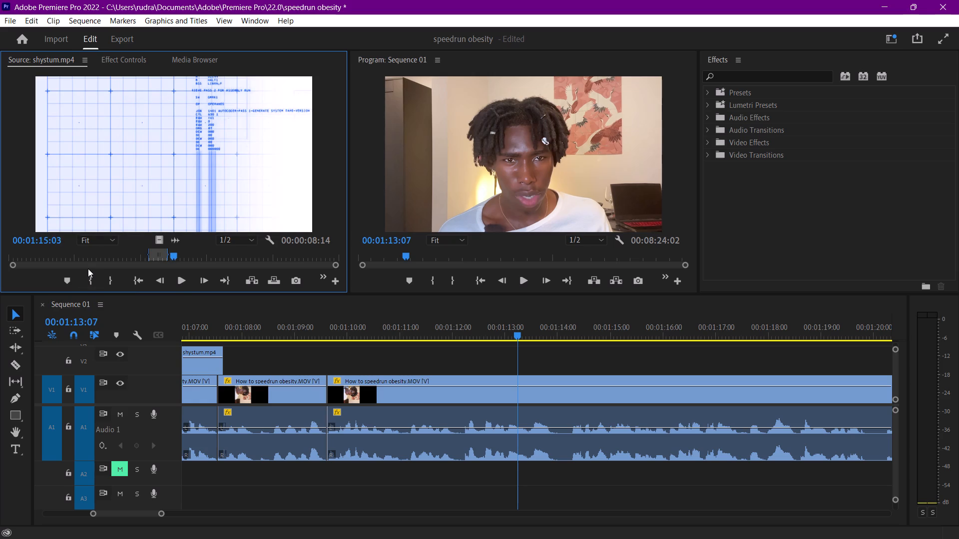
left_click(90, 278)
key("space")
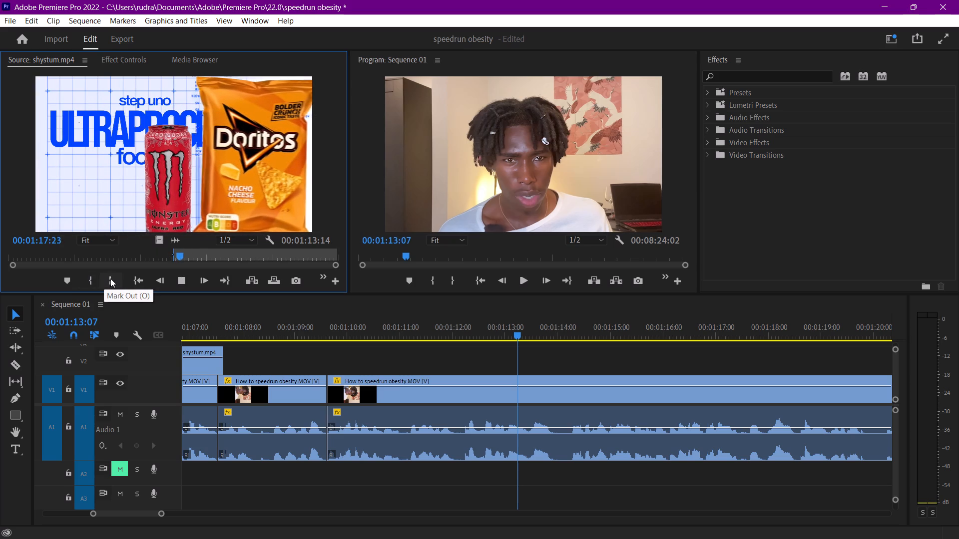
left_click(110, 278)
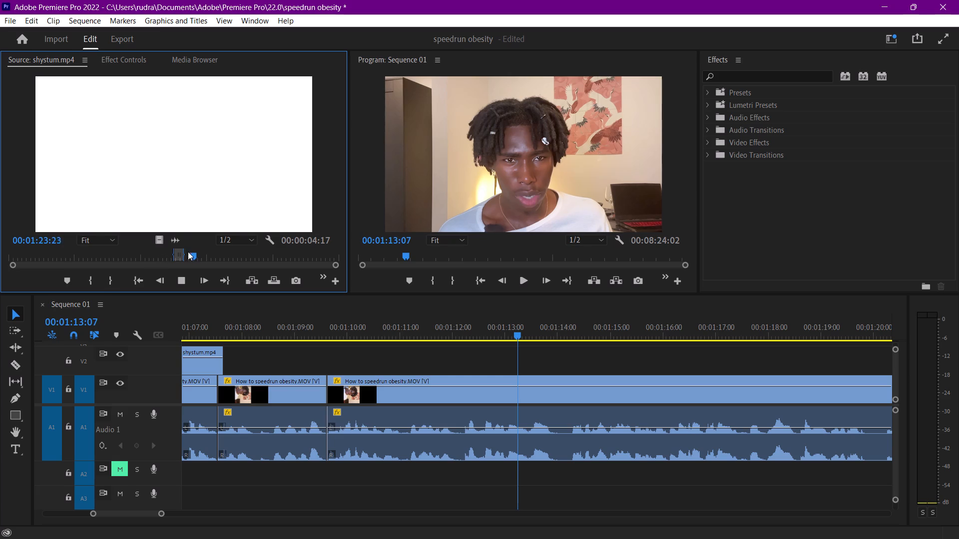
key("space")
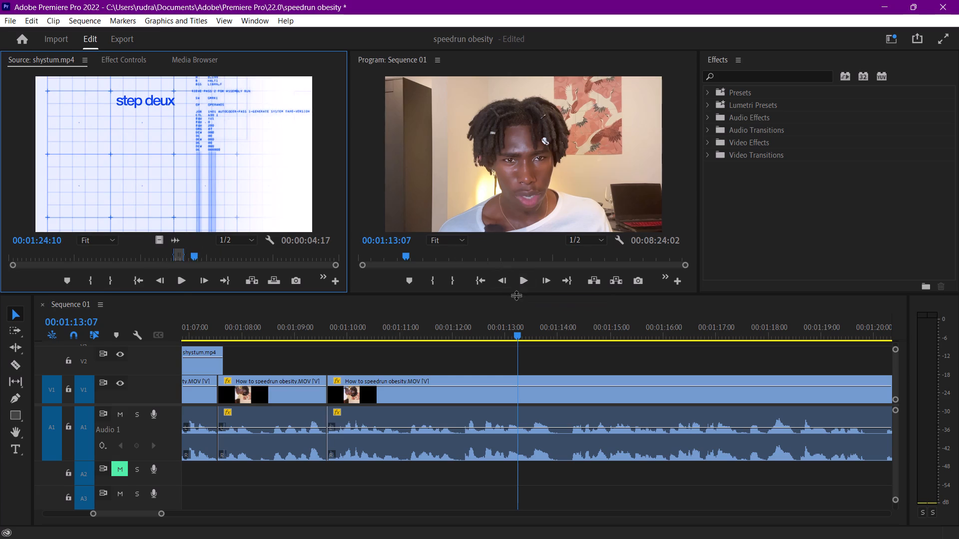
Play the sequence from 00:01:13:07 to 00:01:32:14 to look for the narration matching the "step uno" segment.
left_click(520, 280)
scroll(583, 346, "down", 6)
scroll(621, 330, "down", 1)
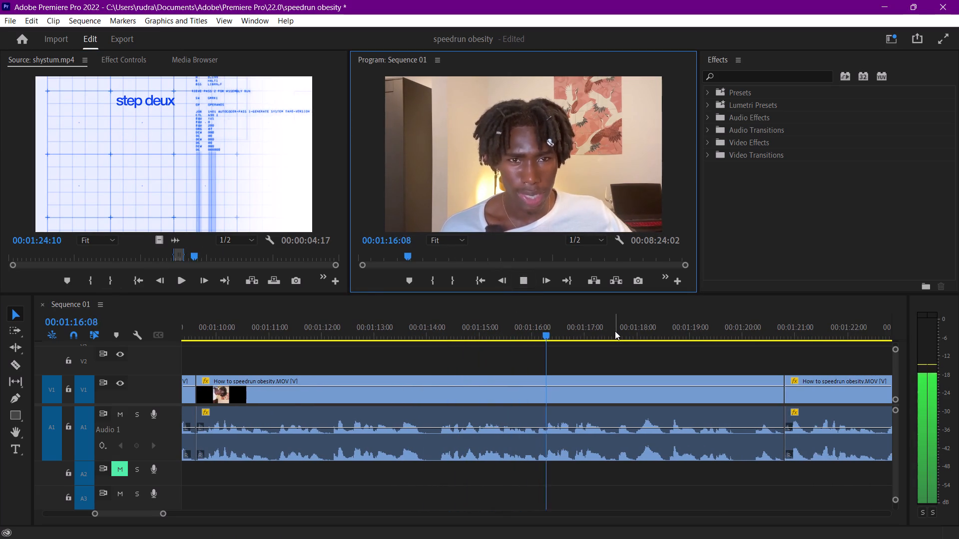
left_click(531, 276)
scroll(526, 380, "up", 20)
scroll(526, 380, "up", 6)
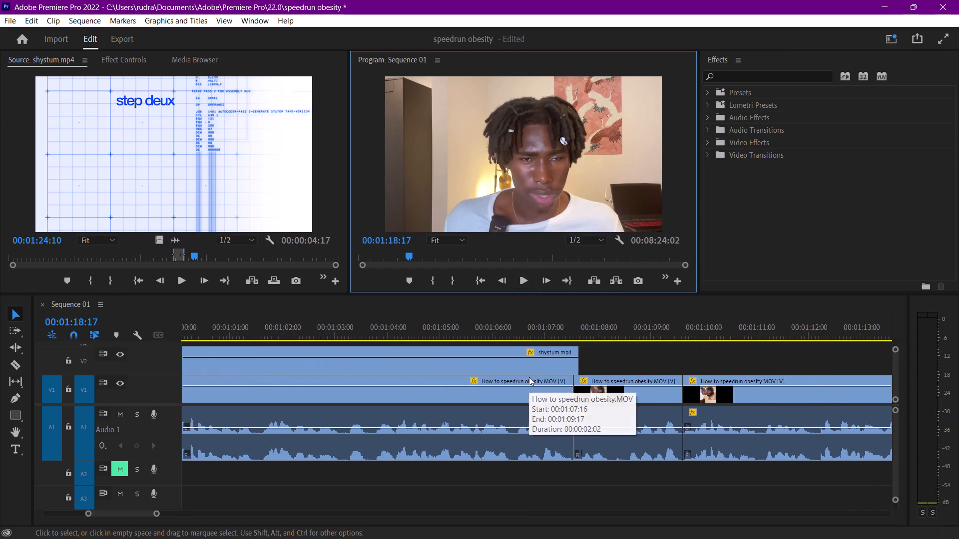
scroll(529, 377, "up", 20)
scroll(529, 377, "up", 16)
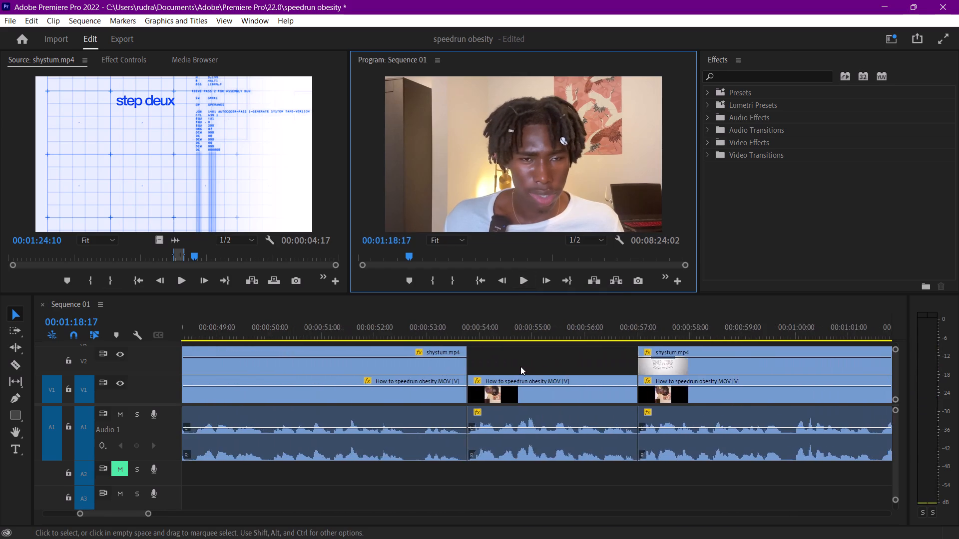
scroll(520, 366, "up", 18)
scroll(515, 317, "up", 5)
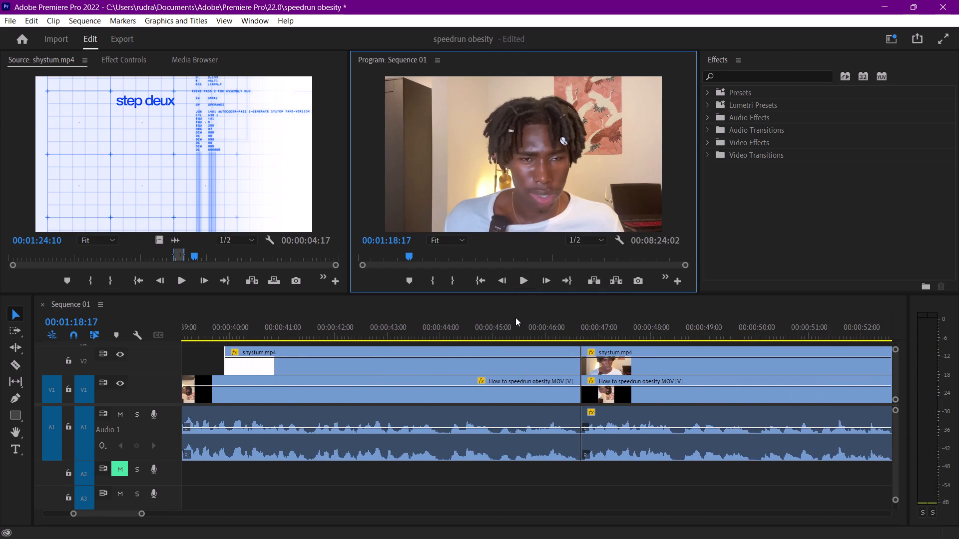
scroll(515, 317, "up", 4)
scroll(515, 317, "down", 20)
scroll(515, 317, "down", 3)
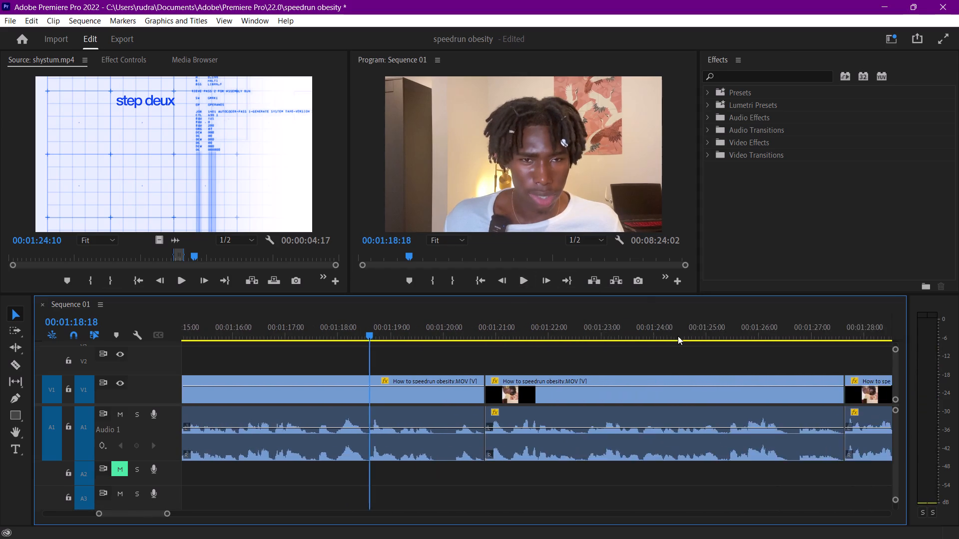
scroll(671, 334, "up", 4)
scroll(426, 338, "down", 4)
scroll(412, 338, "up", 10)
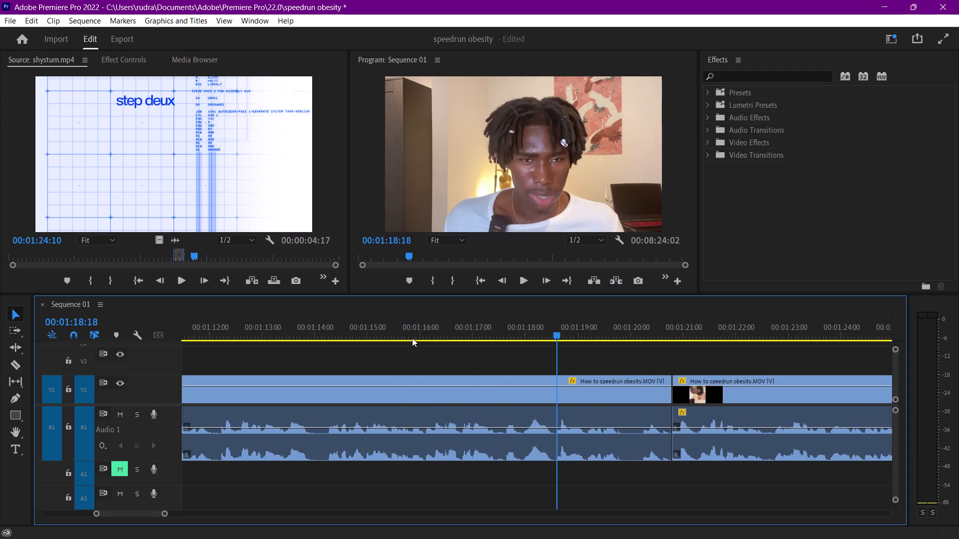
left_click(521, 277)
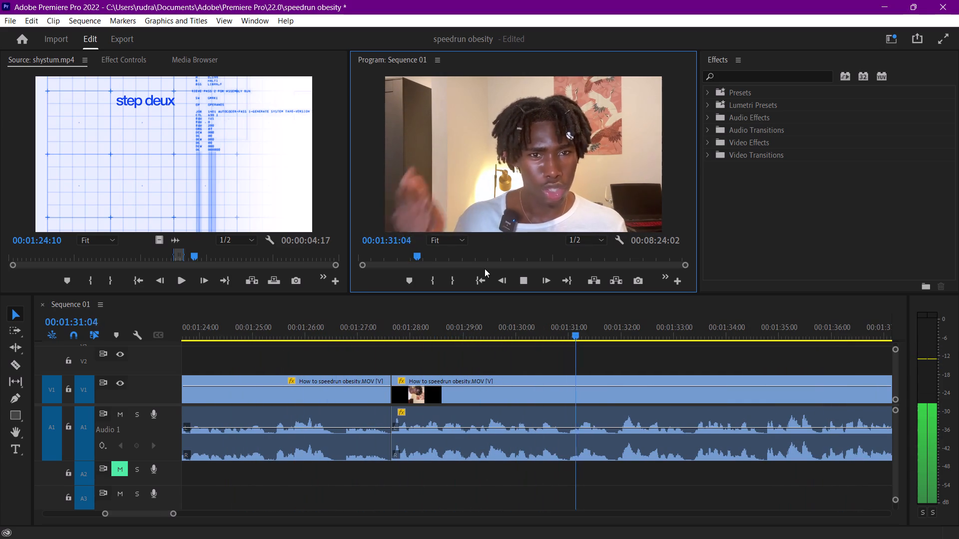
key("space")
Place the marked "step uno" segment of shystum.mp4 on V3, starting at the end of the V2 overlay near 00:00:53:23.
scroll(436, 410, "up", 10)
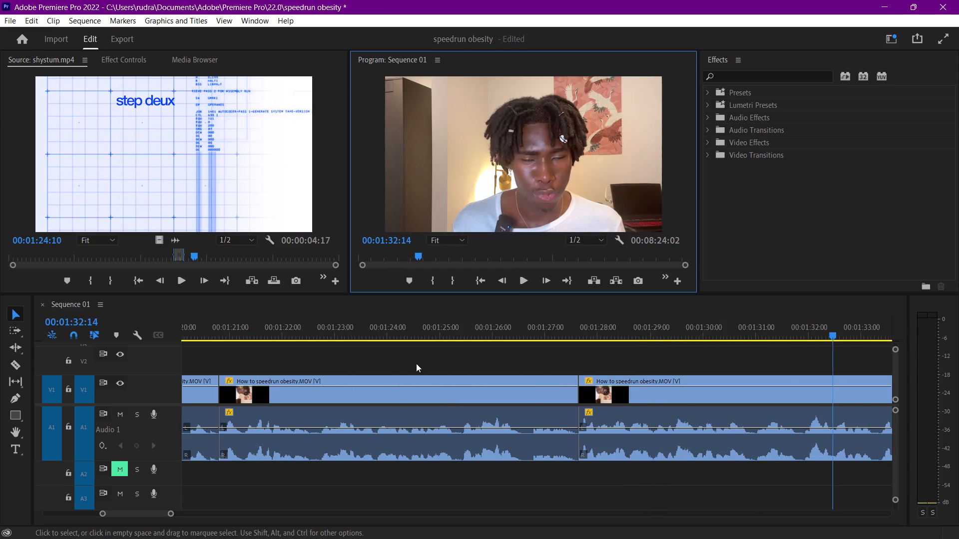
left_click_drag(140, 514, 127, 509)
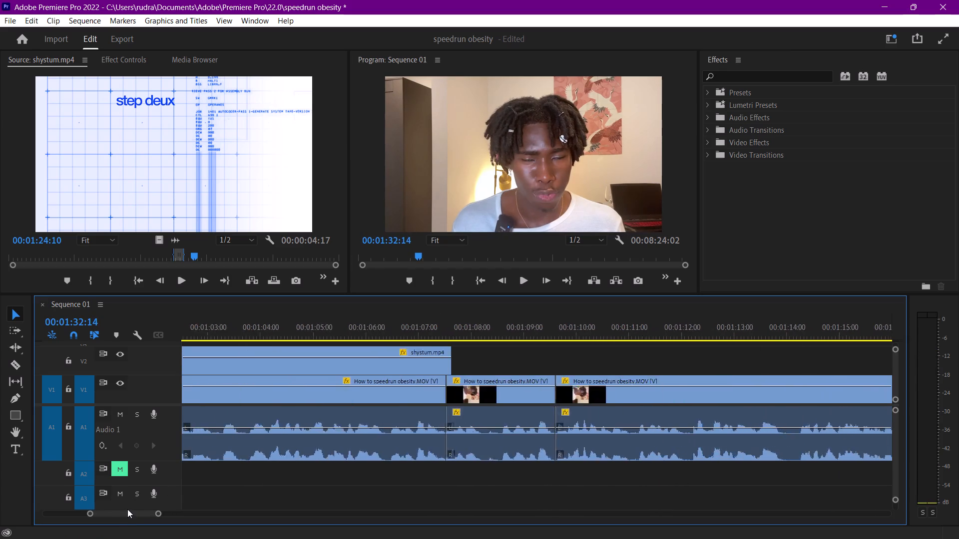
left_click_drag(127, 509, 121, 506)
left_click(237, 323)
key("space")
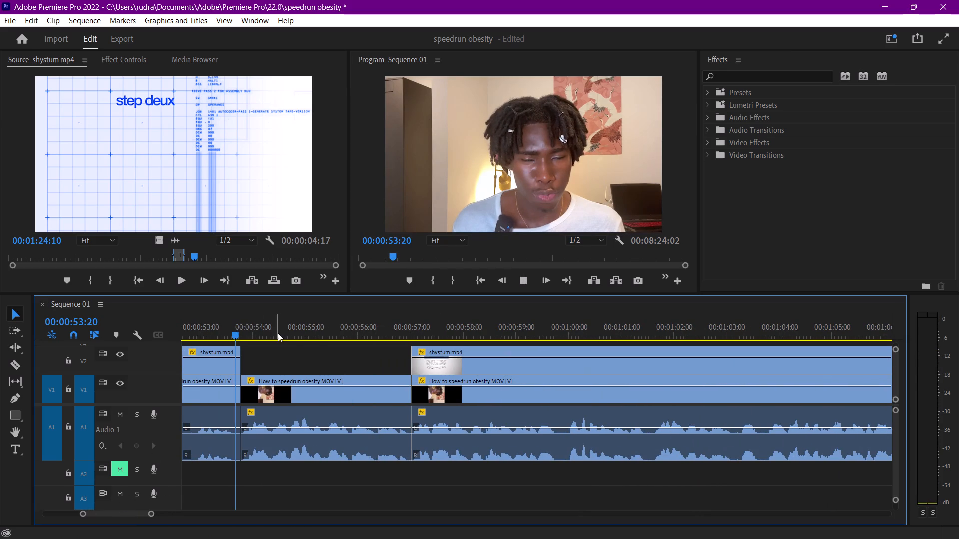
key("space")
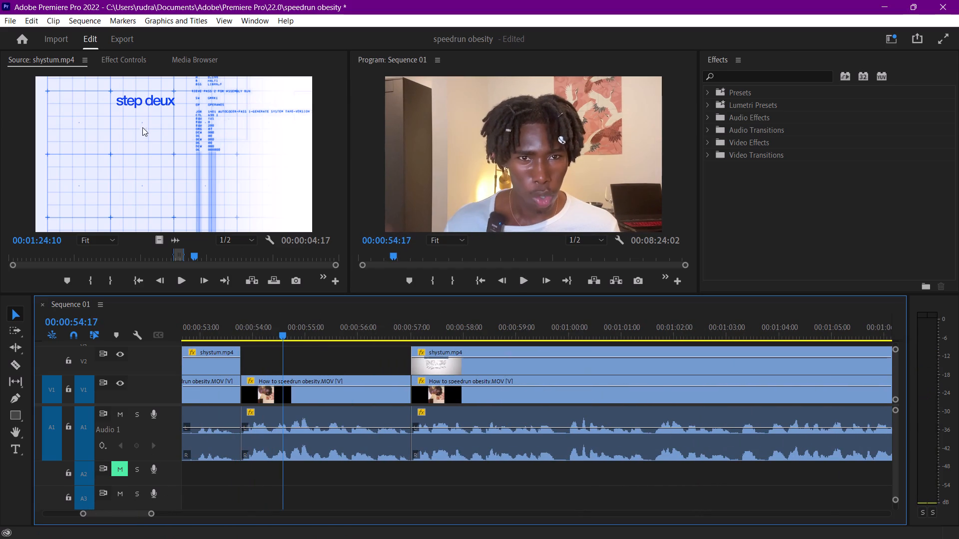
left_click_drag(152, 169, 240, 337)
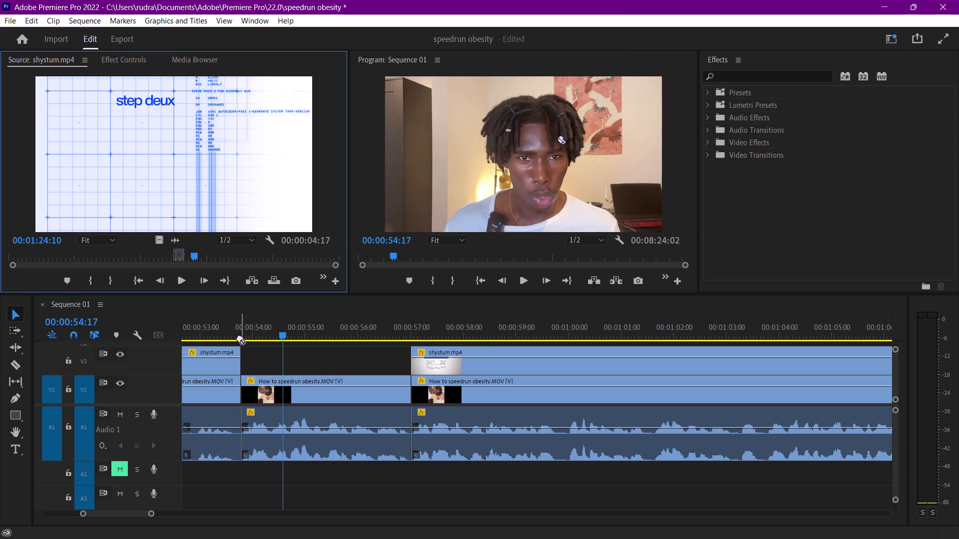
left_click_drag(240, 337, 214, 182)
scroll(335, 403, "up", 4, "ctrl")
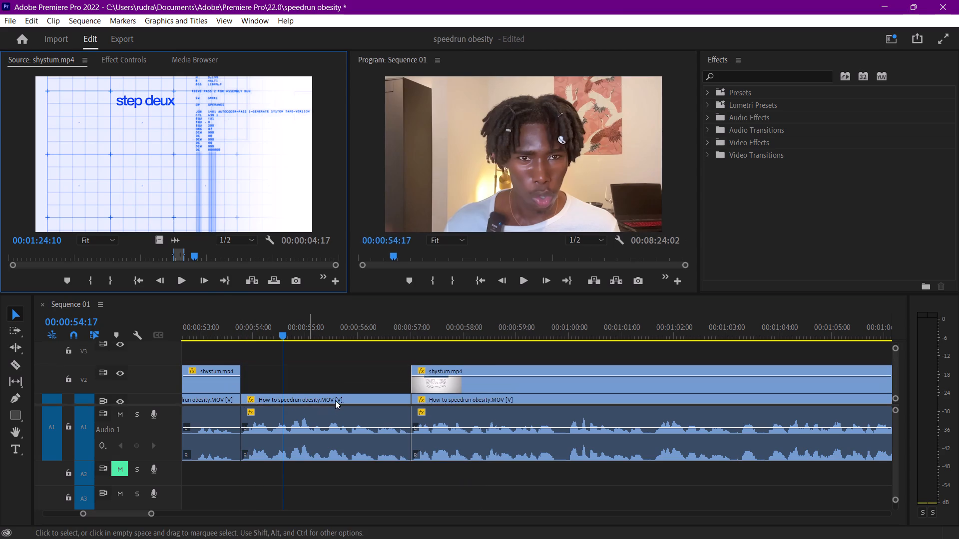
scroll(328, 389, "up", 3, "ctrl")
left_click_drag(109, 136, 246, 365)
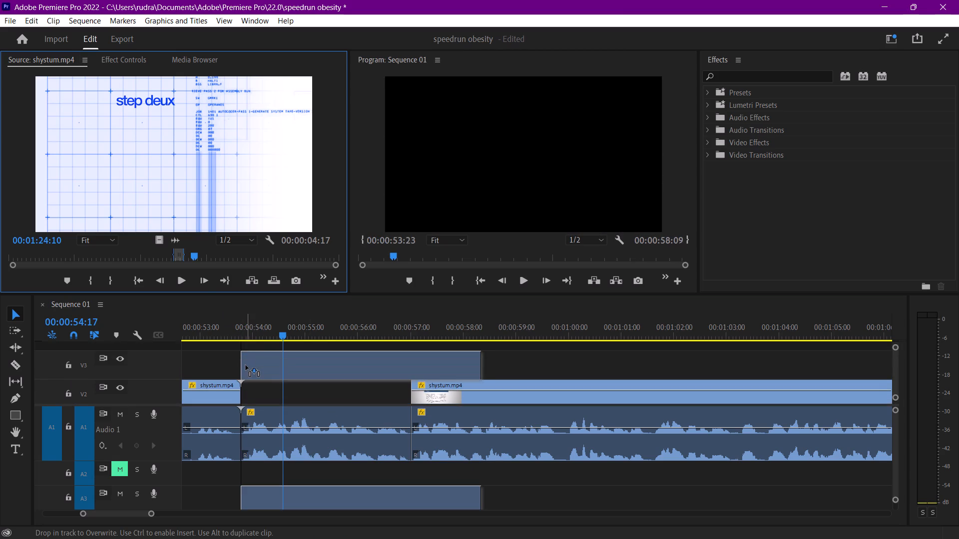
left_click_drag(246, 365, 244, 362)
Preview the new V3 shystum.mp4 overlay up to 00:00:54:18 and set its scale to 50.
left_click(228, 319)
key("space")
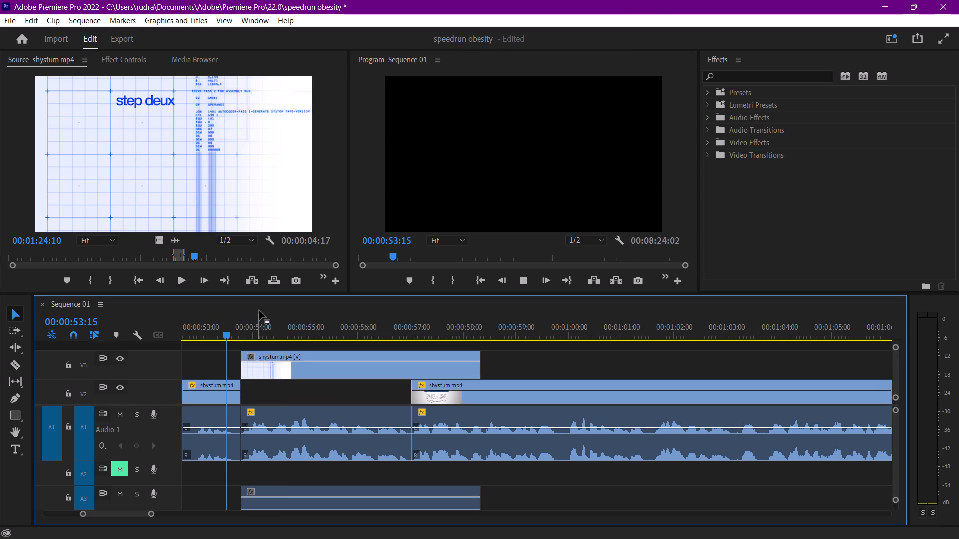
key("space")
left_click(290, 372)
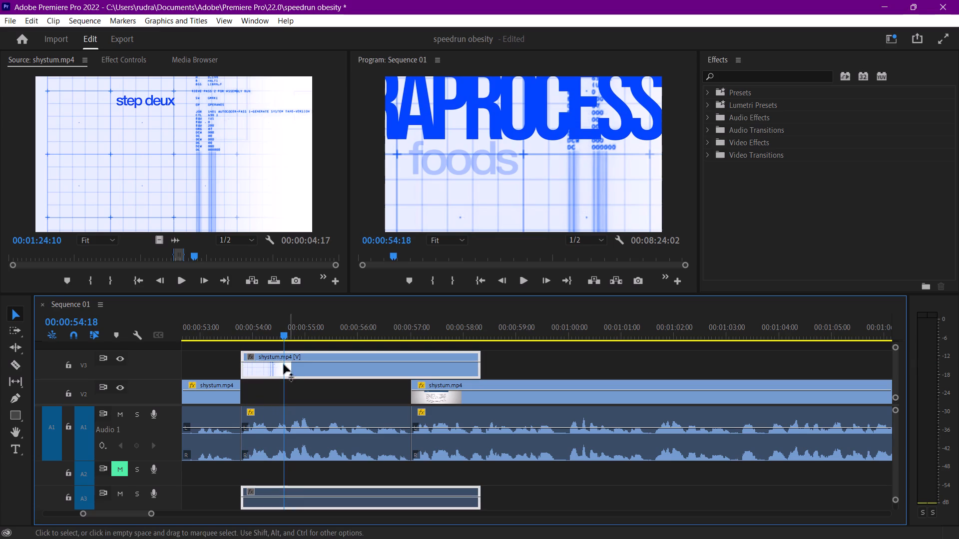
left_click(122, 65)
left_click(141, 131)
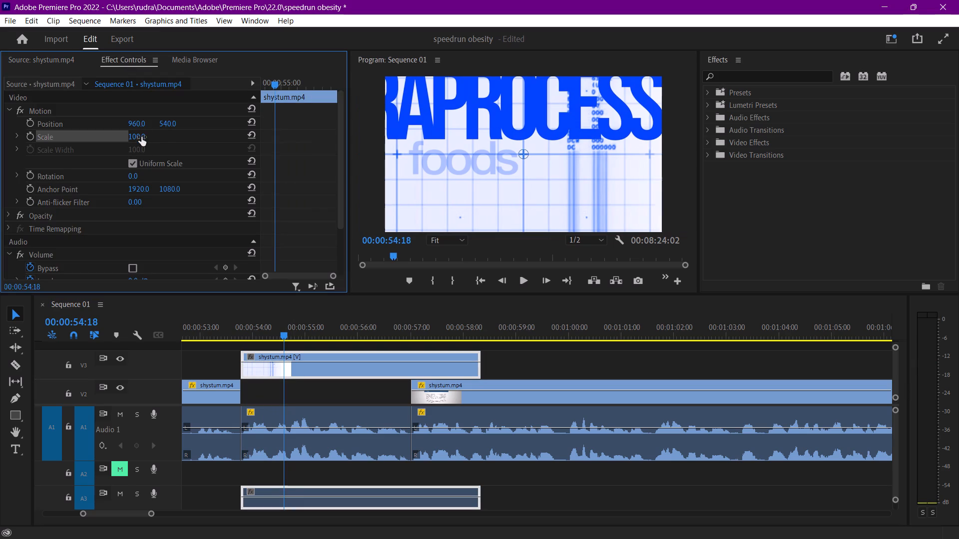
left_click(141, 138)
type("50")
key("Return")
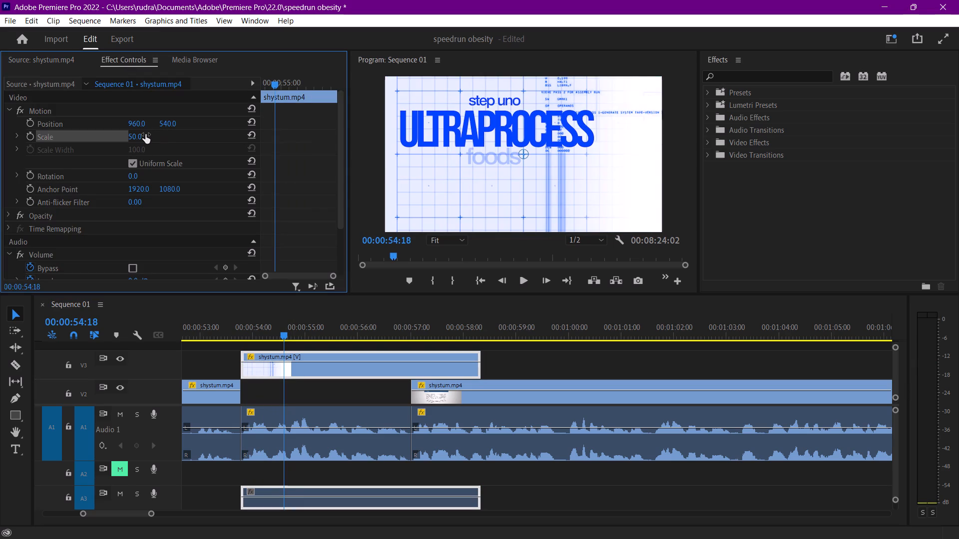
Play the sequence from 00:00:53:18 to 00:00:59:08 to check the "step uno" overlay against the narration and the NIH article overlay.
left_click(233, 328)
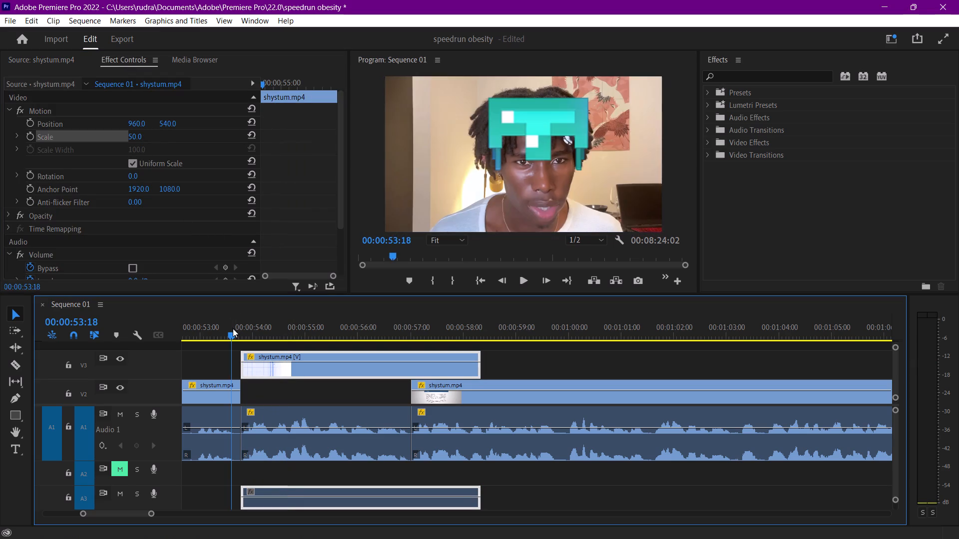
key("space")
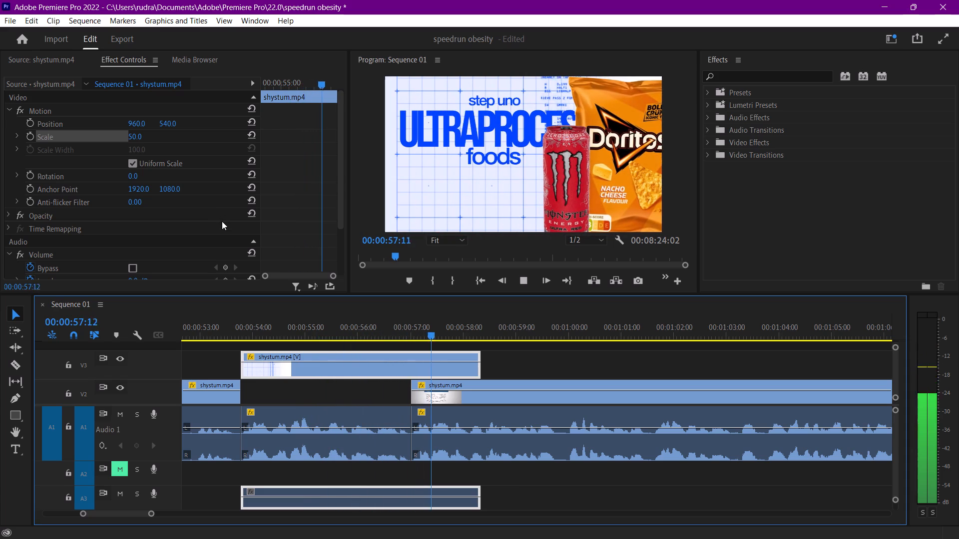
key("space")
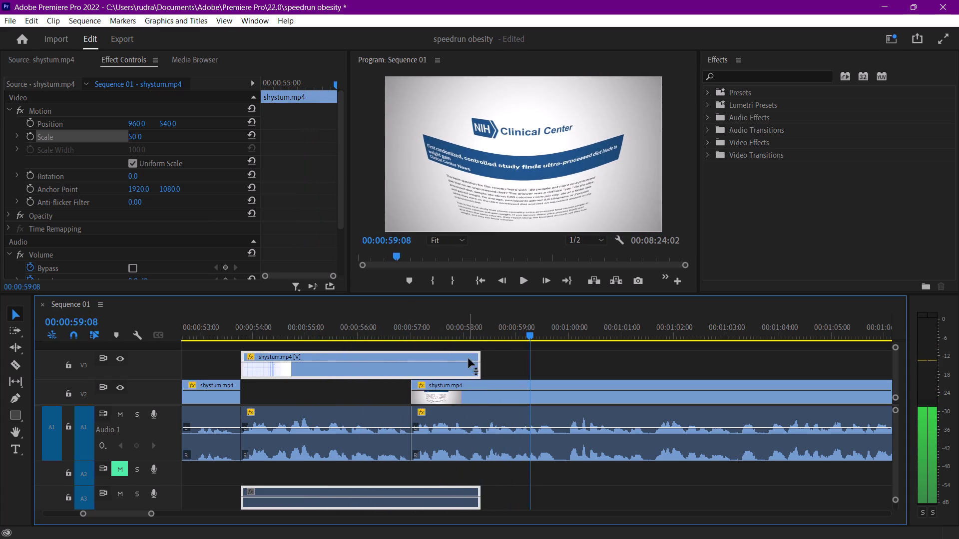
Trim the end of the V3 "step uno" overlay back to the start of the NIH article overlay, checking playback after trimming.
left_click_drag(480, 372, 435, 373)
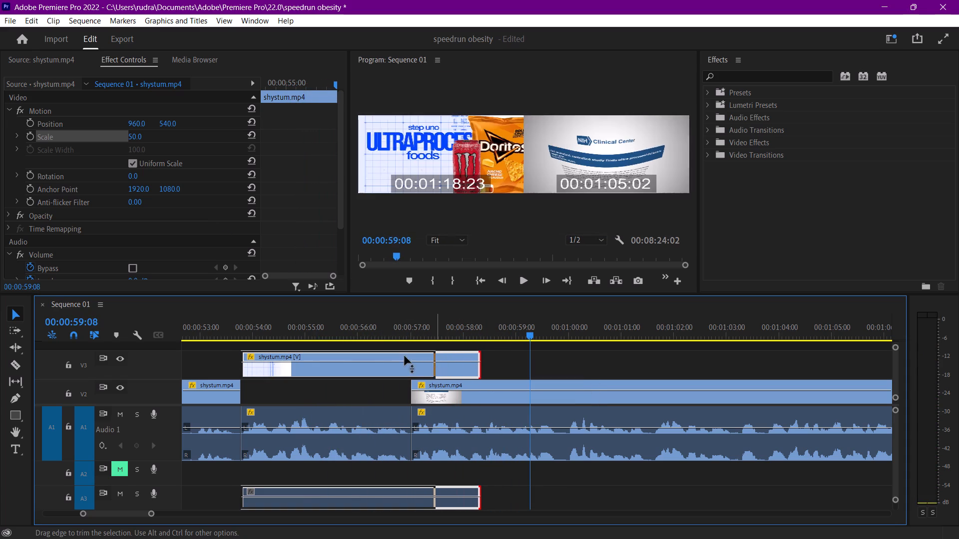
left_click(225, 324)
key("space")
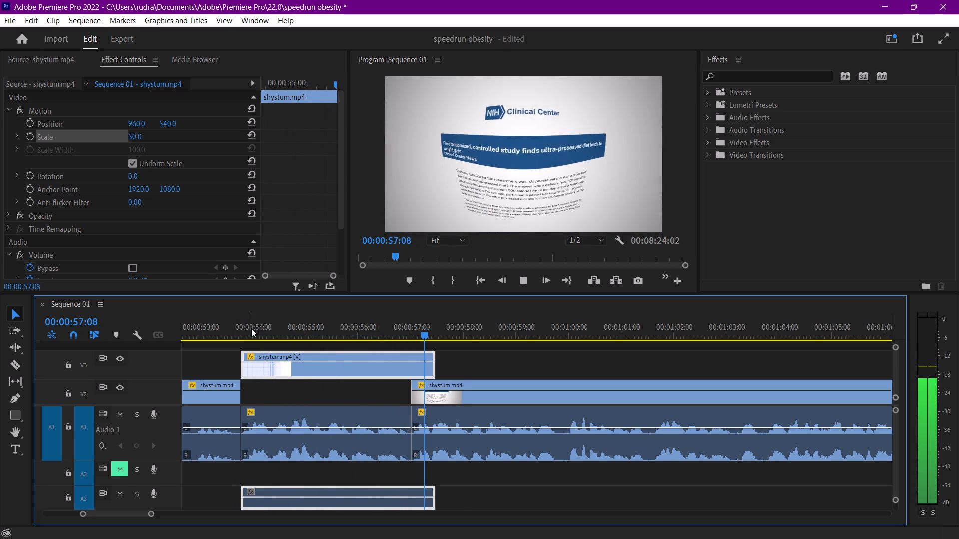
key("space")
left_click_drag(435, 371, 423, 371)
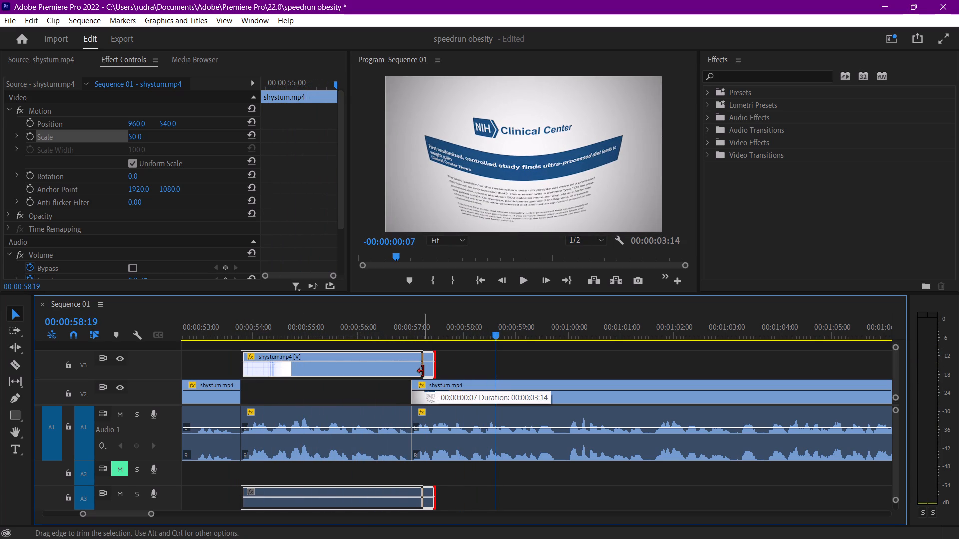
left_click_drag(423, 371, 413, 371)
left_click(227, 325)
key("space")
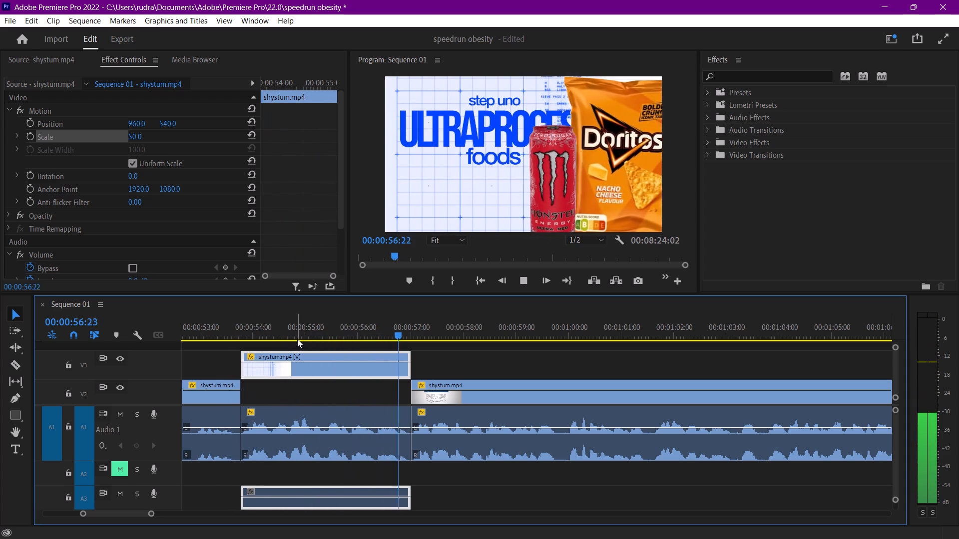
key("space")
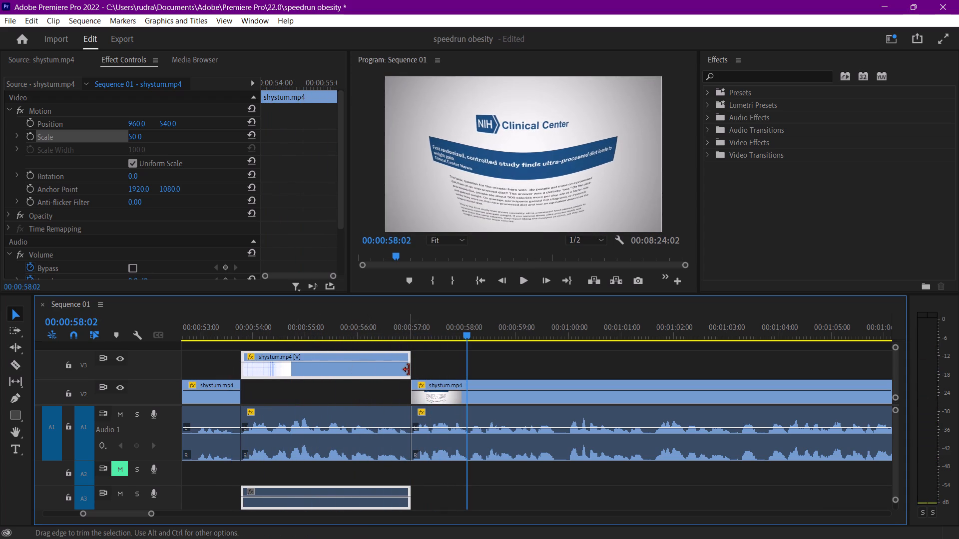
Extend the V3 overlay's end a few frames over the start of the NIH overlay, save the project and play through to 00:01:02:17.
left_click_drag(409, 370, 414, 371)
left_click(400, 330)
key("space")
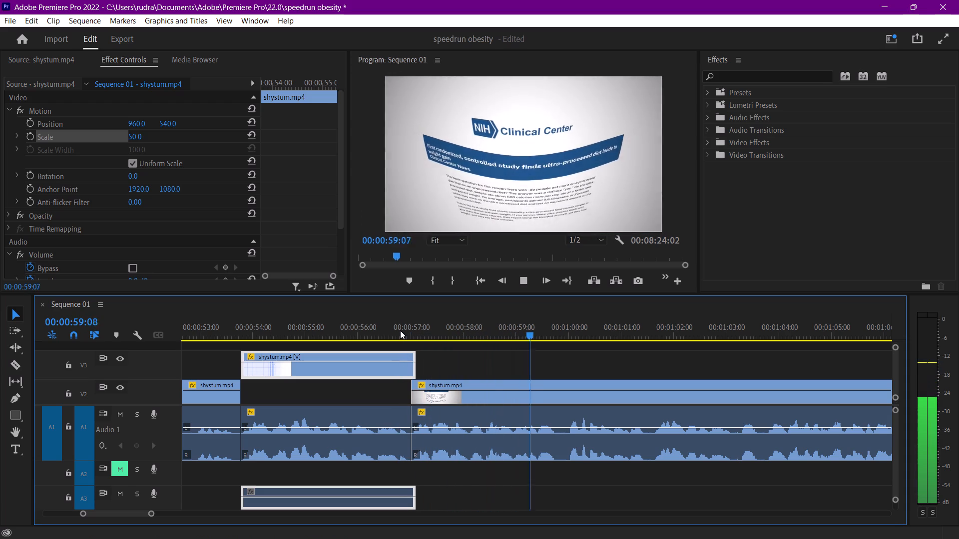
key("ctrl+s")
key("space")
scroll(518, 495, "down", 2)
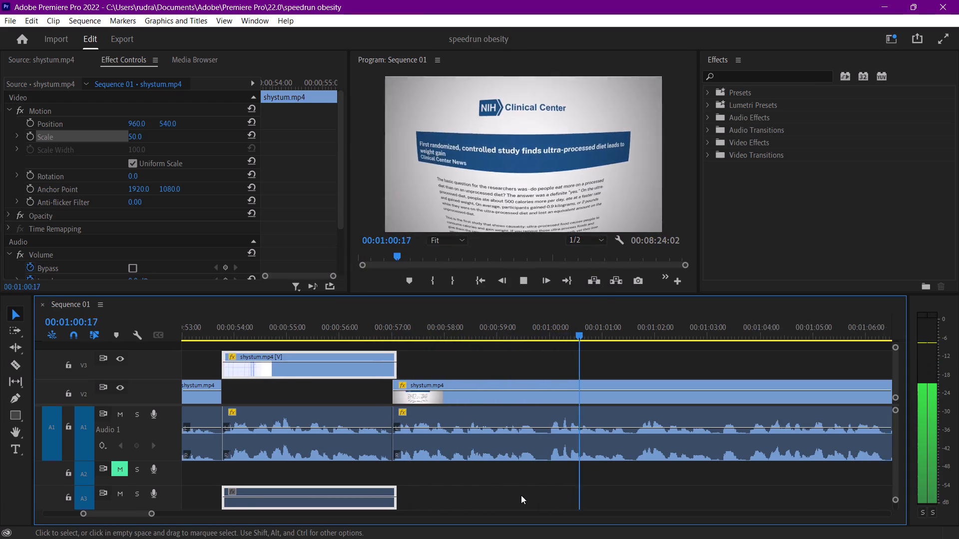
scroll(521, 495, "down", 7)
key("space")
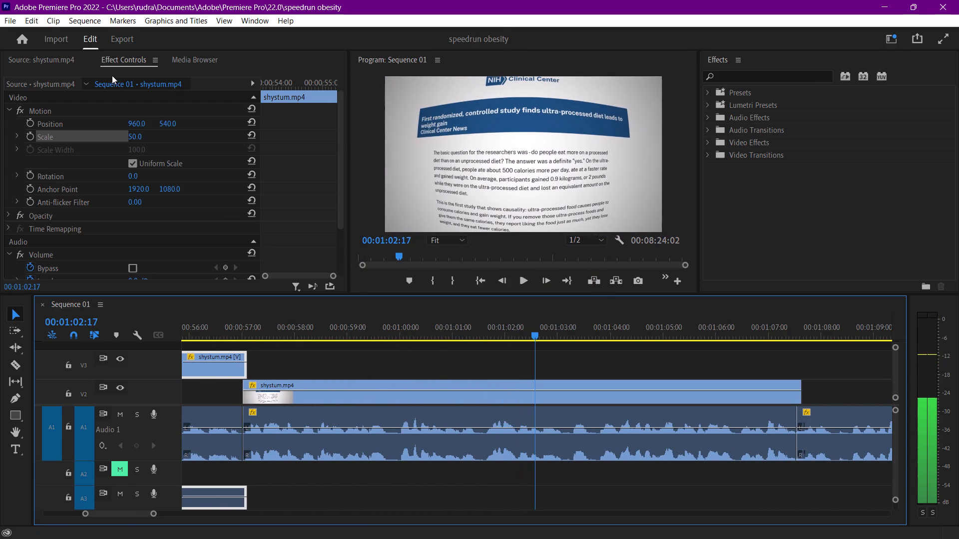
Mark the "step deux" segment of shystum.mp4 in the source, starting at 00:01:24:00 and lasting 00:00:04:14.
left_click(190, 60)
left_click(43, 61)
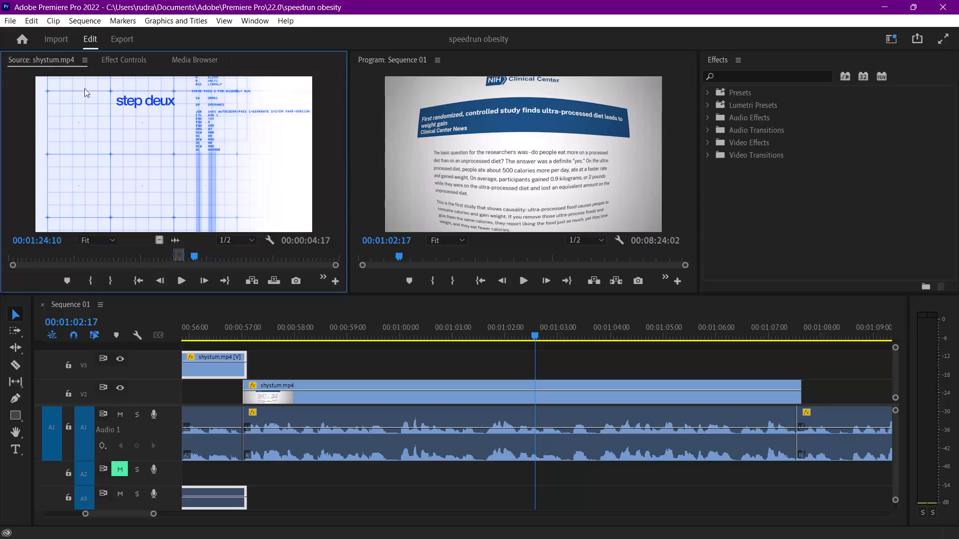
key("shift+Left")
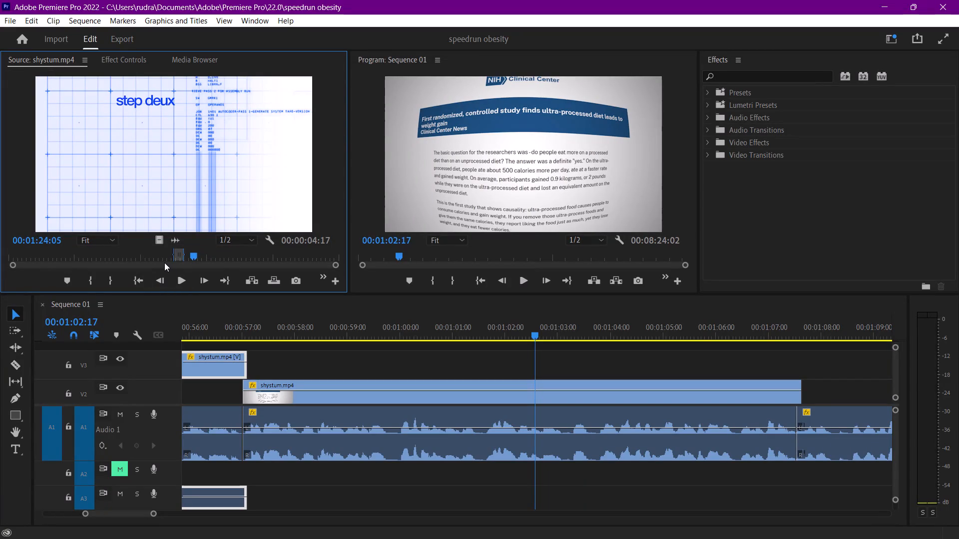
key("shift+Left")
key("shift+Left")
key("shift+Left")
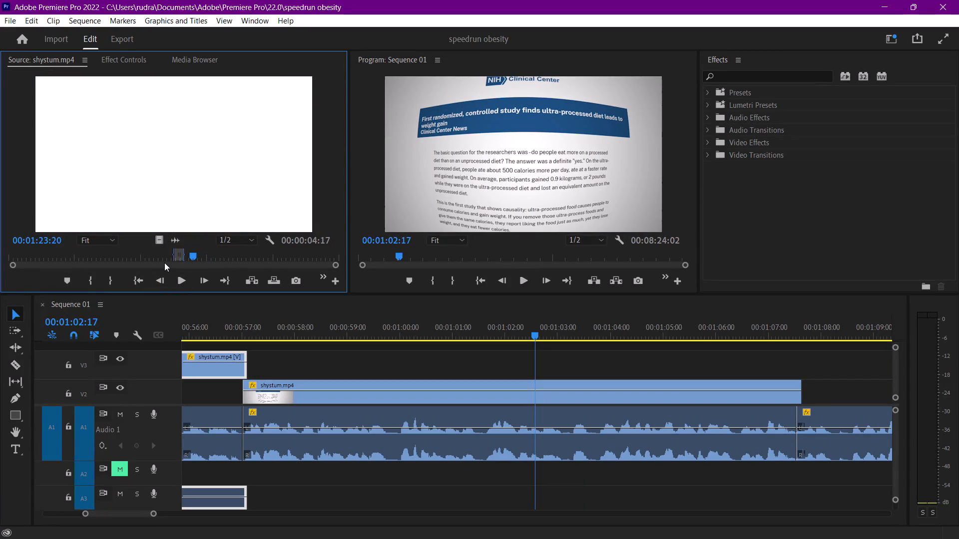
key("shift+Right")
key("shift+Right")
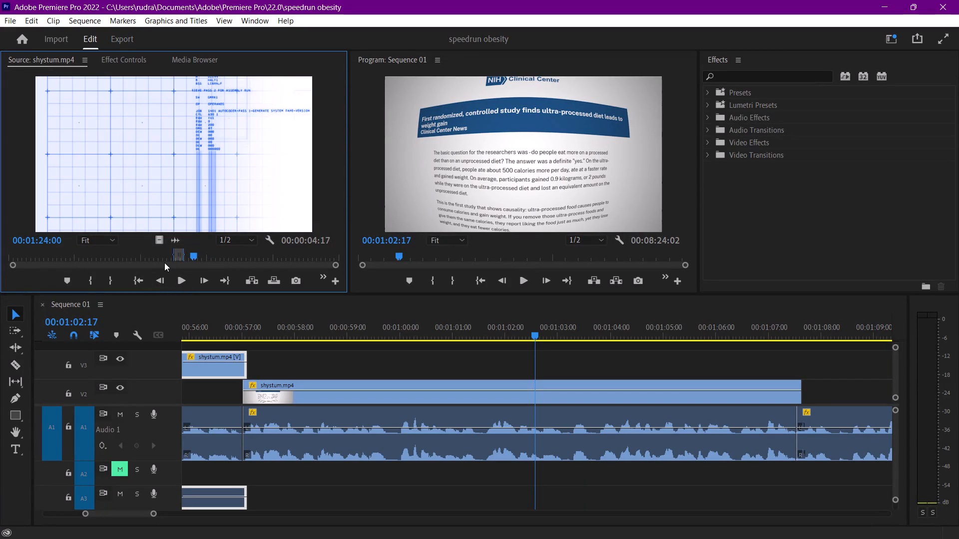
key("shift+Left")
key("shift+Right")
left_click(95, 286)
key("space")
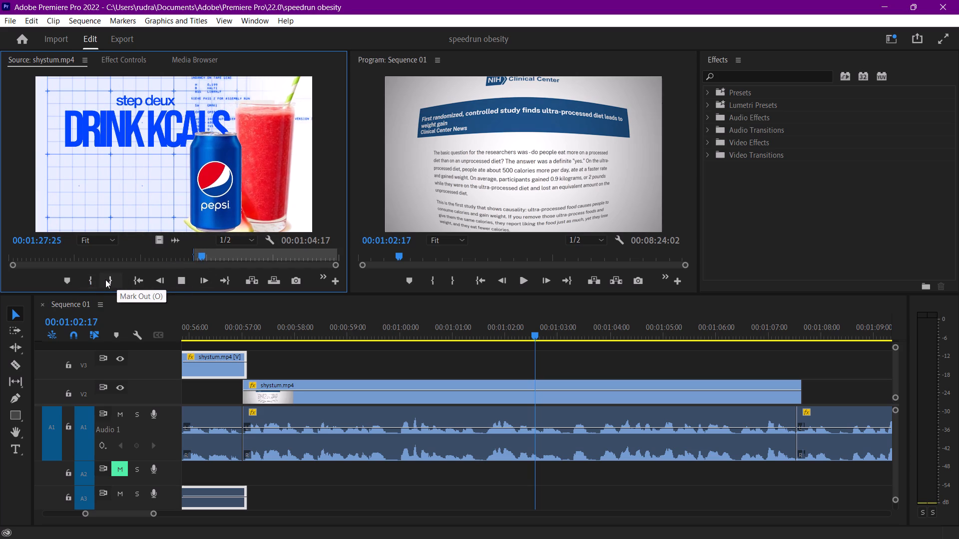
left_click(105, 279)
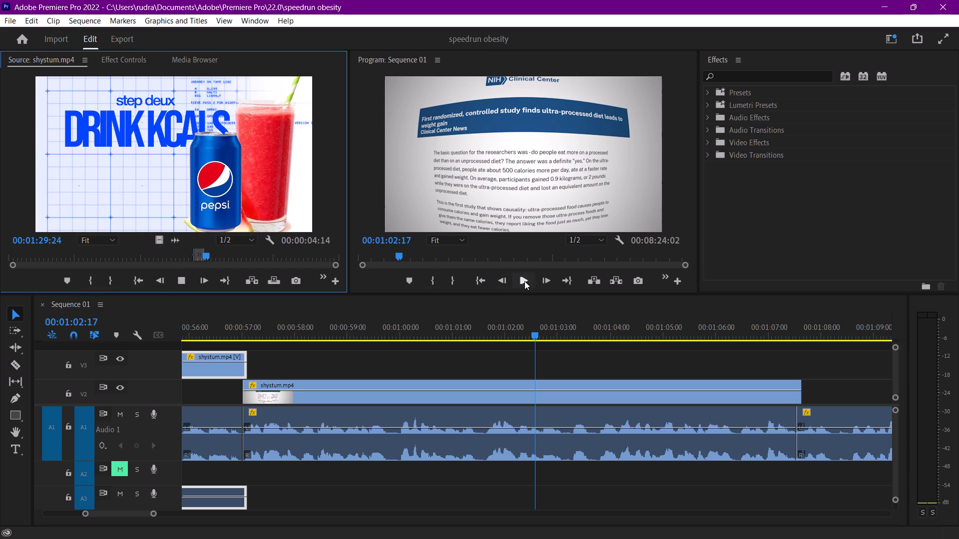
Play the sequence from 00:01:02:17, skipping ahead to 00:01:09:12, up to 00:01:18:14 to look for the "step deux" narration.
left_click(524, 281)
scroll(756, 451, "down", 11)
left_click(690, 334)
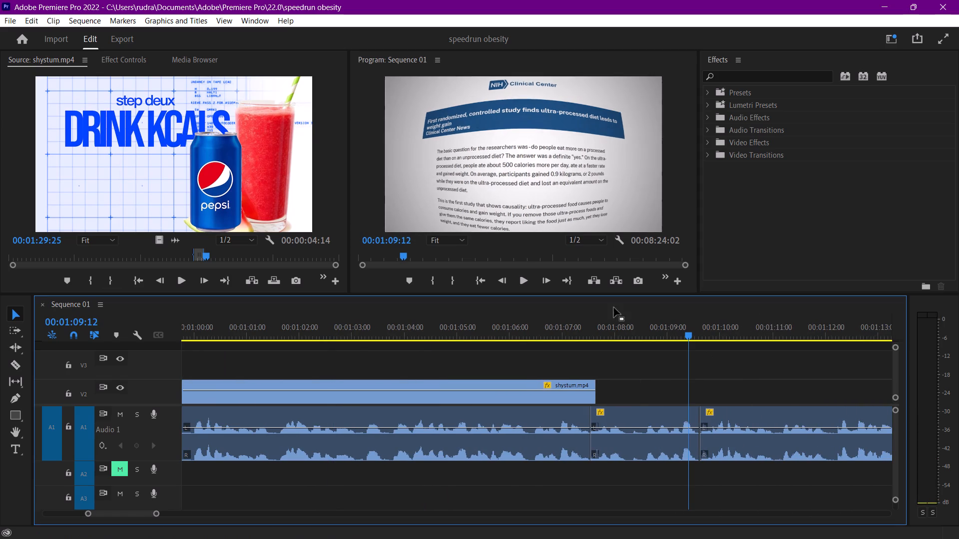
left_click(528, 279)
scroll(675, 412, "down", 10)
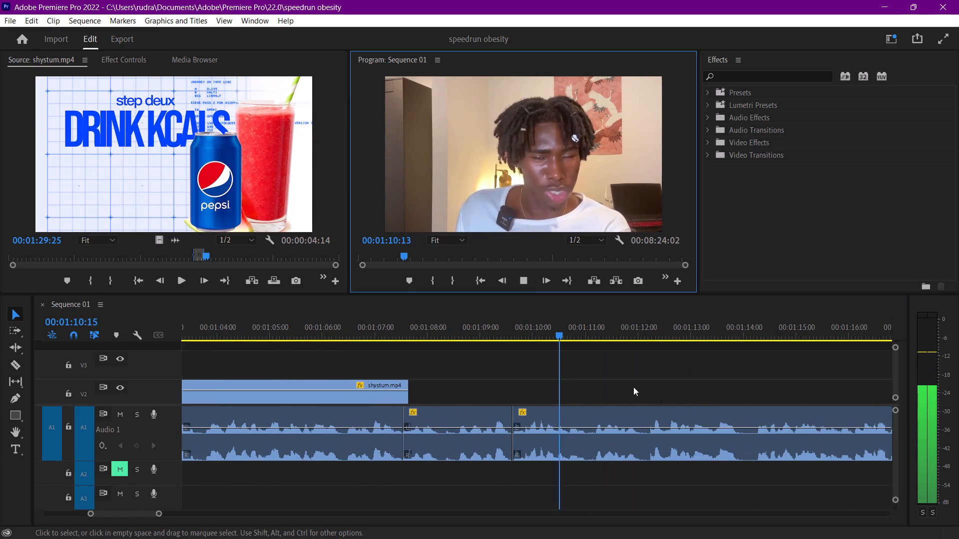
scroll(536, 369, "down", 4)
scroll(593, 395, "down", 6)
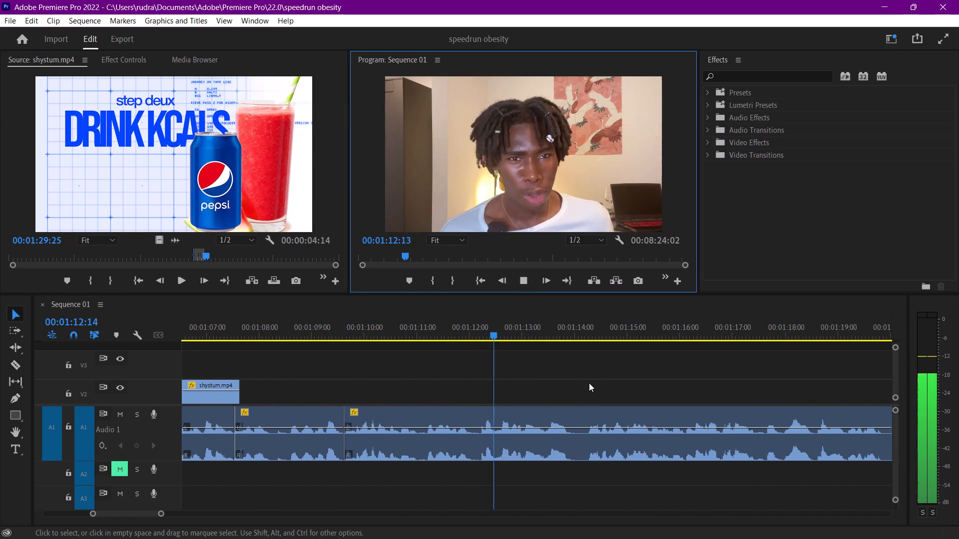
scroll(589, 383, "down", 1)
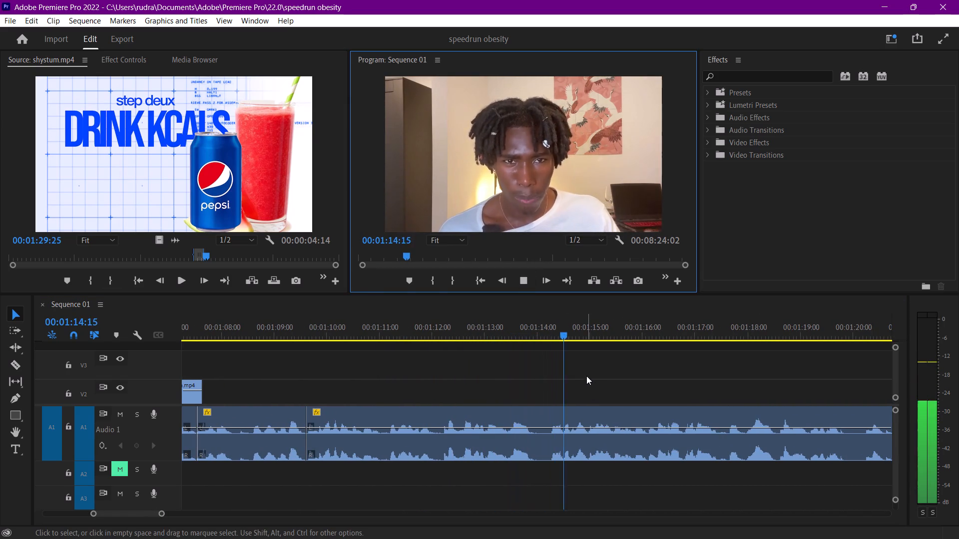
scroll(586, 376, "down", 8)
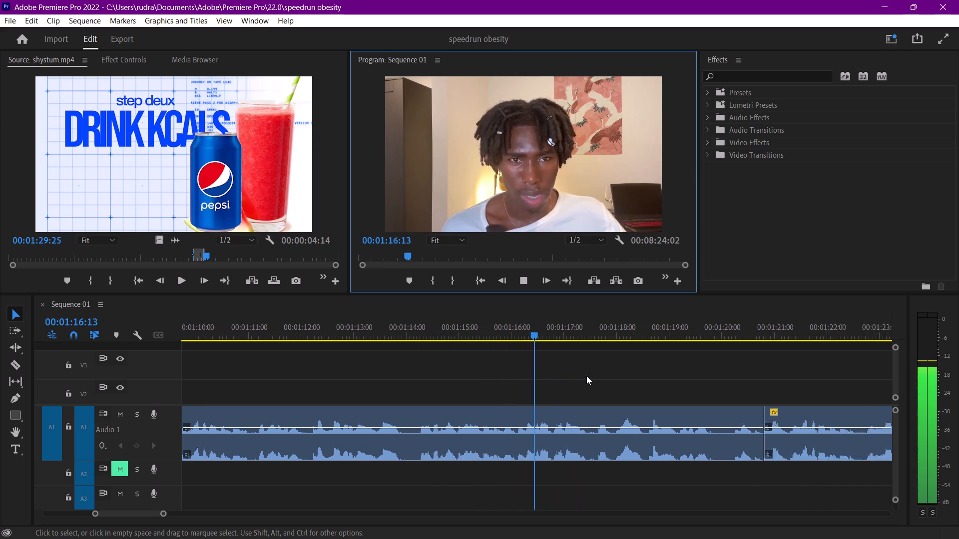
scroll(586, 376, "down", 5)
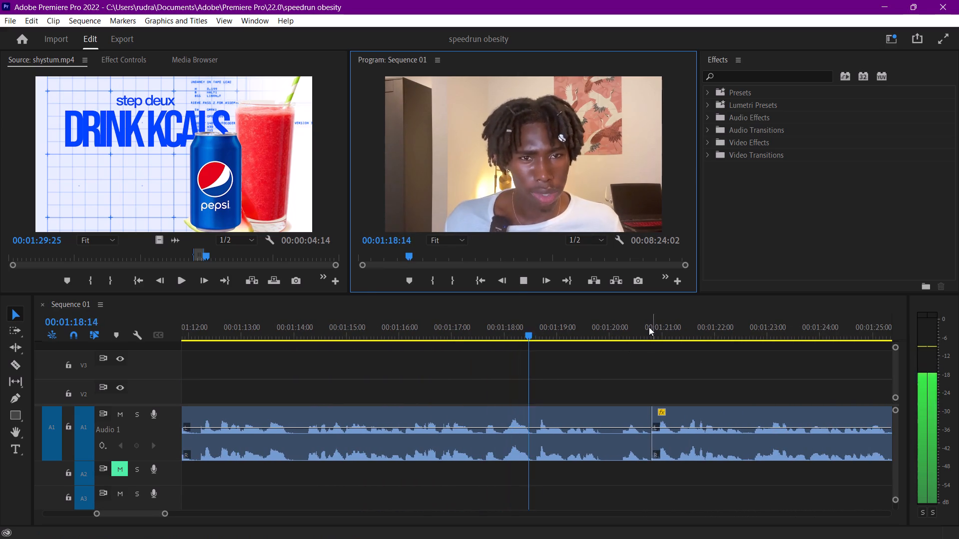
Play the sequence around the cuts near 00:01:20:24 and 00:01:27:16 to locate where the "step deux" narration begins.
left_click(648, 325)
left_click(519, 286)
scroll(709, 360, "down", 3)
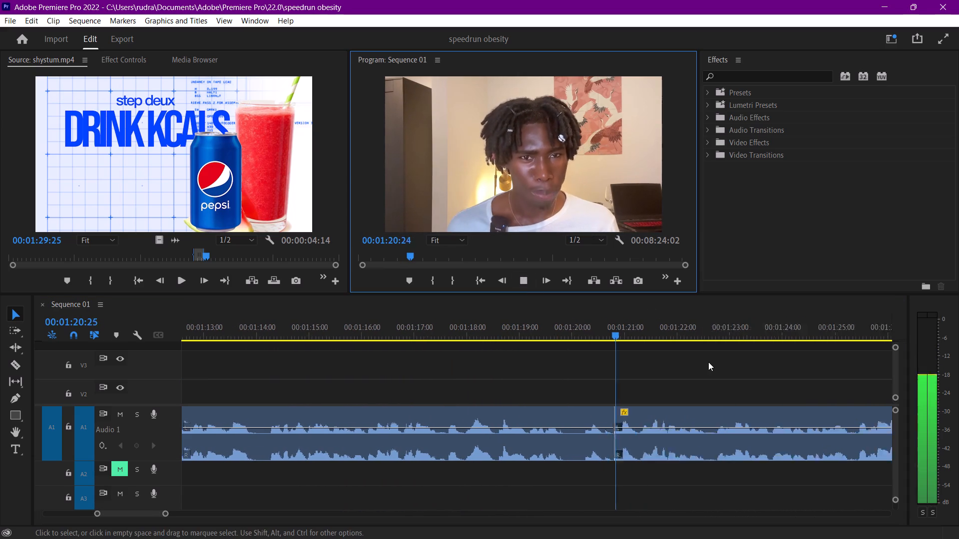
scroll(708, 362, "down", 2)
scroll(648, 365, "down", 5)
scroll(699, 385, "down", 6)
left_click(707, 331)
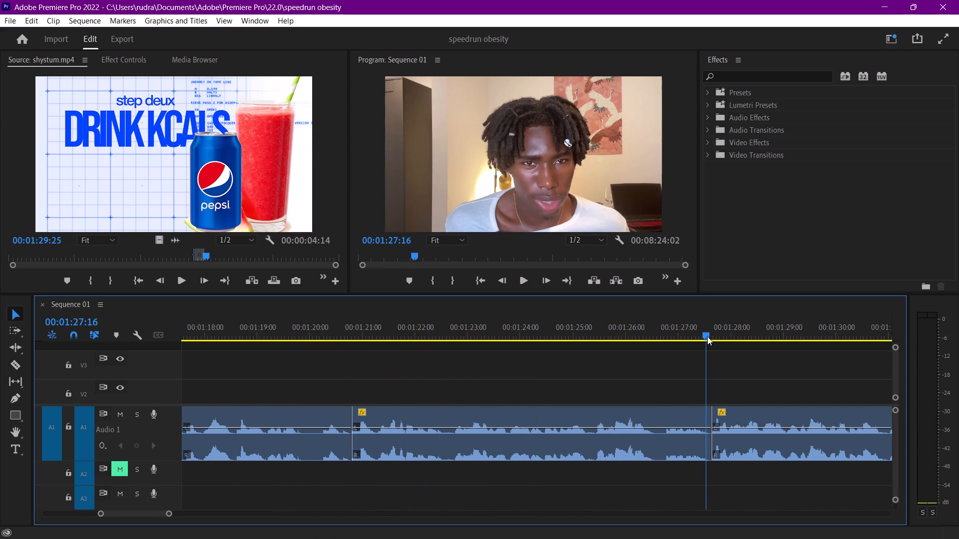
key("space")
key("space")
Place the marked "step deux" segment on V2 at the cut just after 00:01:27:16 and preview it up to 00:01:28:11.
left_click_drag(167, 170, 690, 380)
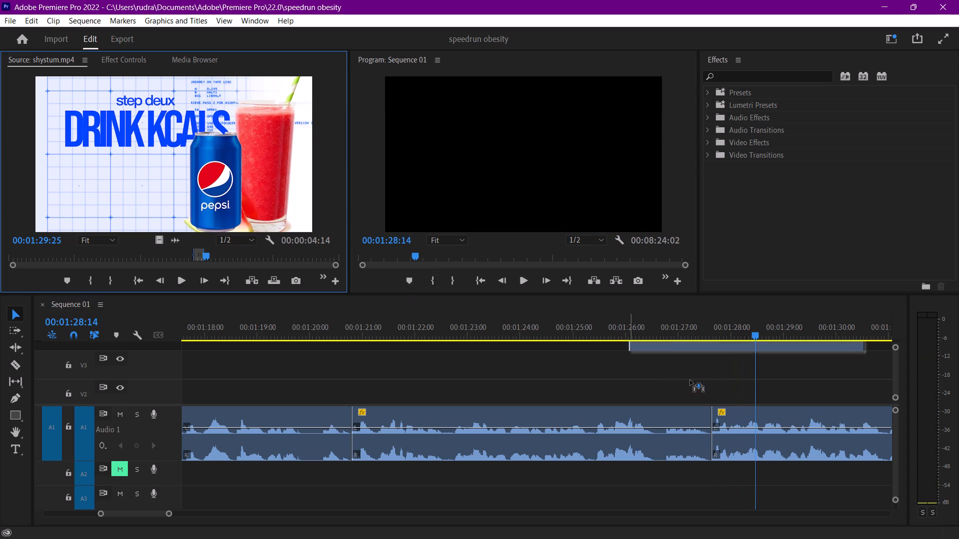
left_click_drag(690, 380, 707, 387)
left_click(698, 323)
key("space")
scroll(729, 392, "down", 5)
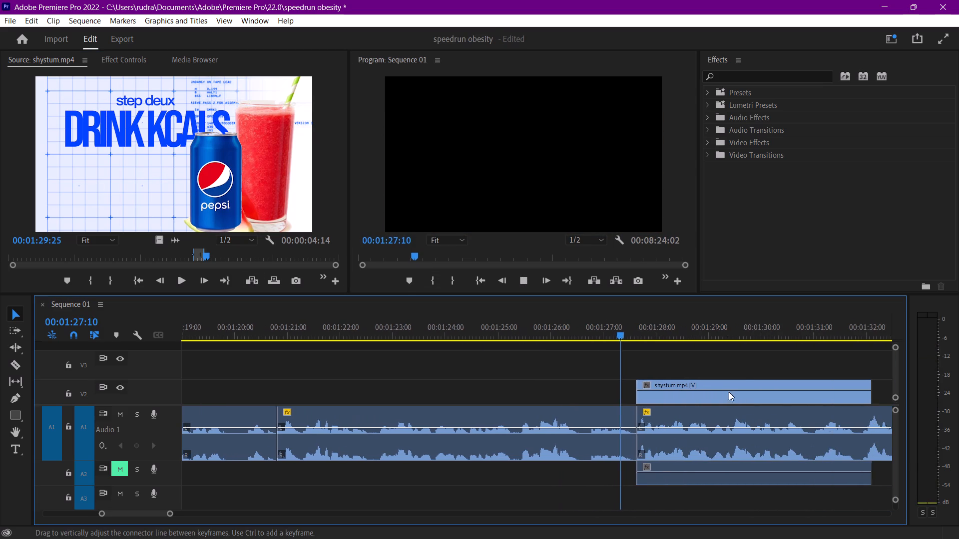
key("space")
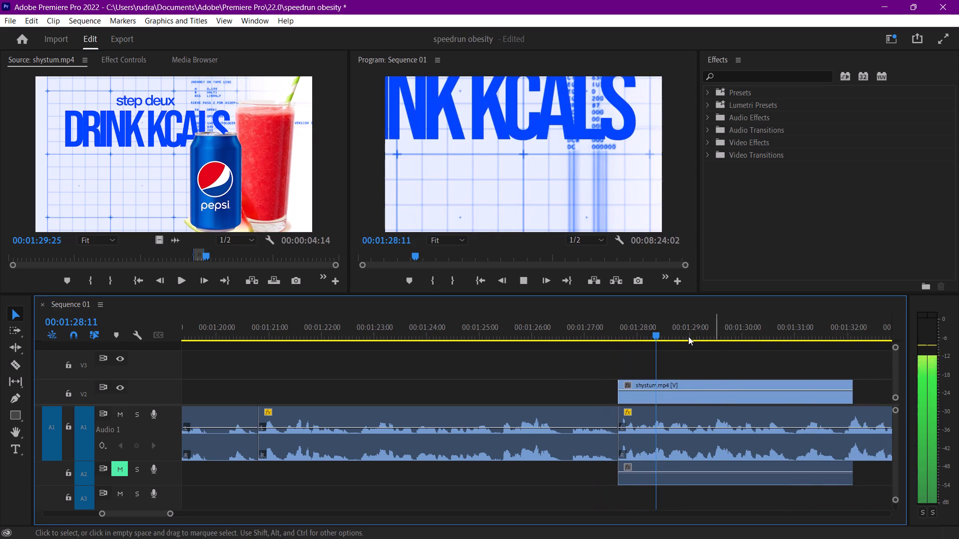
Set the scale of the new V2 "step deux" overlay to 50.
left_click(132, 61)
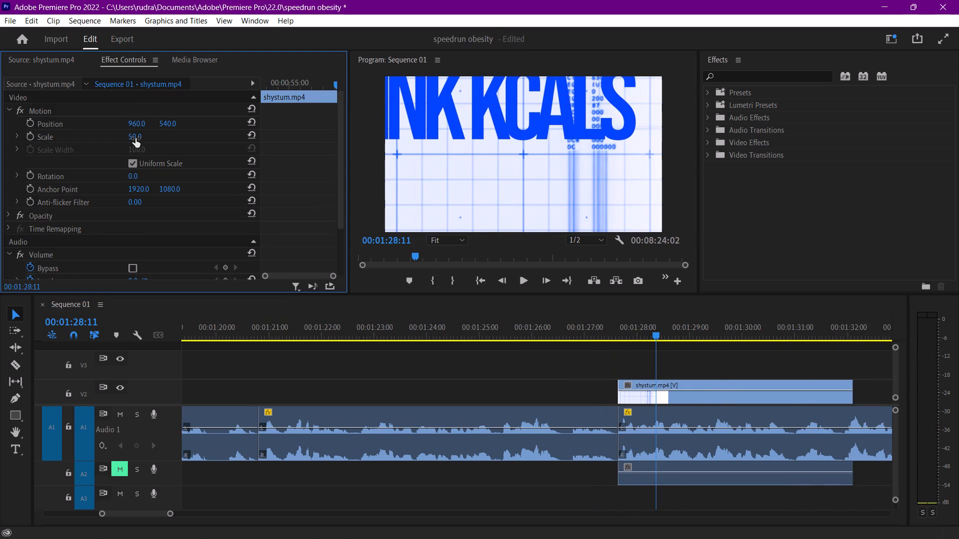
left_click(135, 138)
left_click(686, 397)
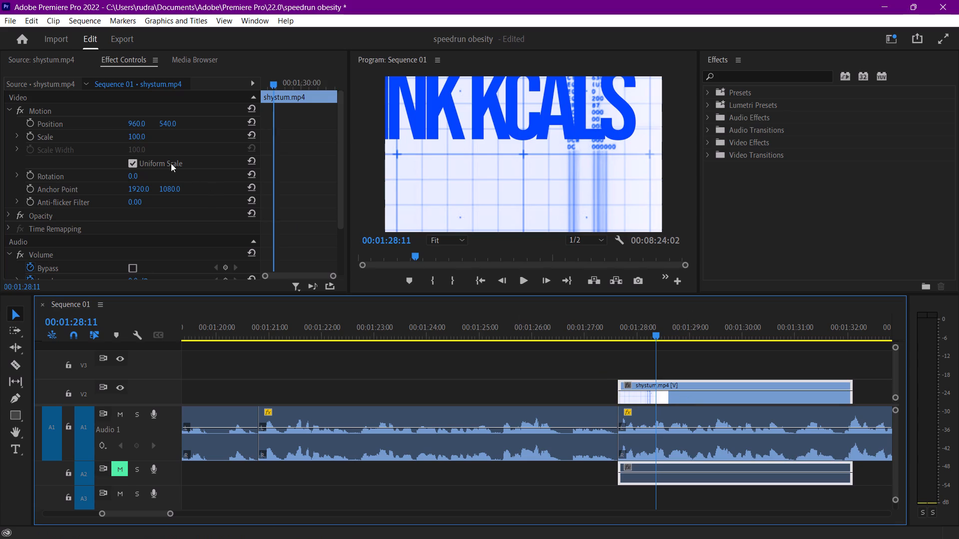
left_click(144, 136)
type("50")
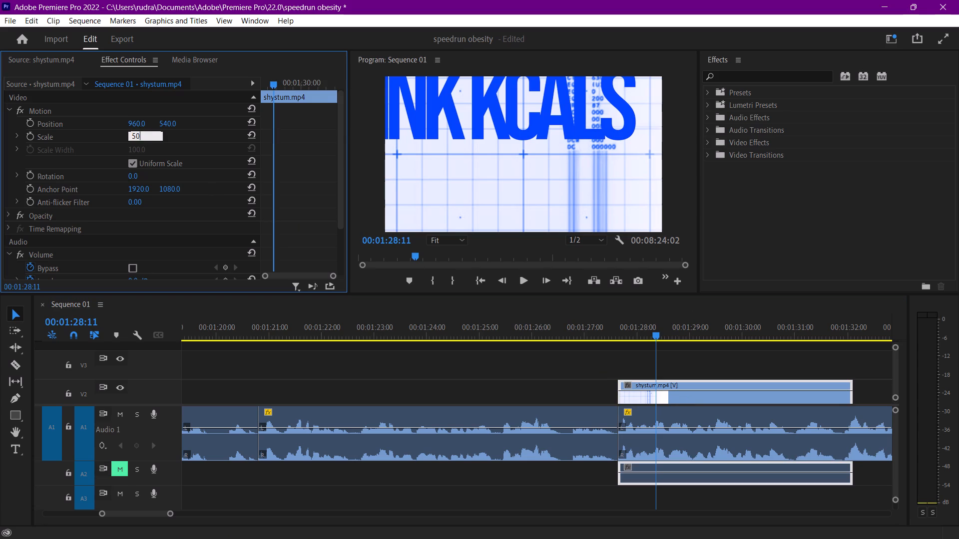
key("Return")
Extend the end of the V2 "step deux" overlay to about 00:01:33:05, checking it against the narration, and save the project.
left_click(598, 329)
key("space")
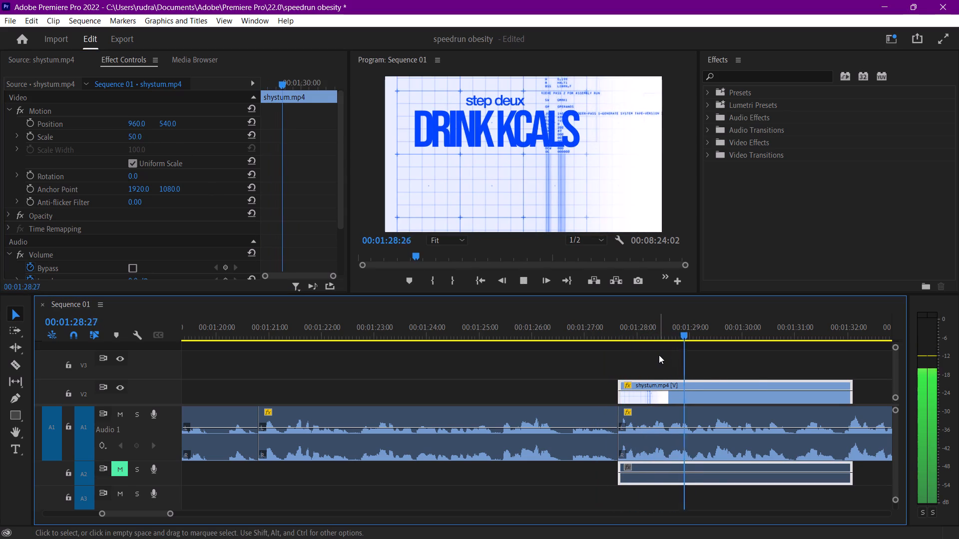
scroll(758, 377, "down", 4)
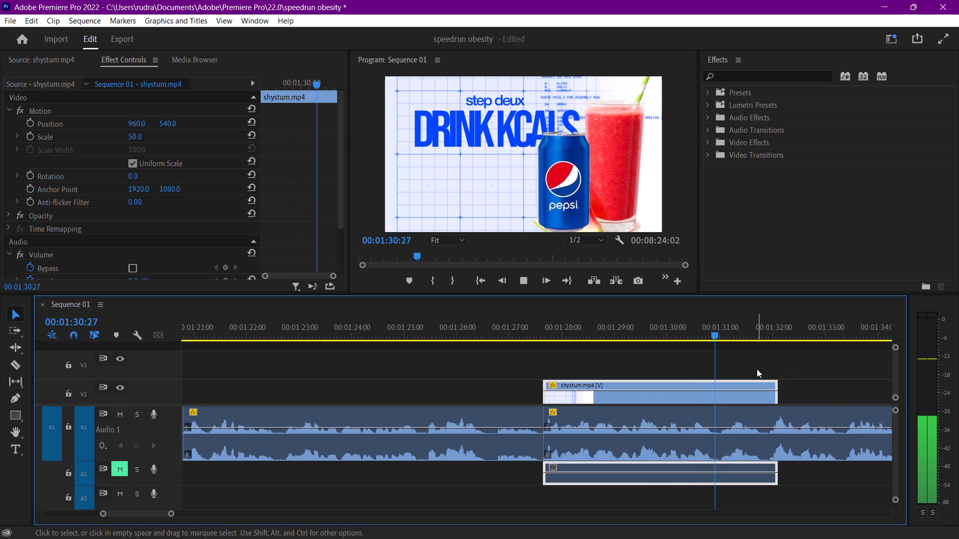
scroll(757, 369, "down", 8)
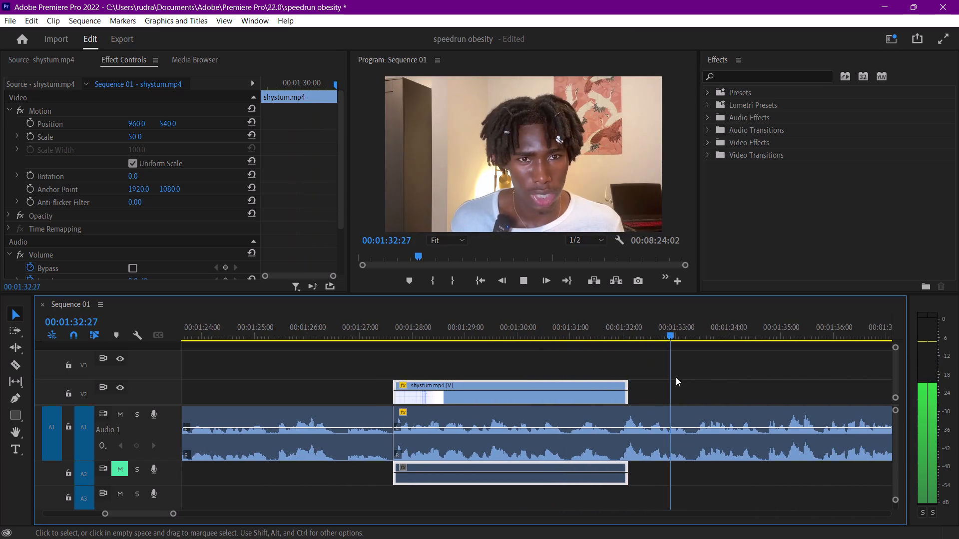
scroll(676, 377, "down", 3)
key("space")
left_click_drag(567, 395, 571, 395)
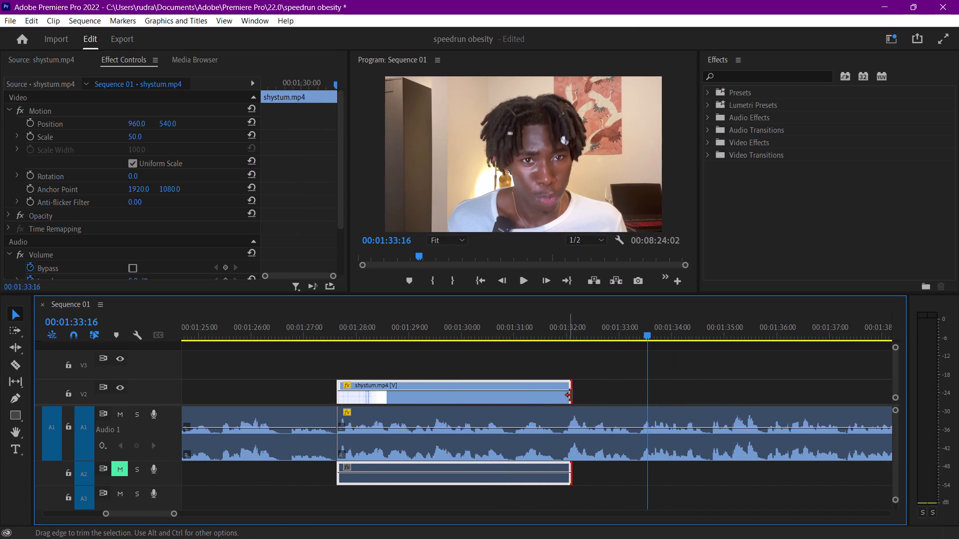
left_click_drag(571, 395, 624, 397)
left_click(580, 328)
key("space")
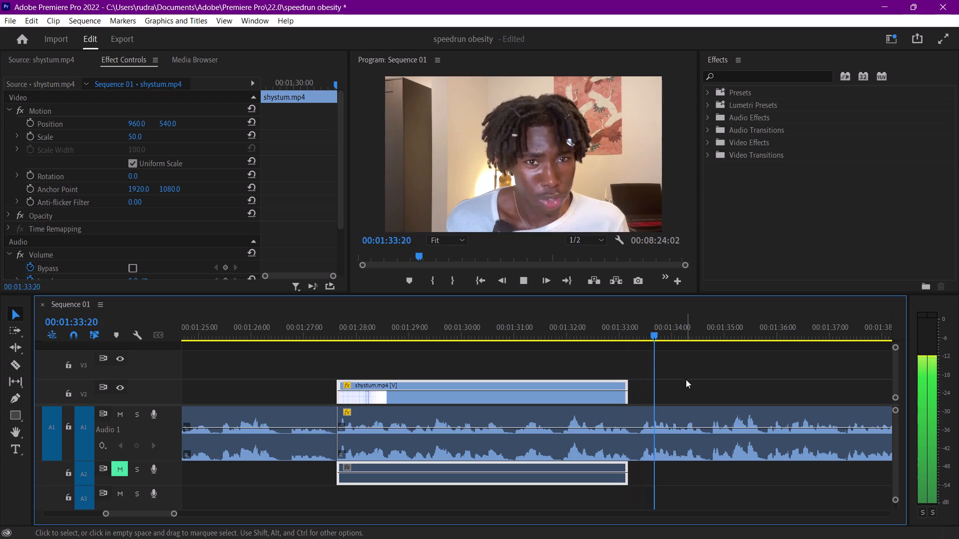
key("ctrl+s")
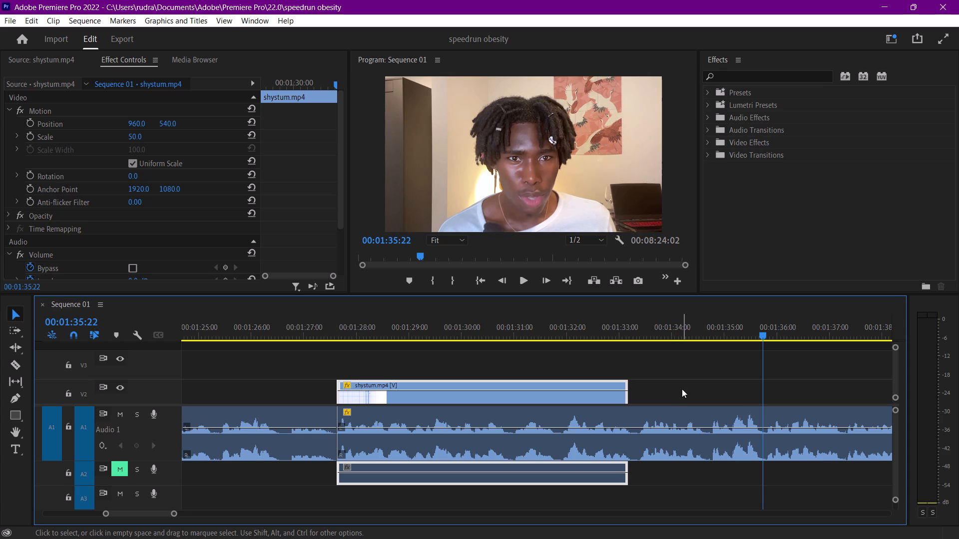
Unlink the V2 "step deux" overlay and delete its audio from A2.
right_click(548, 468)
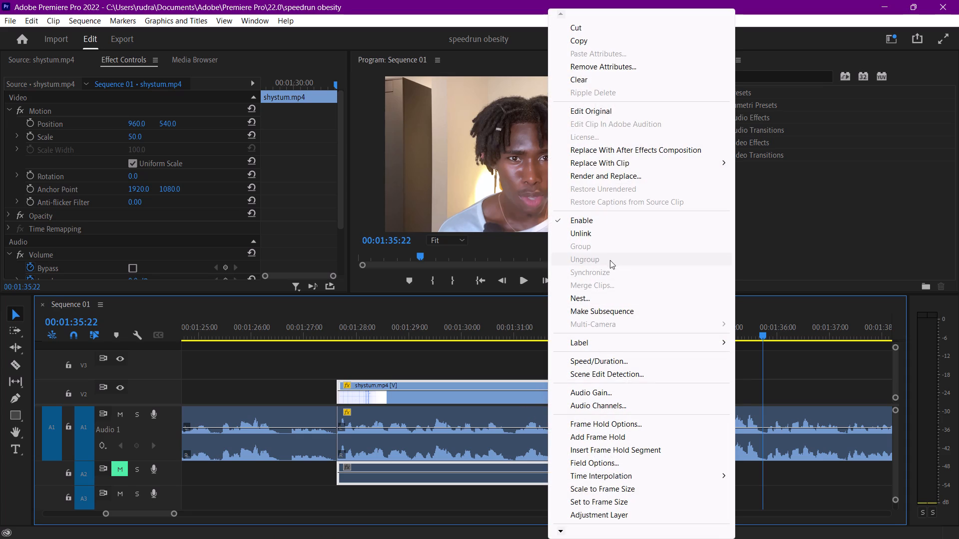
left_click(594, 231)
left_click(562, 468)
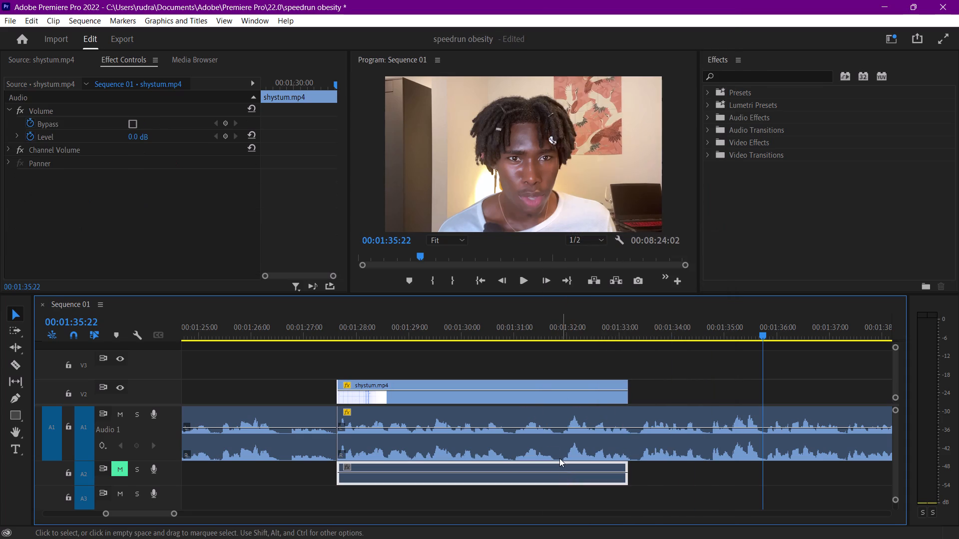
key("Delete")
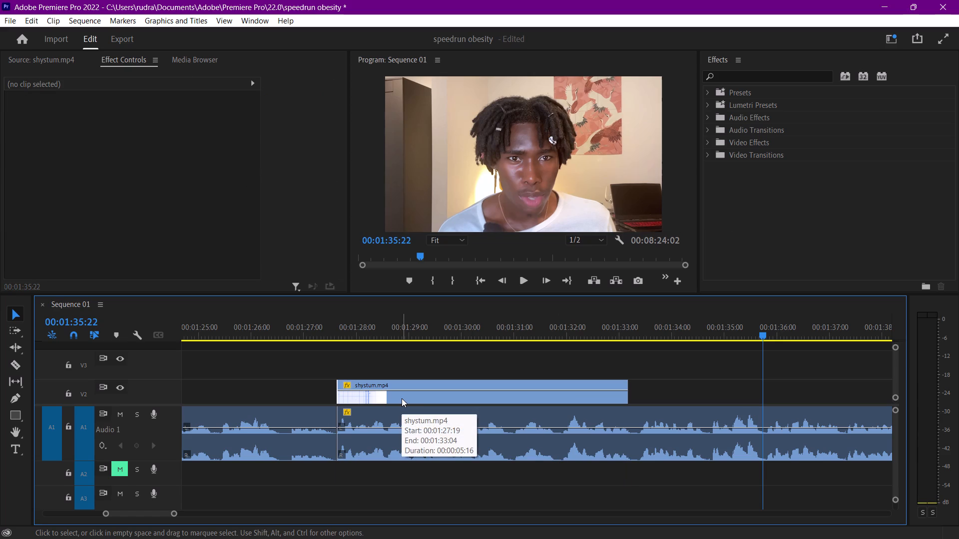
Play the sequence from before the "step deux" overlay through 00:01:44:07, saving the project along the way.
left_click_drag(322, 319, 316, 317)
key("space")
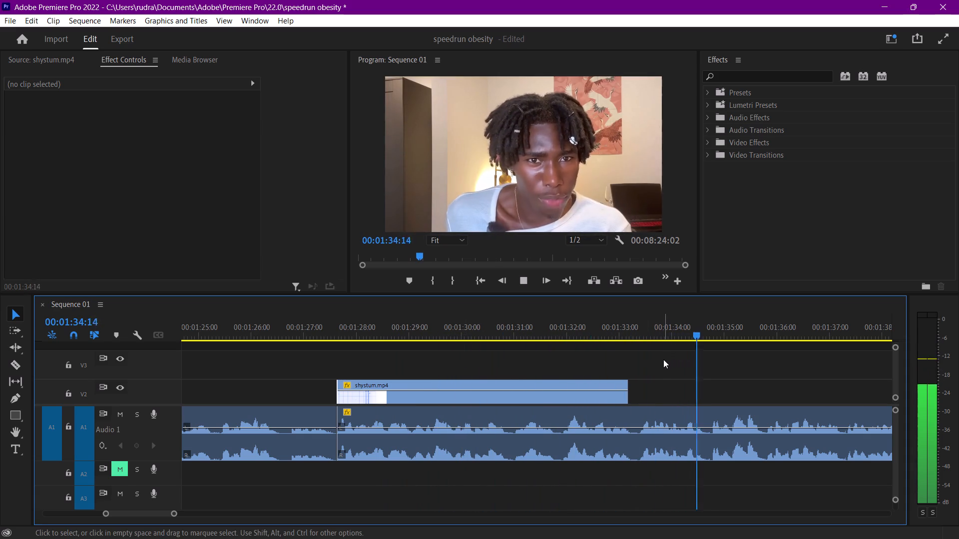
scroll(694, 389, "down", 3)
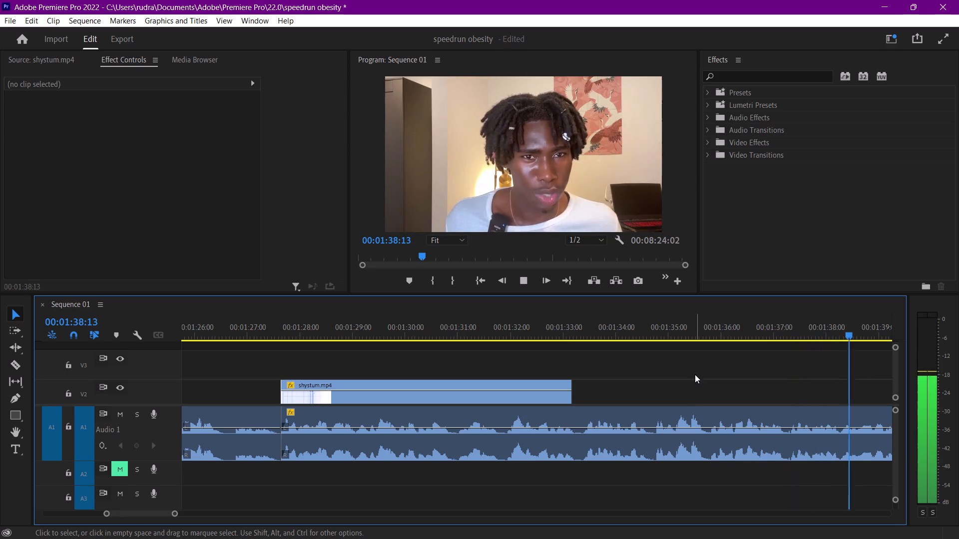
key("ctrl+s")
key("space")
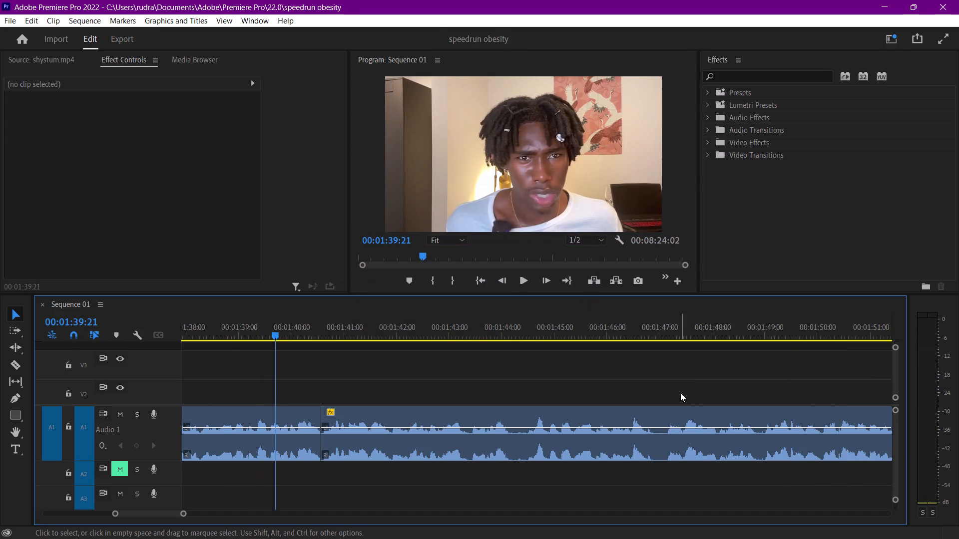
key("space")
Mark the "step tres" segment of shystum.mp4 in the source from about 00:01:31:17, with a duration of 00:00:03:19.
left_click(54, 58)
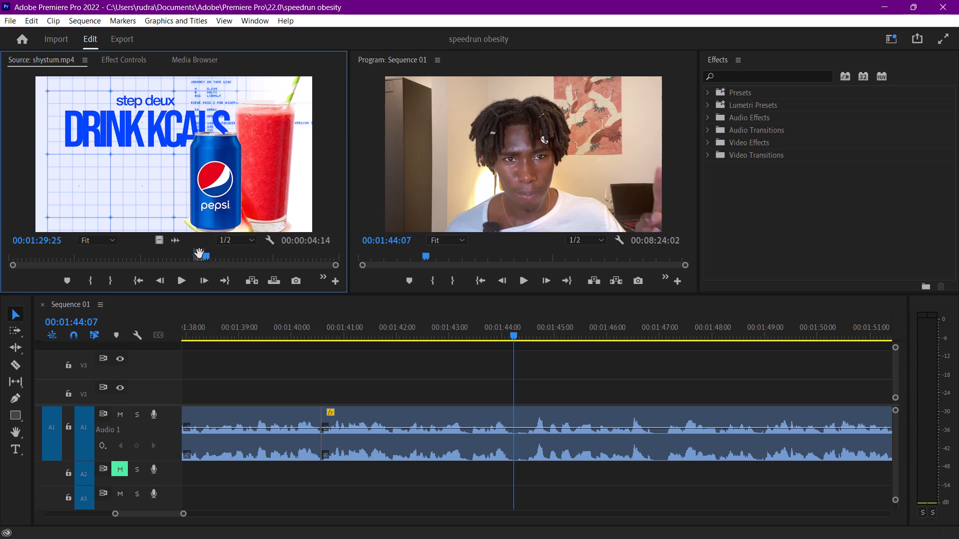
left_click(207, 255)
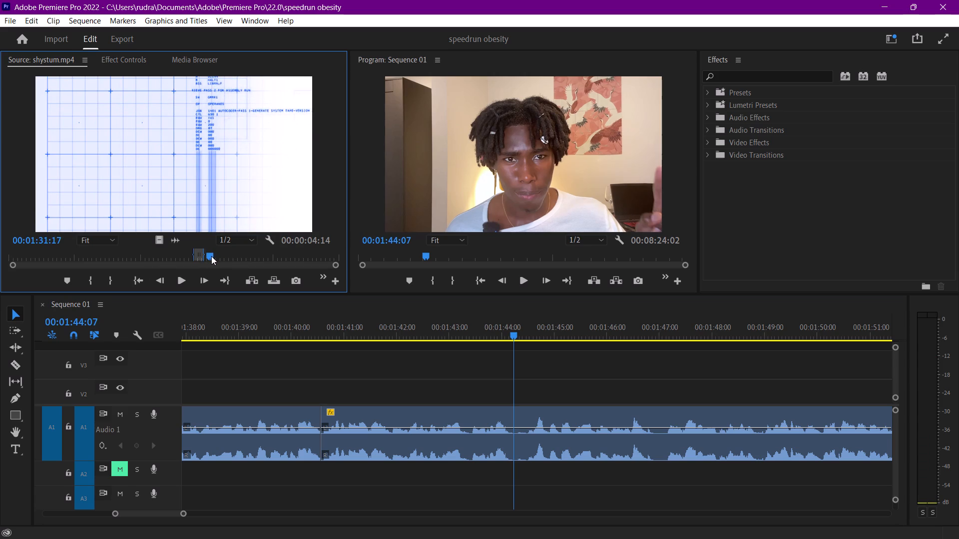
left_click(92, 279)
key("space")
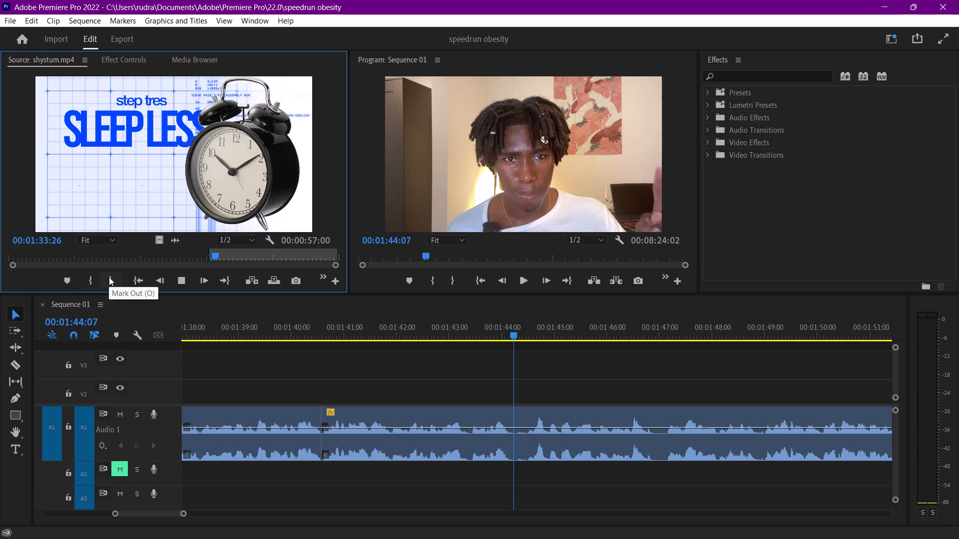
left_click(109, 277)
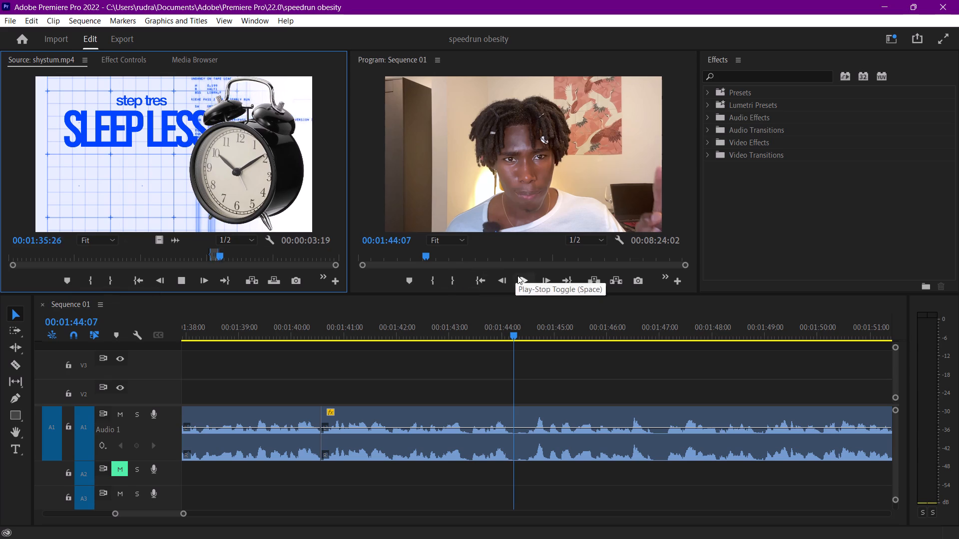
Play the sequence from 00:01:44:07 to 00:02:07:04 to listen for where the "step tres" narration begins.
left_click(518, 277)
scroll(642, 370, "down", 10)
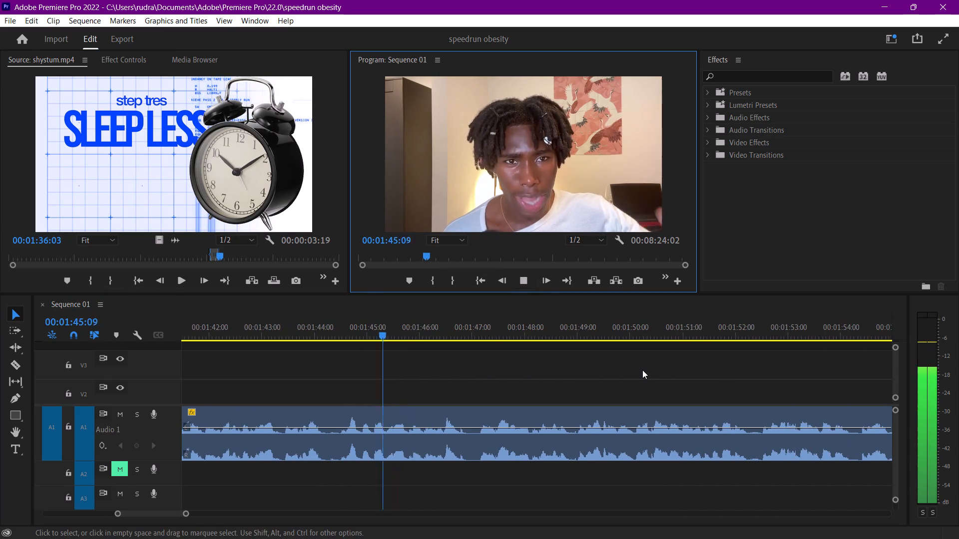
scroll(642, 370, "down", 1)
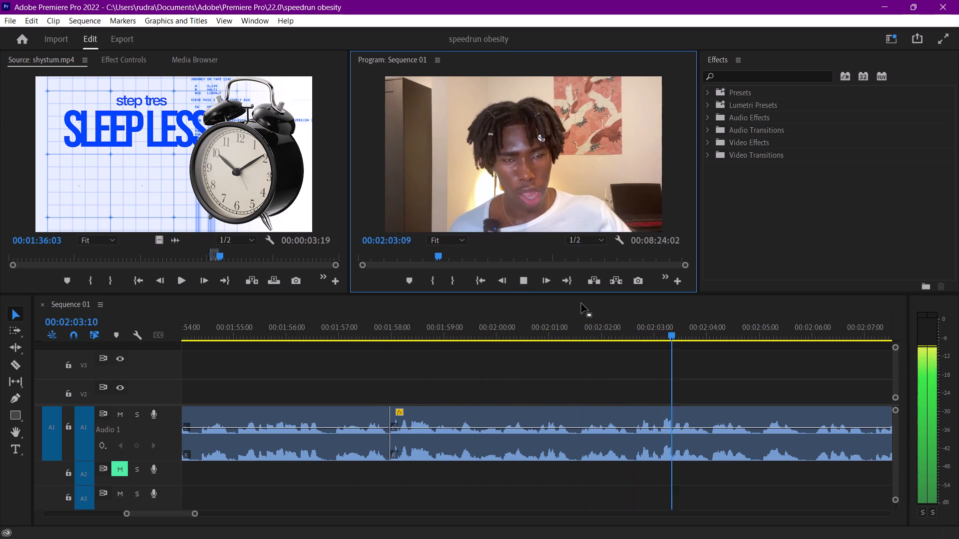
key("space")
key("space")
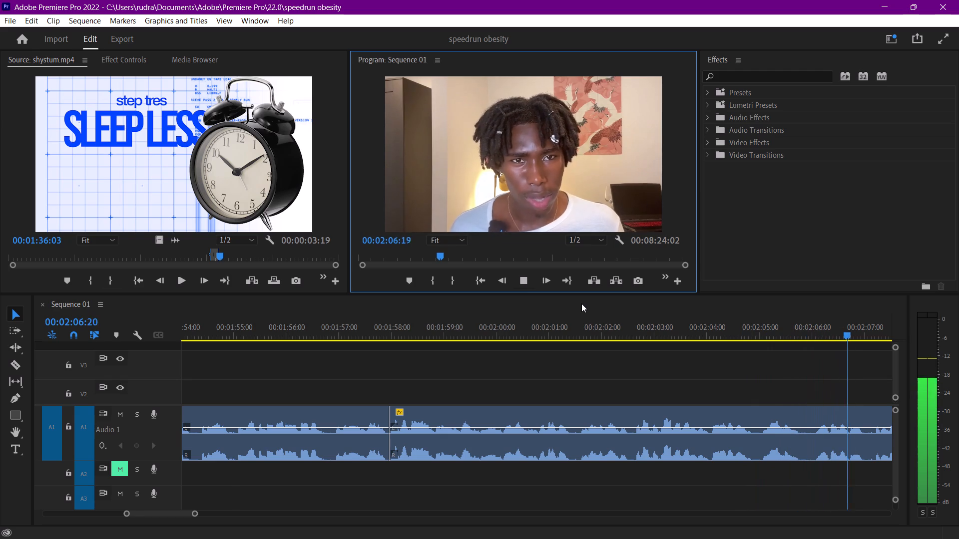
key("space")
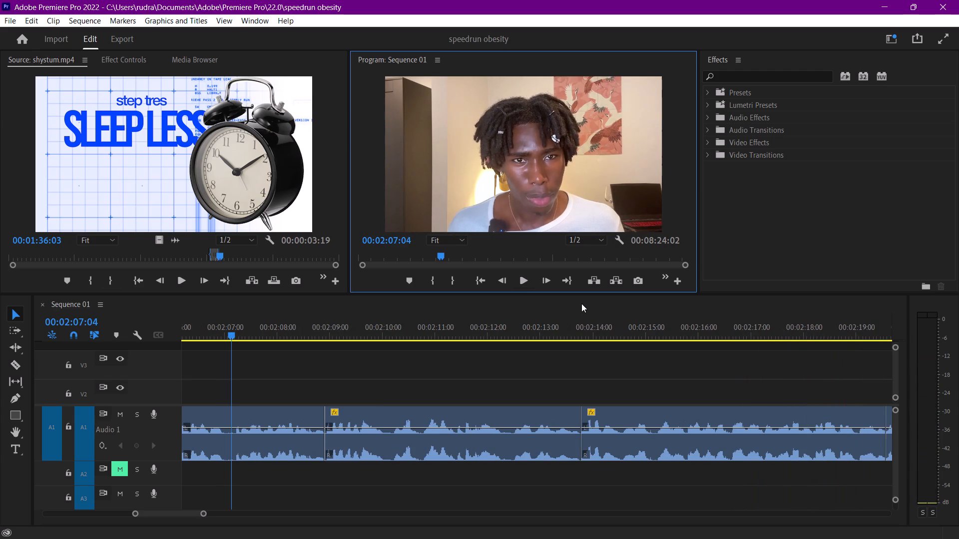
Add a sequence marker at 00:01:57:26, just before the cut, and save the project.
scroll(409, 359, "up", 16)
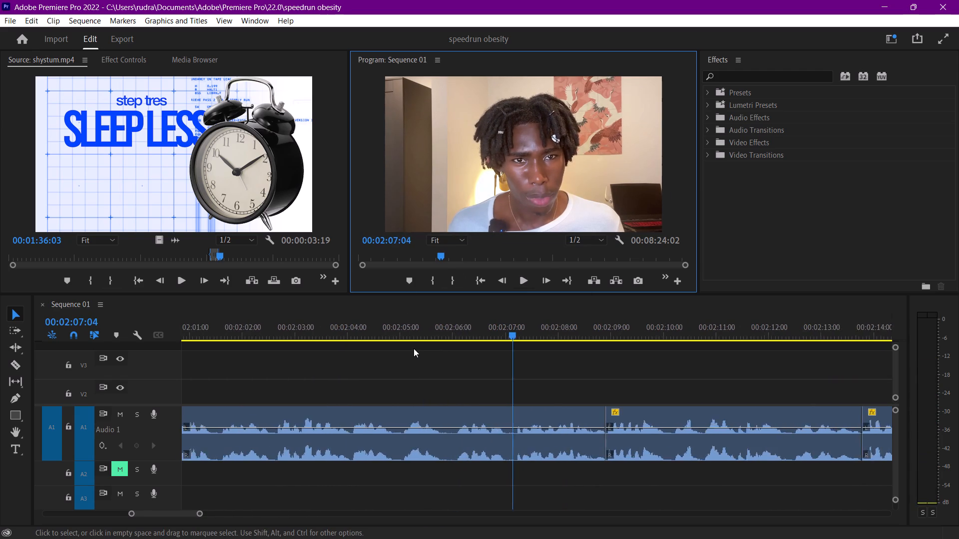
scroll(414, 348, "up", 14)
left_click(307, 326)
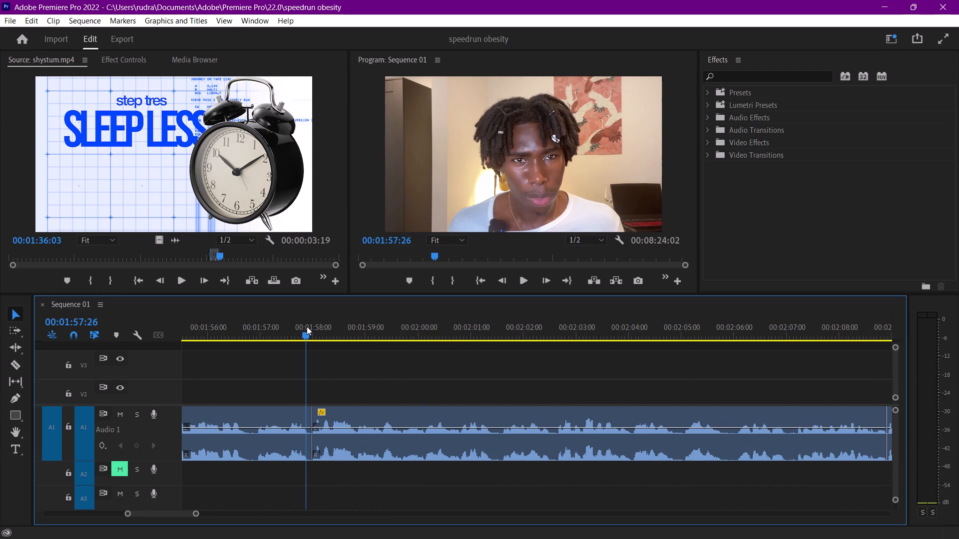
key("m")
key("space")
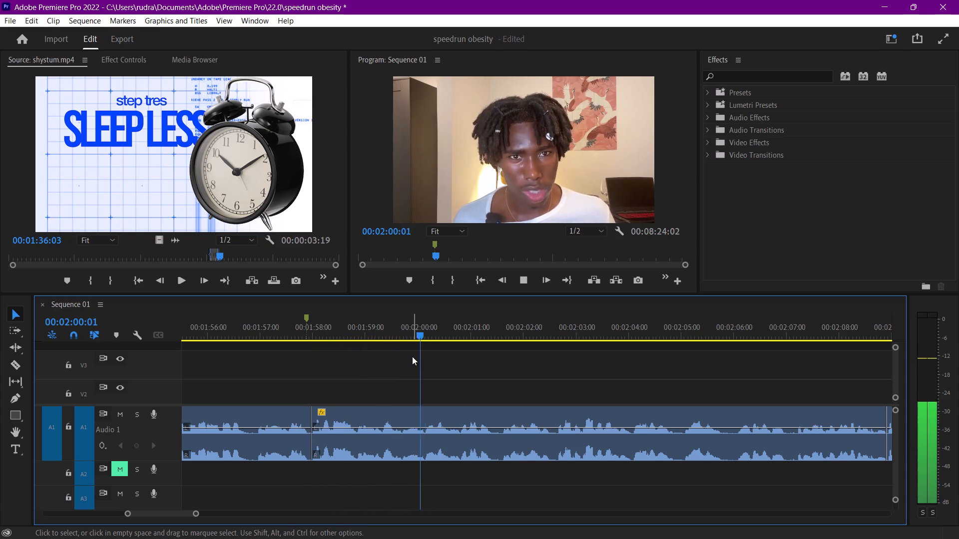
key("ctrl+s")
Play on to 00:02:17:29, place the marked "step tres" segment on V2 at the 00:02:13:23 cut, and preview it.
key("space")
scroll(544, 346, "down", 4)
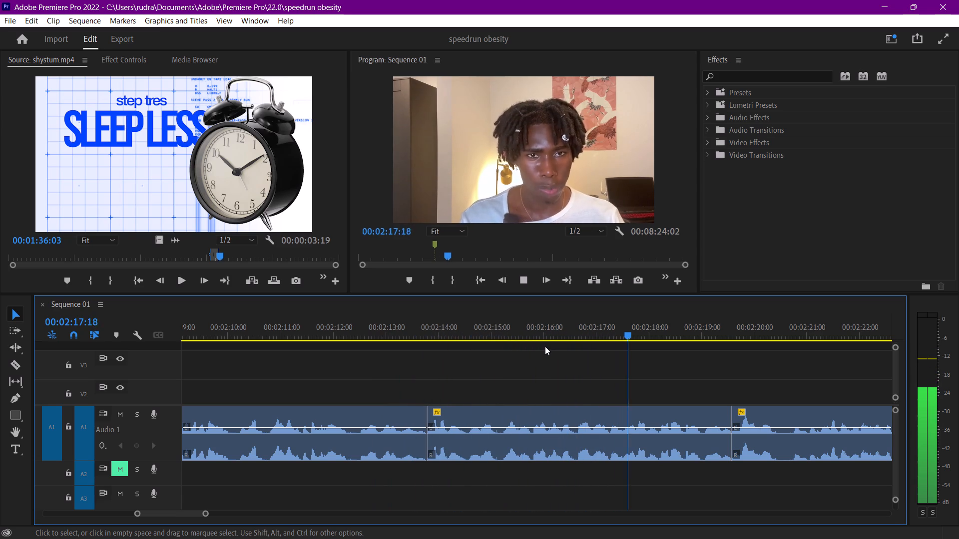
key("space")
left_click_drag(209, 180, 431, 393)
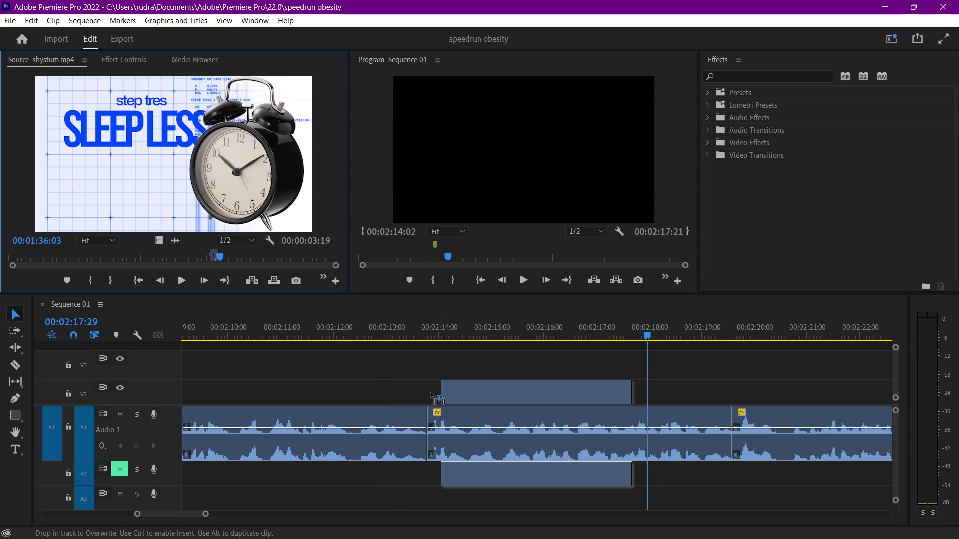
left_click_drag(431, 393, 427, 391)
left_click(414, 333)
key("space")
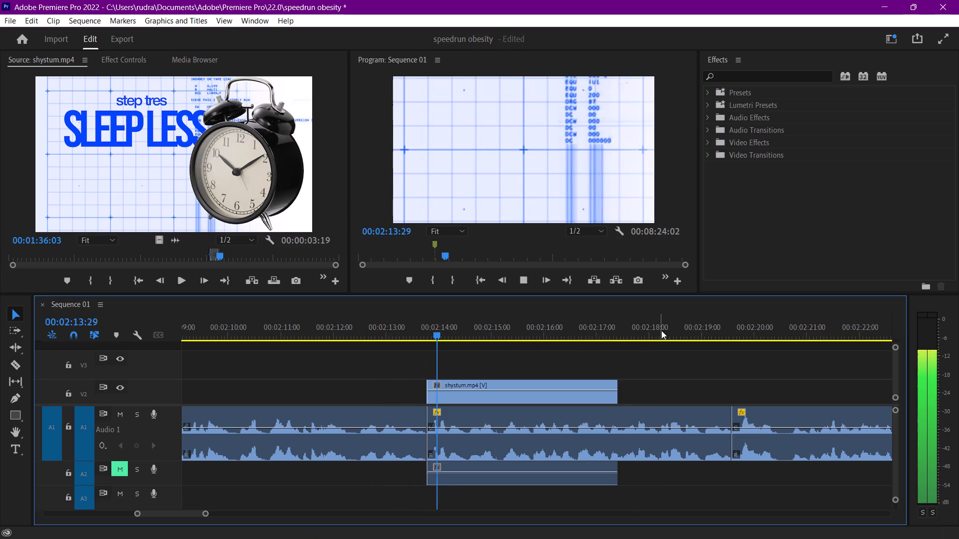
key("space")
Set the scale of the new V2 "step tres" overlay to 50.
left_click(143, 54)
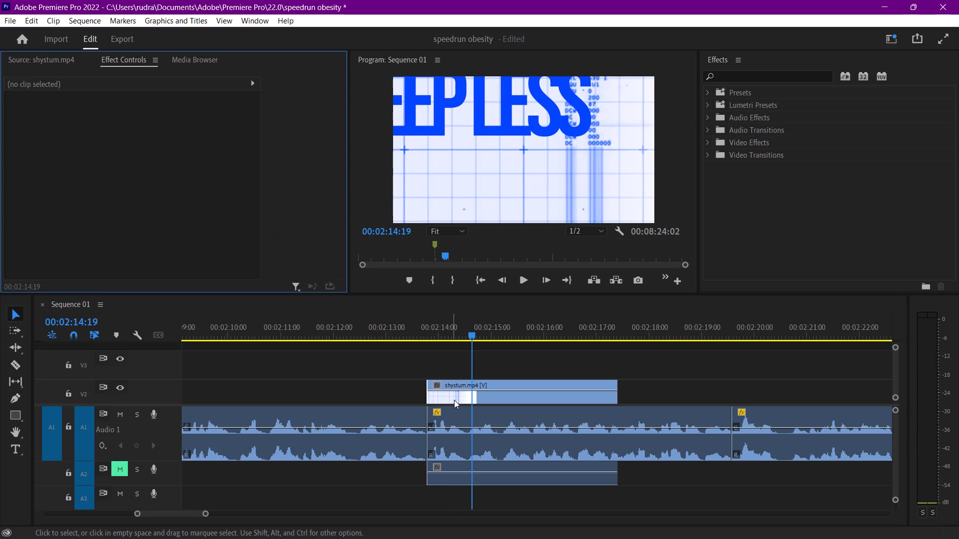
left_click(457, 397)
left_click(137, 133)
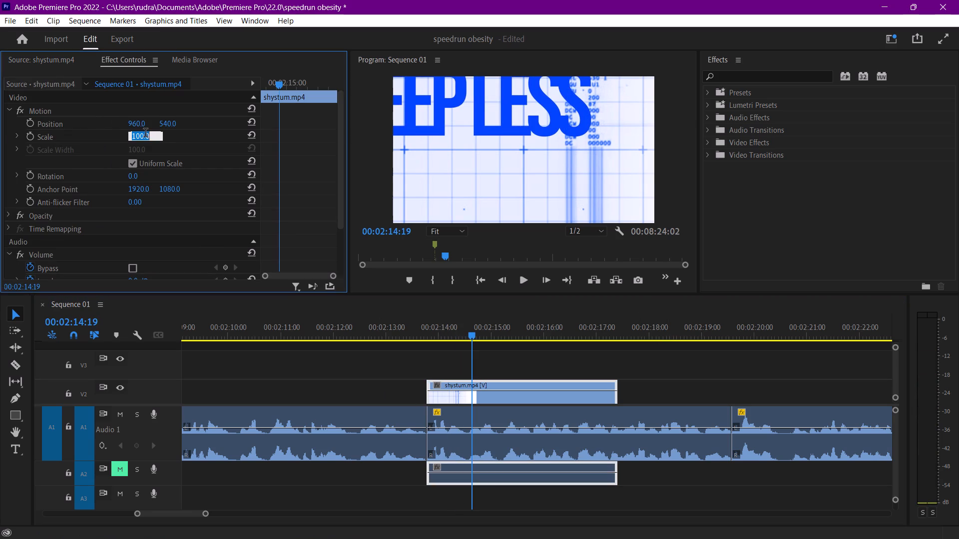
type("50")
key("Return")
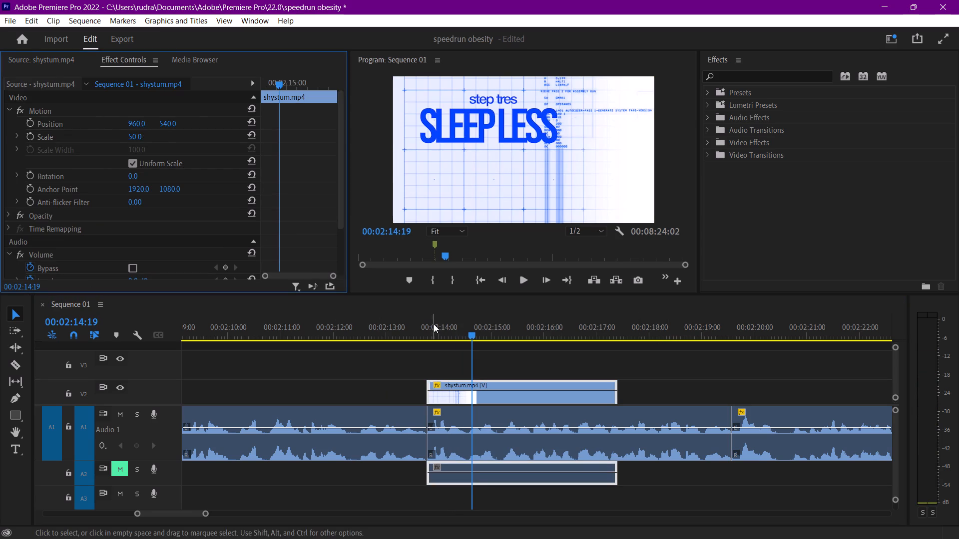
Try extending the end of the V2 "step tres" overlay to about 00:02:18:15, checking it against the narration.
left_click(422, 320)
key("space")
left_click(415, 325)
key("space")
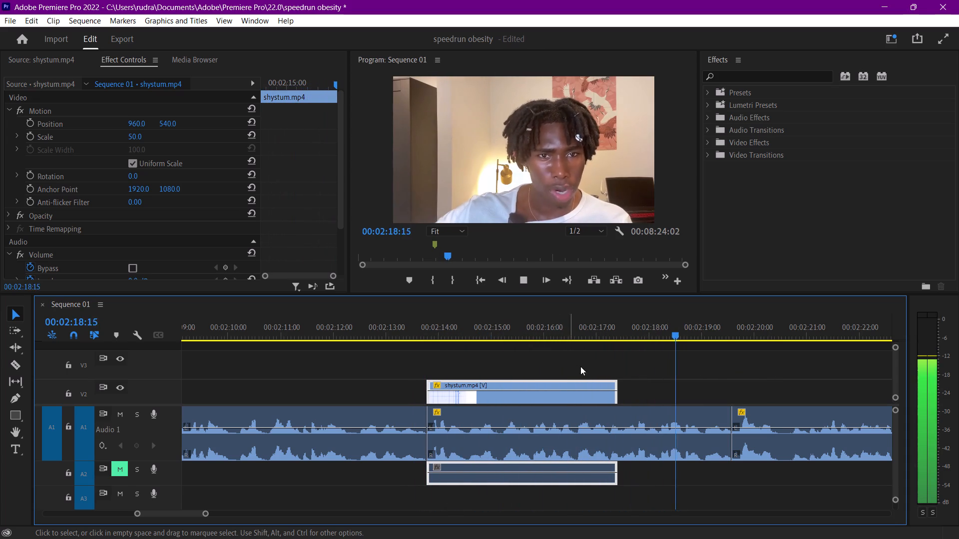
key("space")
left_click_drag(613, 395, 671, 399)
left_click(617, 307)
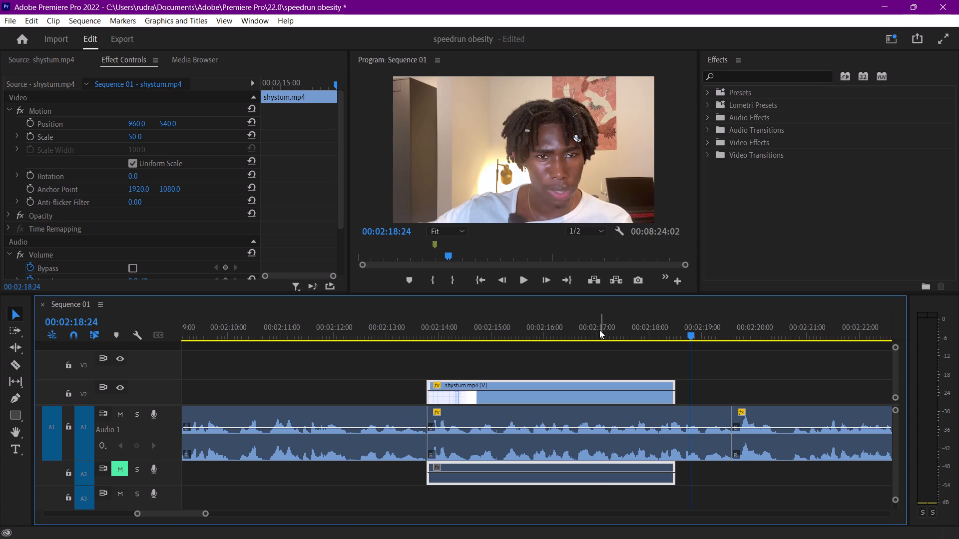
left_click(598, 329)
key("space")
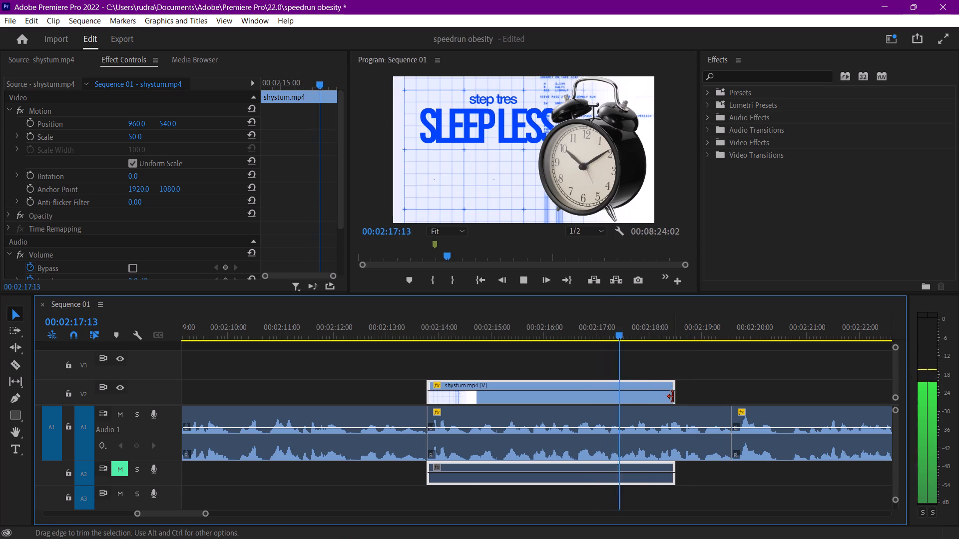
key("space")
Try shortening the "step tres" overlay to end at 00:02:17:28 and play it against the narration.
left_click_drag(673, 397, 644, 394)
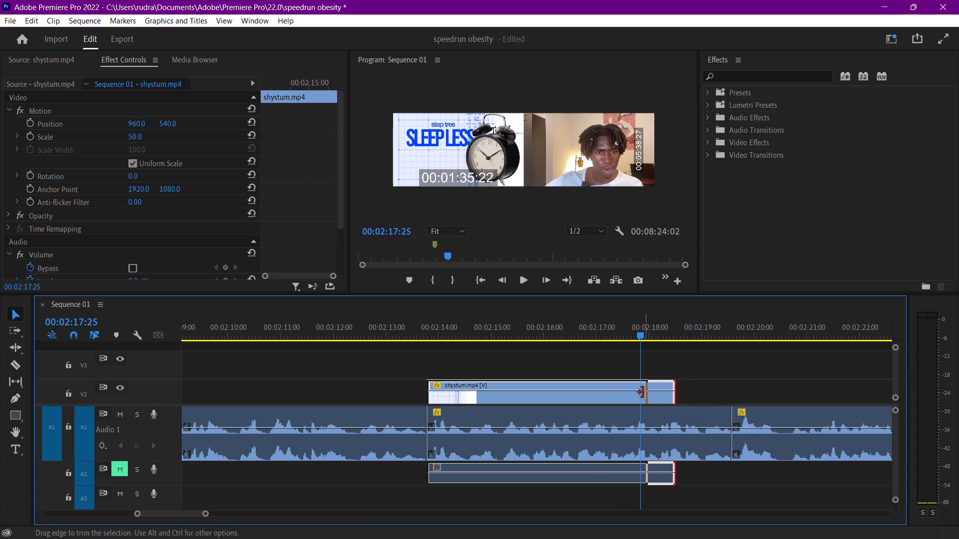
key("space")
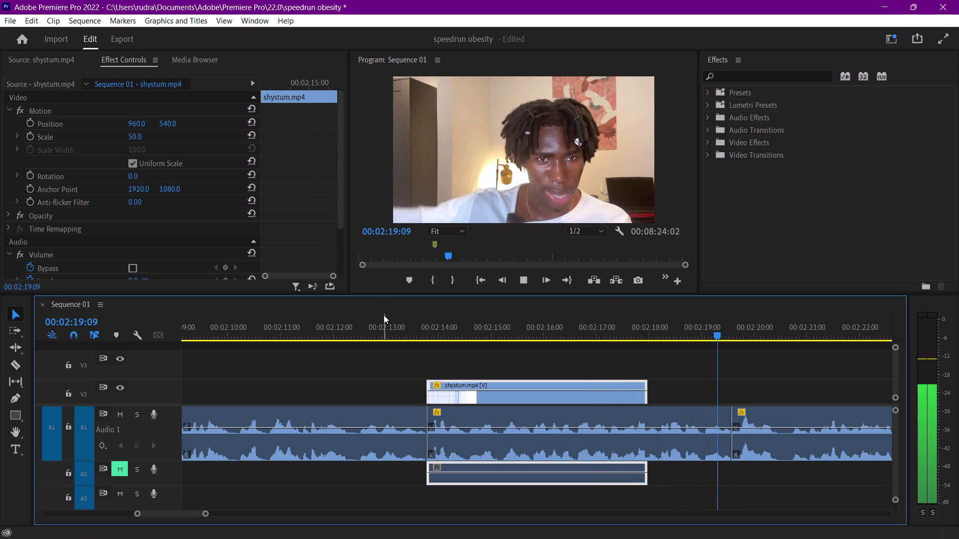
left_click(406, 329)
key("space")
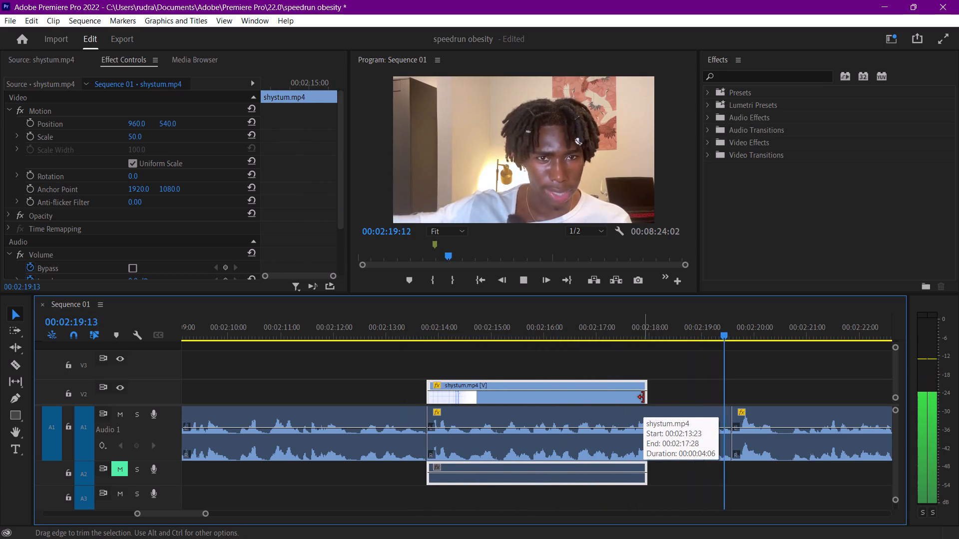
Shorten the end of the V2 "step tres" overlay to about 00:02:17:06, preview the transition, and save the project.
left_click_drag(643, 397, 604, 394)
left_click(576, 320)
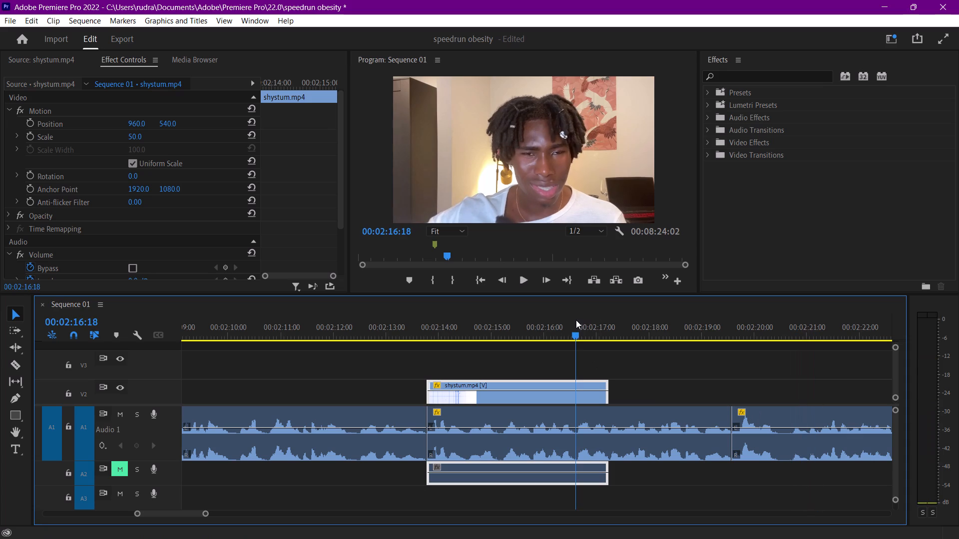
key("space")
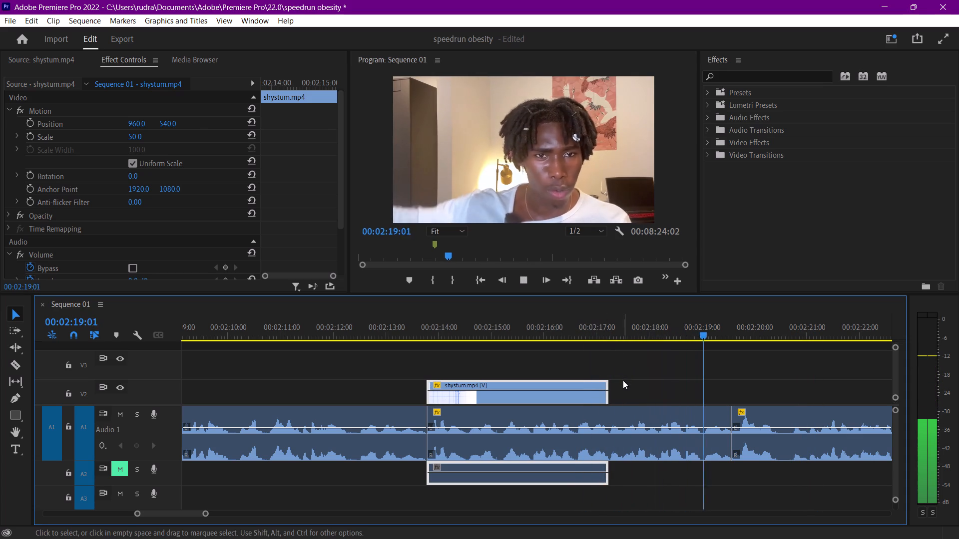
key("ctrl+s")
key("space")
Play the talking-head footage onward from the "step tres" overlay to find where the narration introduces step four.
scroll(715, 384, "down", 4)
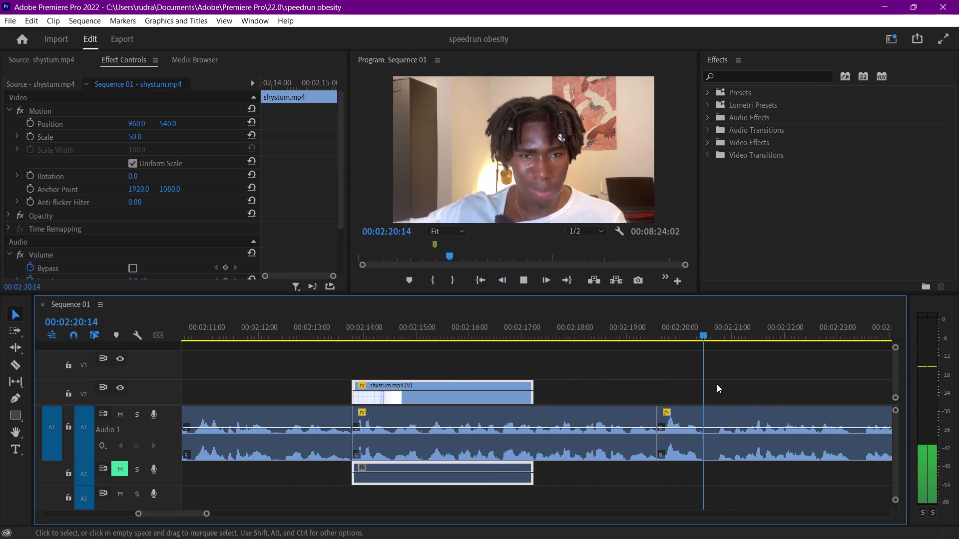
scroll(717, 379, "down", 17)
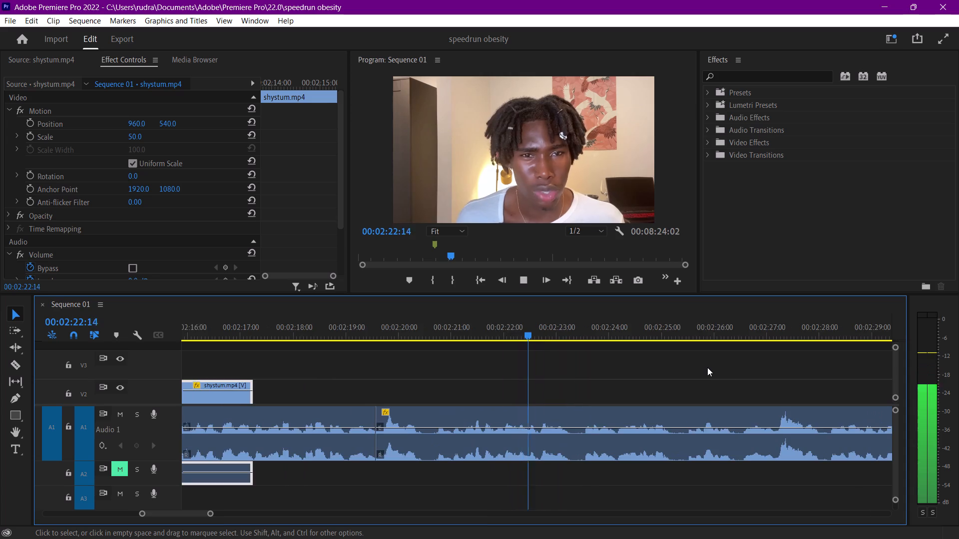
scroll(707, 367, "down", 5)
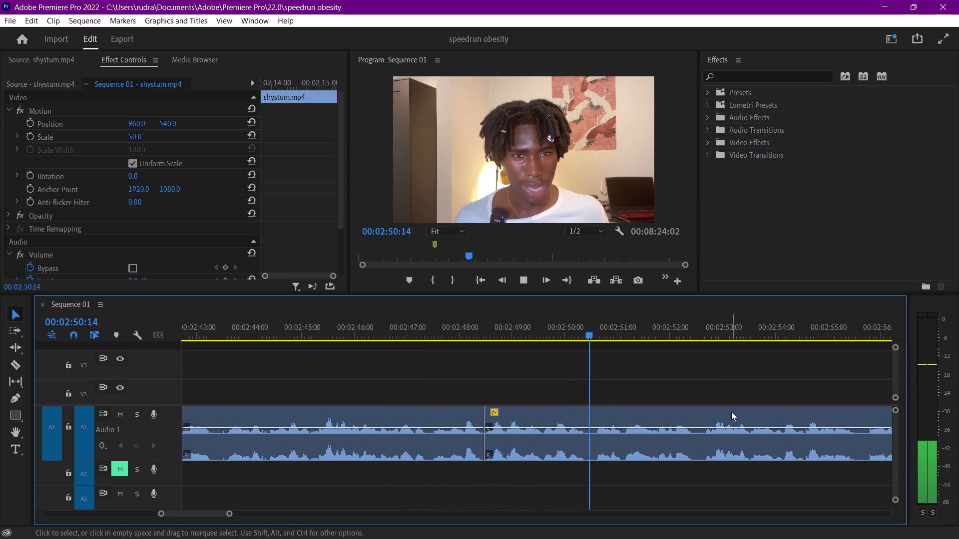
scroll(708, 366, "down", 13)
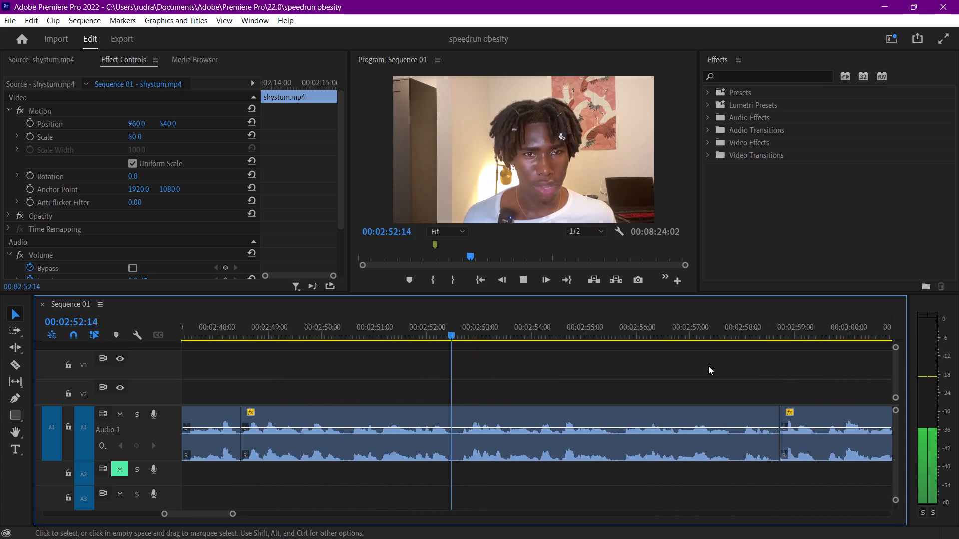
scroll(708, 366, "down", 4)
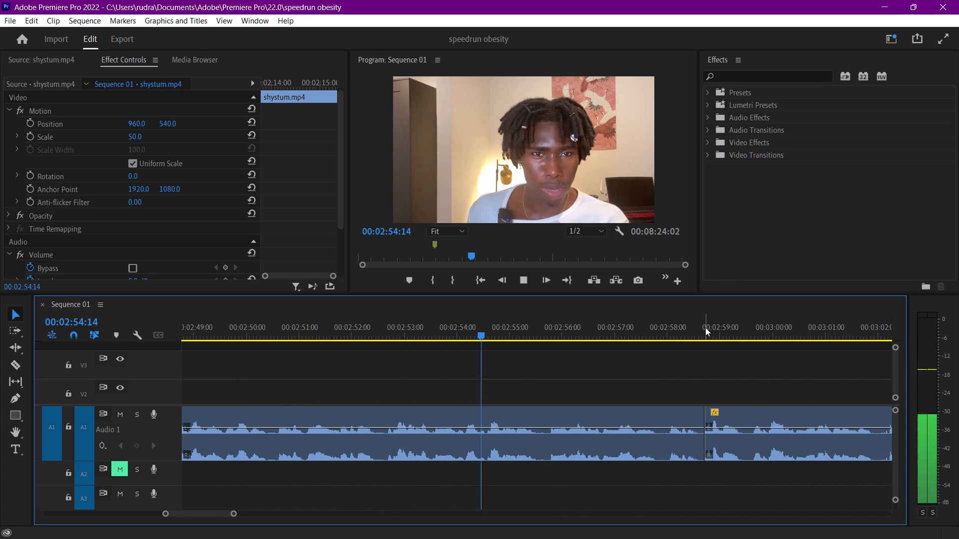
left_click(705, 327)
key("space")
scroll(764, 352, "down", 9)
key("space")
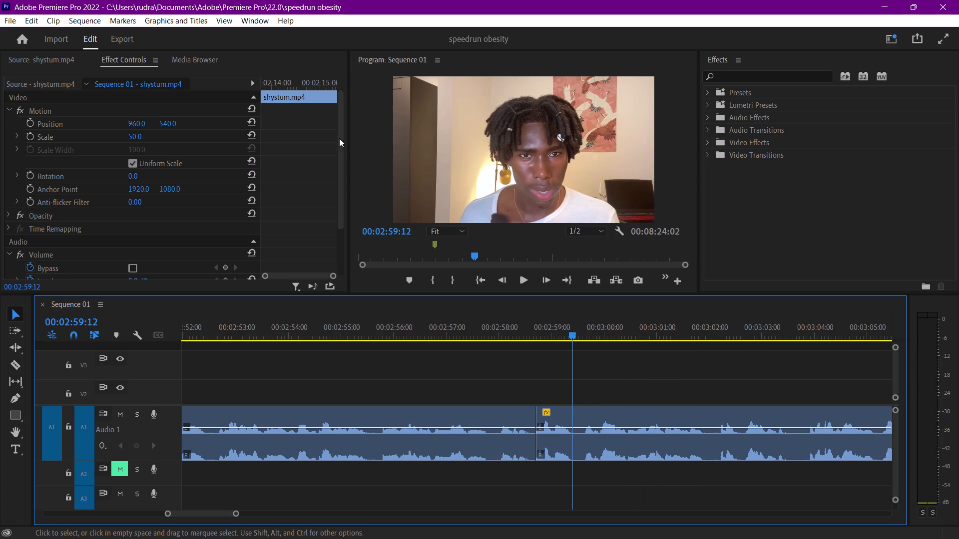
Mark the "step quatre" segment of the shystum.mp4 source from 00:01:40:05, with a duration of 00:00:03:25.
left_click(50, 59)
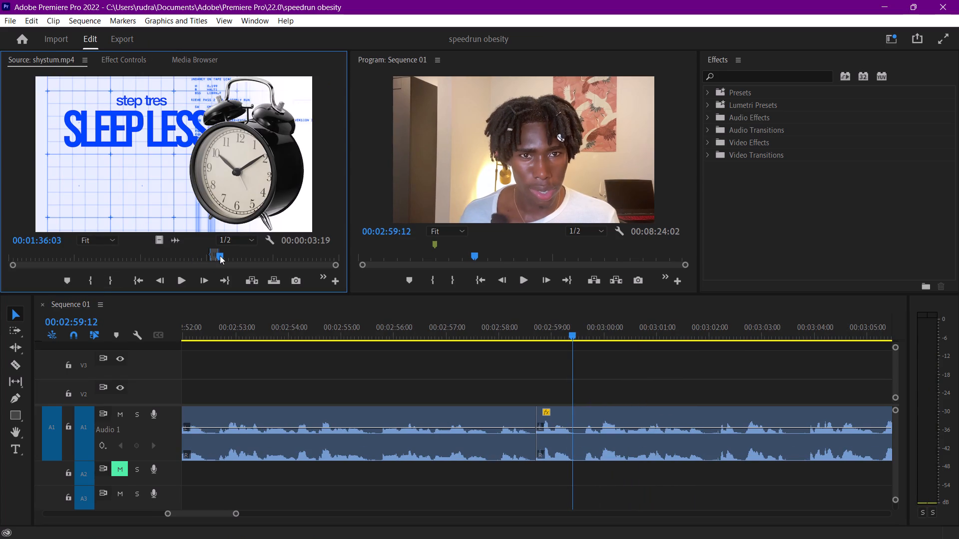
left_click_drag(220, 256, 229, 256)
key("space")
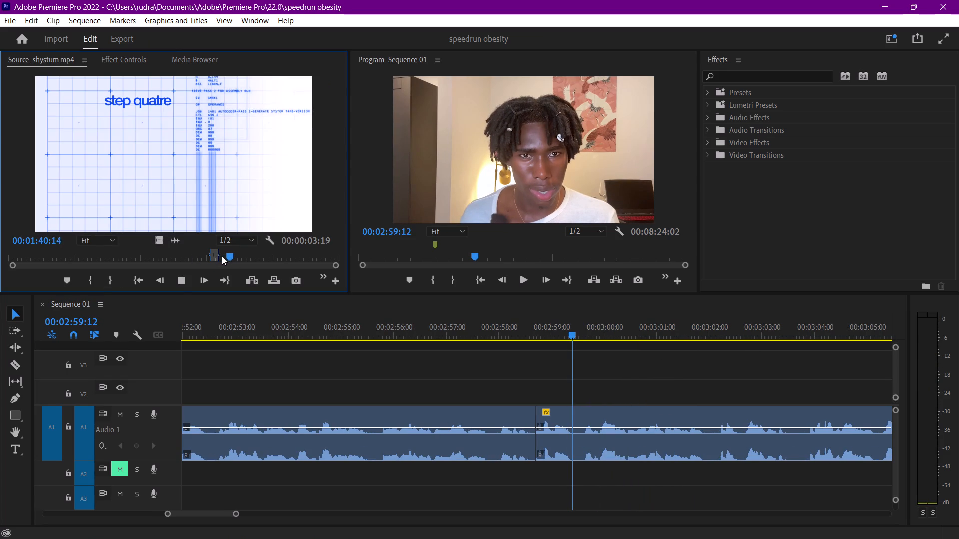
key("space")
key("shift+Left")
key("shift+Left")
key("shift+Left")
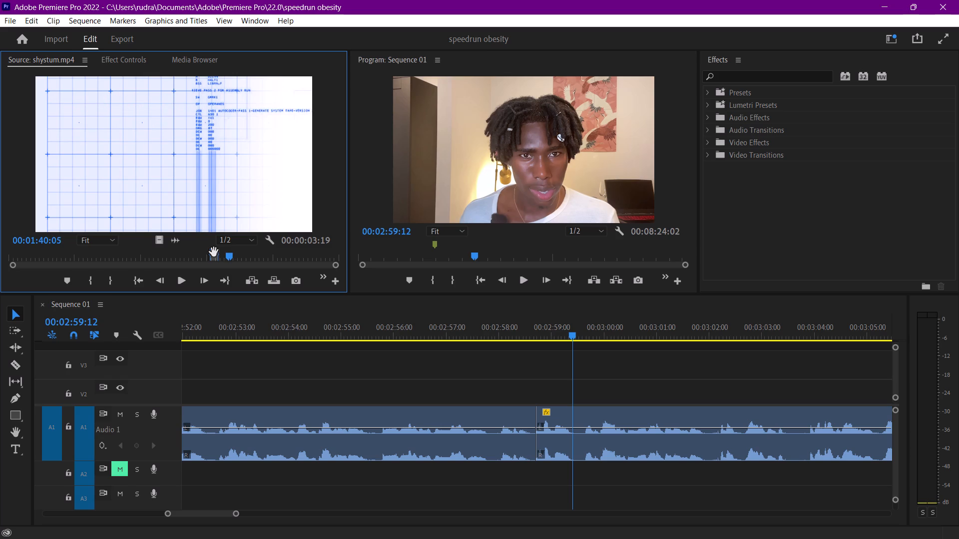
left_click(92, 284)
key("space")
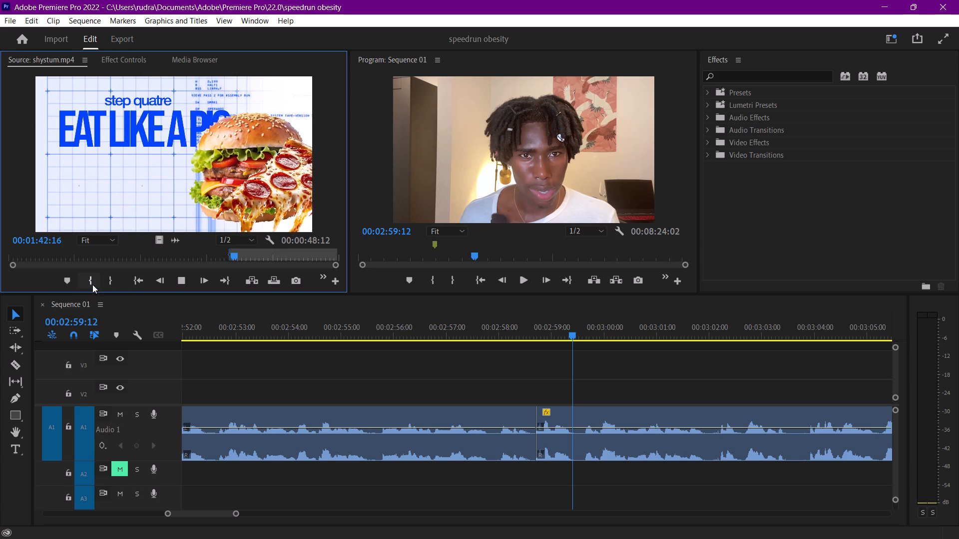
left_click(111, 286)
key("space")
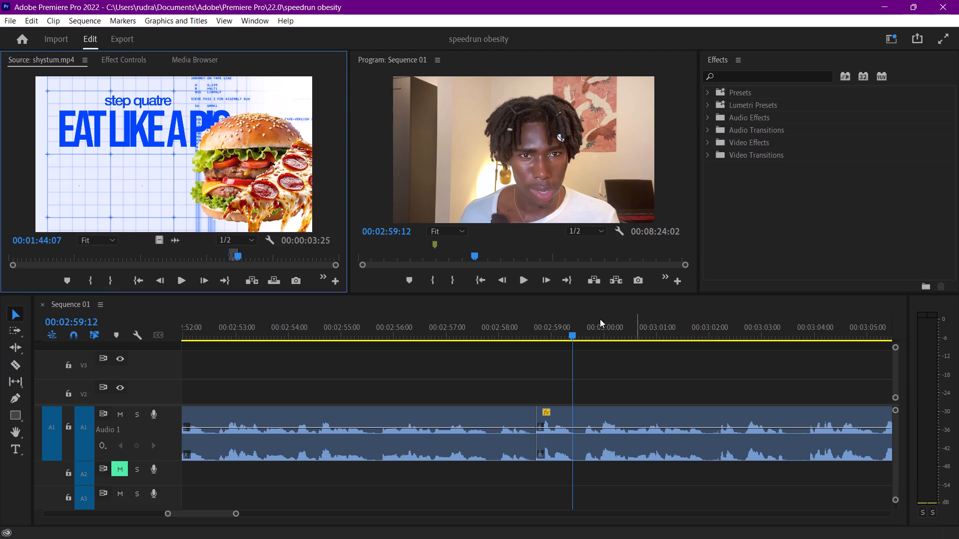
Place the marked "step quatre" segment on V2, starting at the talking-head cut just before 00:02:59:00.
left_click(523, 273)
left_click_drag(225, 138, 566, 412)
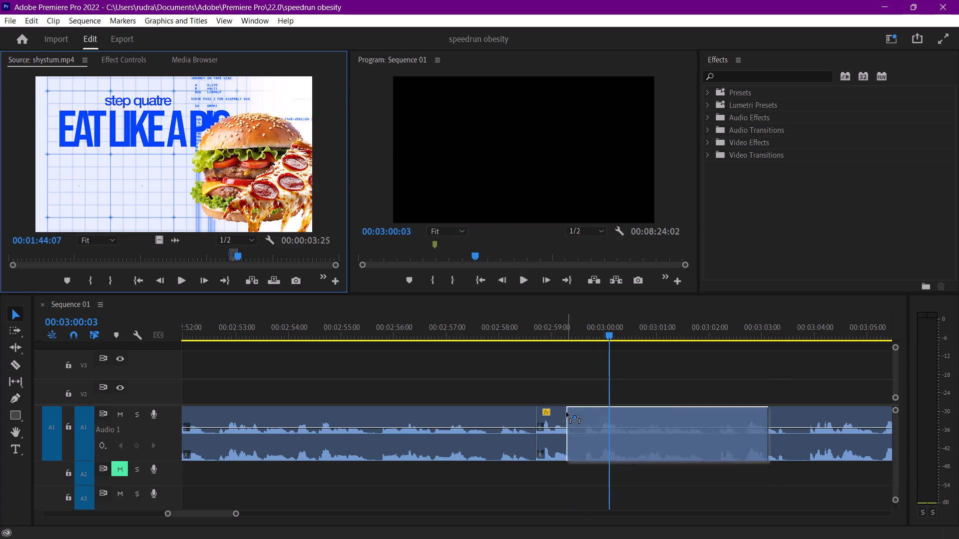
left_click_drag(566, 412, 536, 388)
left_click(527, 339)
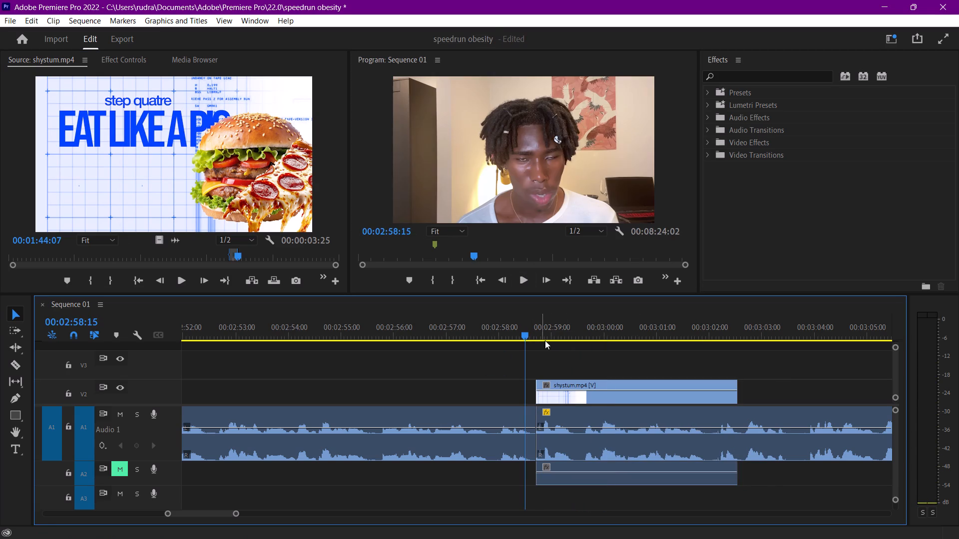
Set the scale of the new V2 "step quatre" overlay to 50.
left_click(567, 389)
left_click(136, 60)
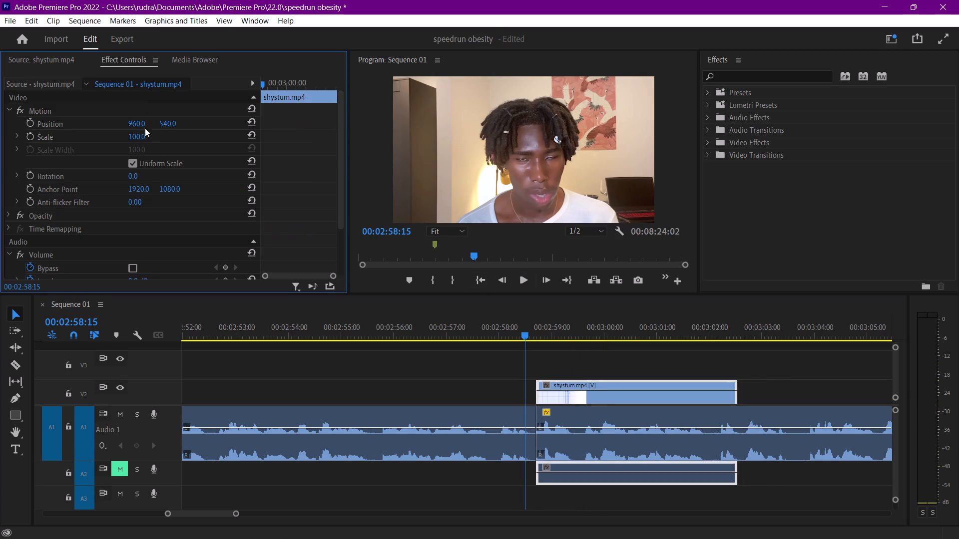
left_click(144, 135)
type("50")
key("Return")
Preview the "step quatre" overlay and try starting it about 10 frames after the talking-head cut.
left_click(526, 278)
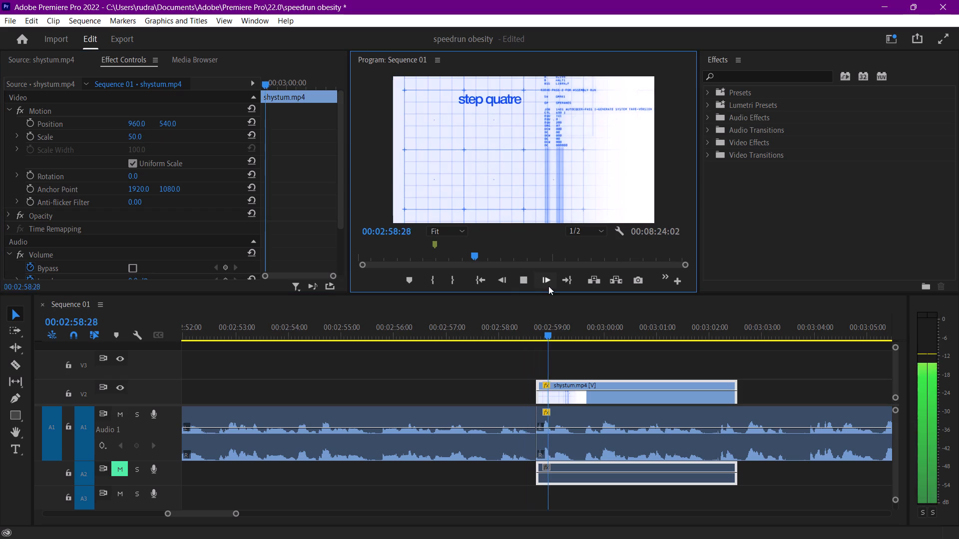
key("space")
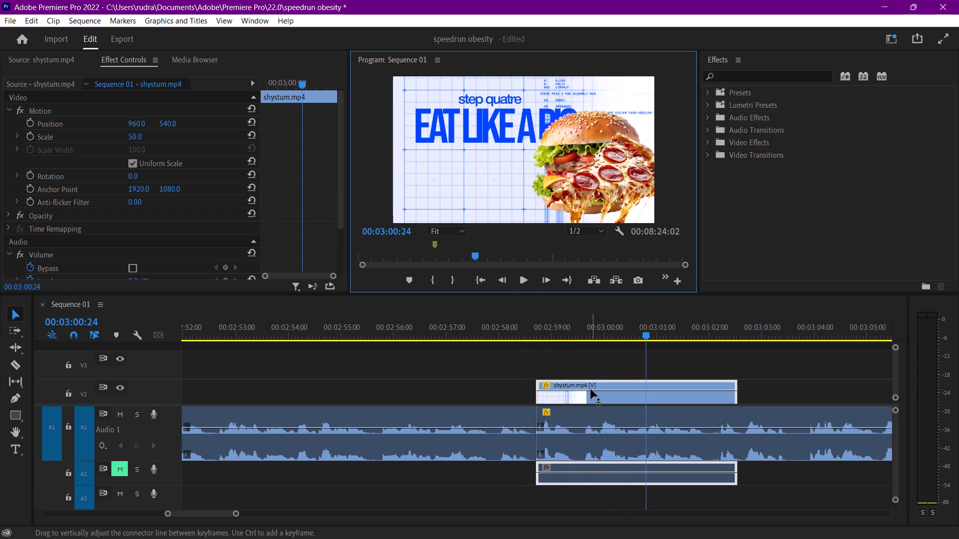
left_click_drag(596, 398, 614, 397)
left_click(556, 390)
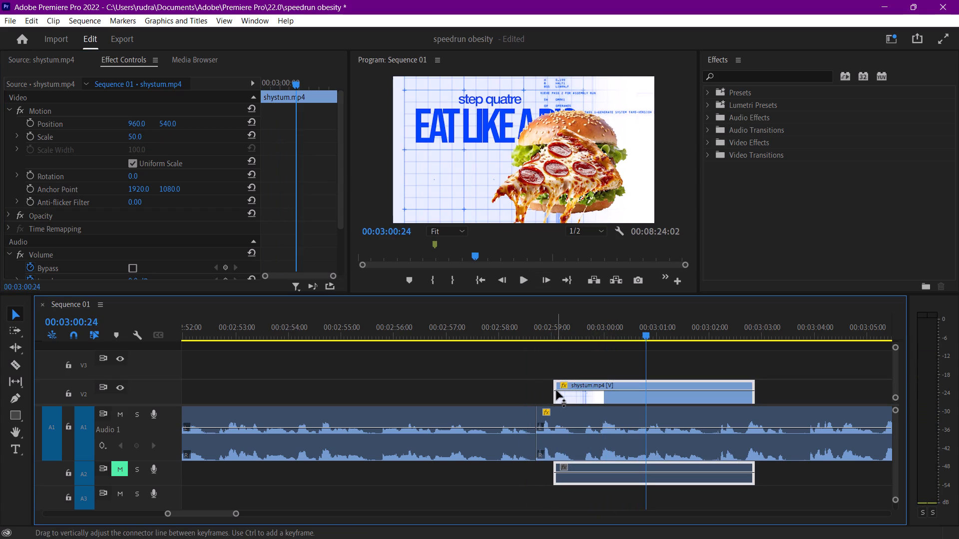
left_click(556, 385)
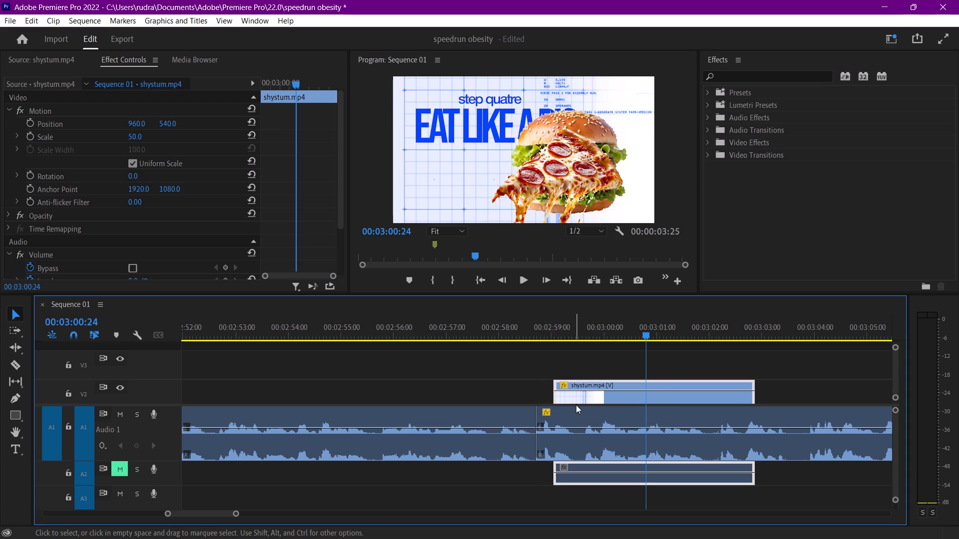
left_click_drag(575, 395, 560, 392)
Check the "step quatre" overlay's timing against the narration from the cut, and save the project.
left_click(530, 324)
key("space")
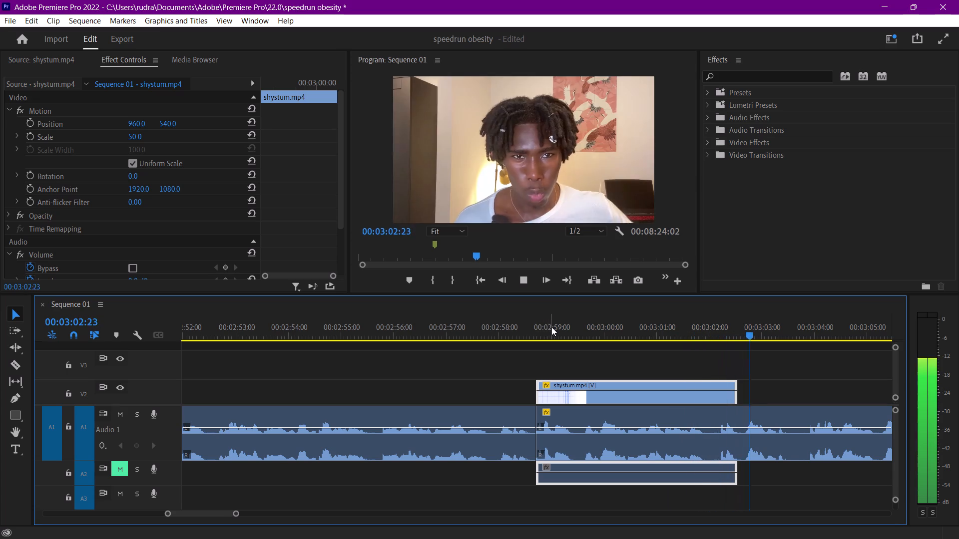
scroll(699, 345, "down", 8)
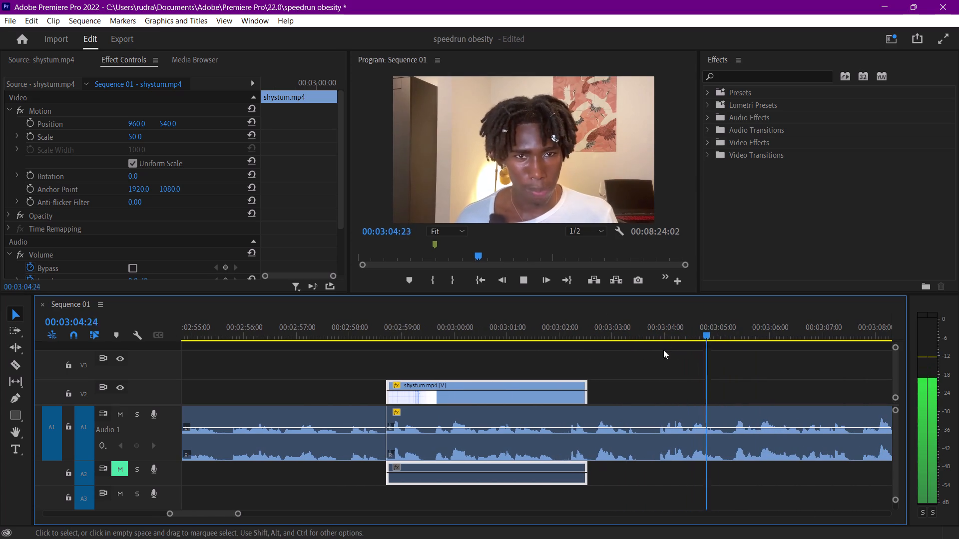
left_click_drag(393, 330, 397, 330)
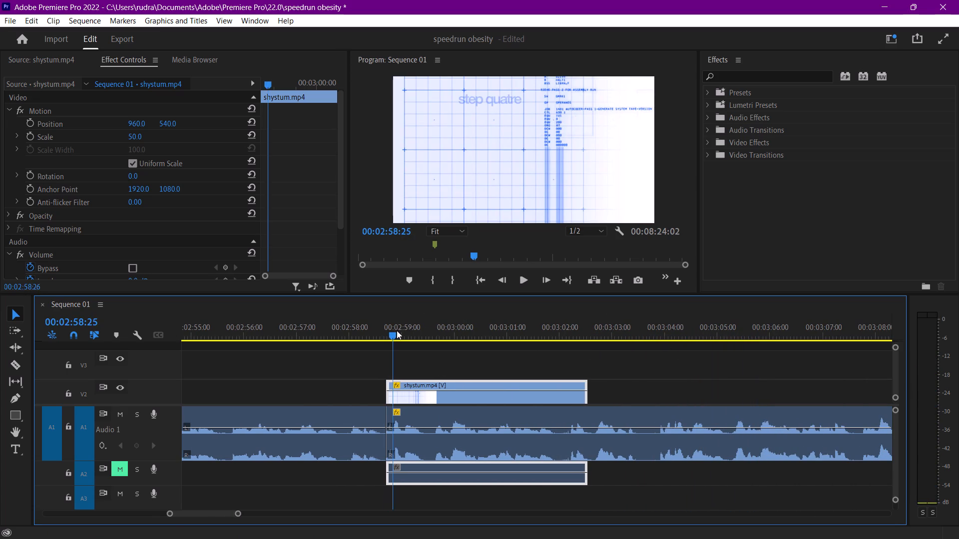
left_click_drag(397, 330, 418, 332)
key("ctrl+s")
Play the sequence onward through the "step quatre" section to find where the narration introduces step five.
key("space")
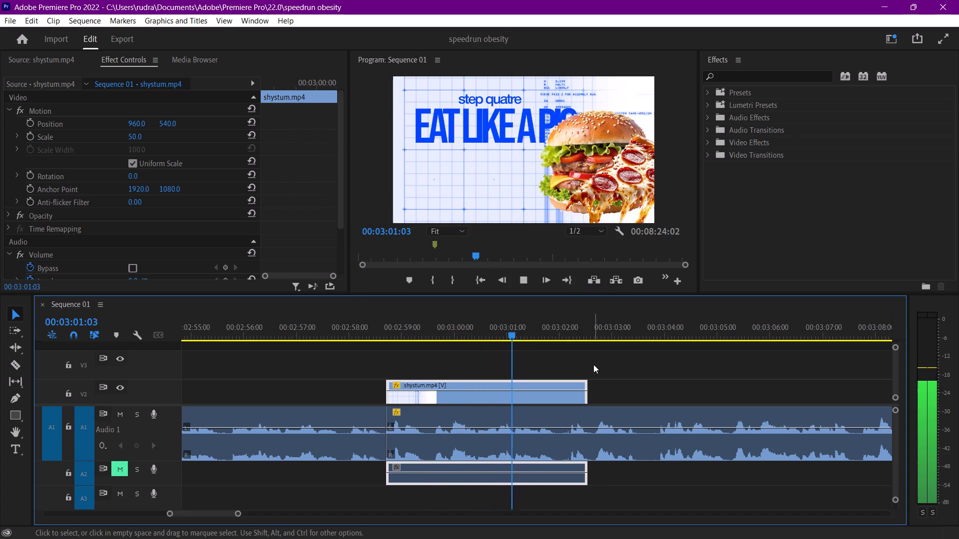
scroll(674, 372, "down", 3)
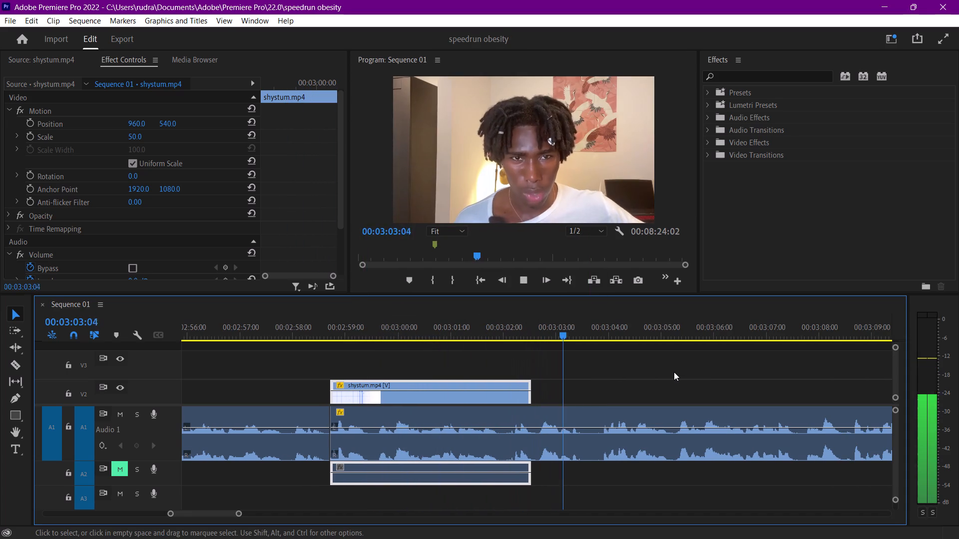
scroll(674, 372, "down", 8)
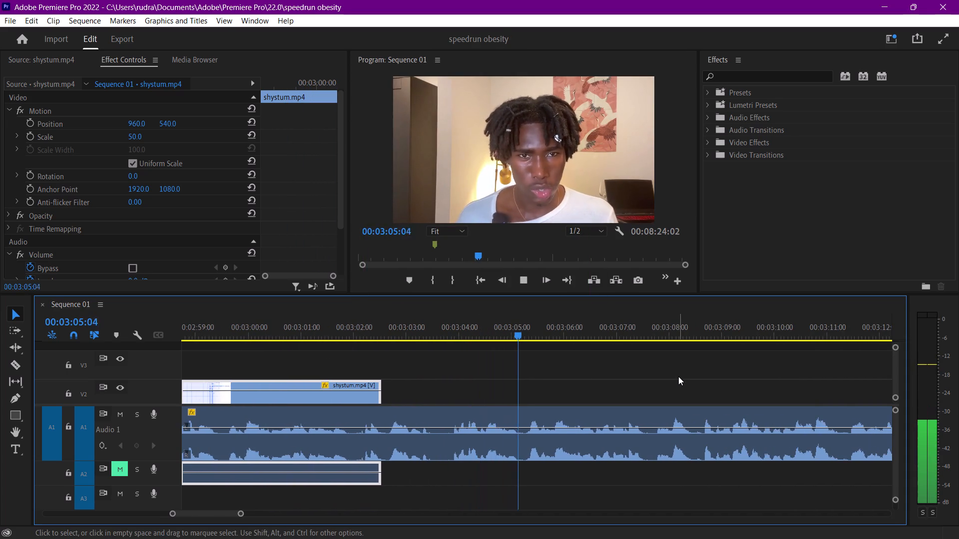
scroll(678, 376, "down", 3)
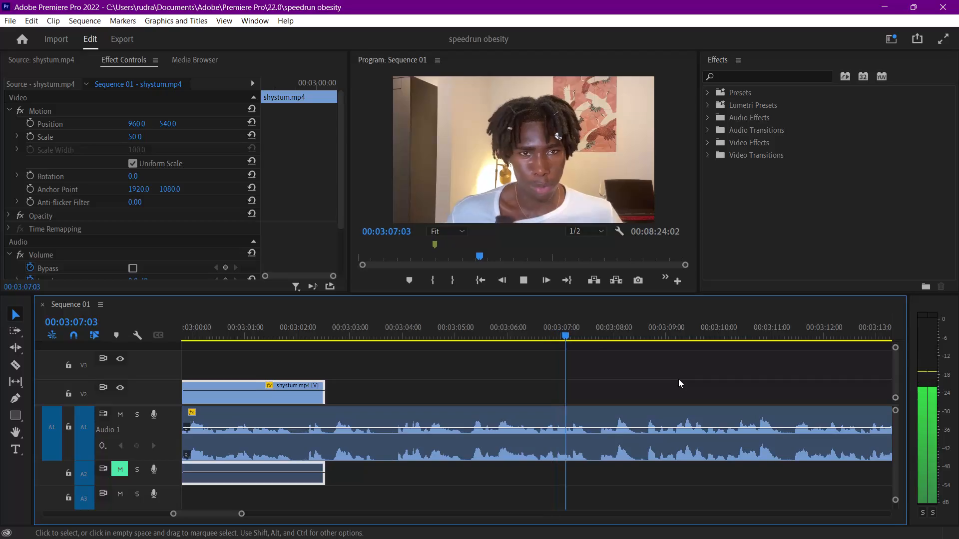
scroll(678, 379, "down", 8)
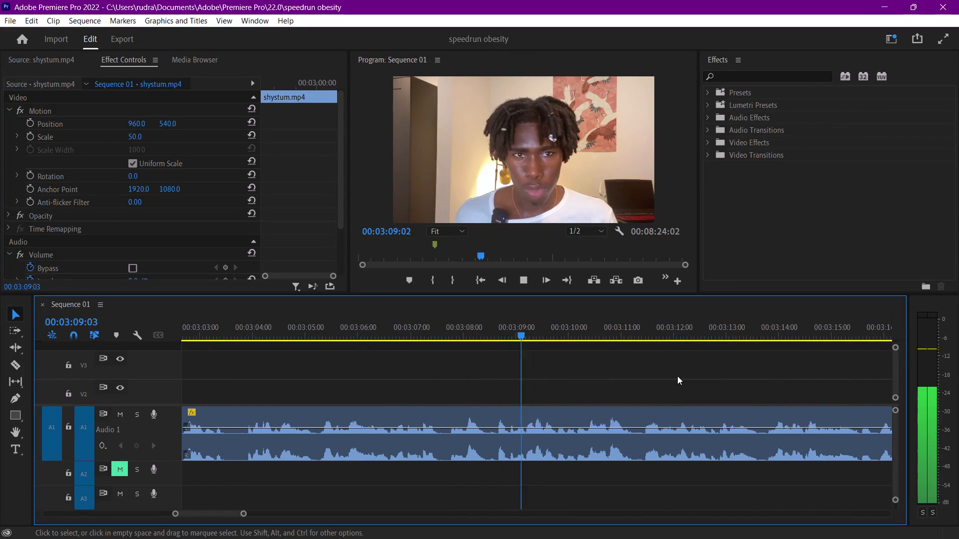
scroll(699, 368, "down", 4)
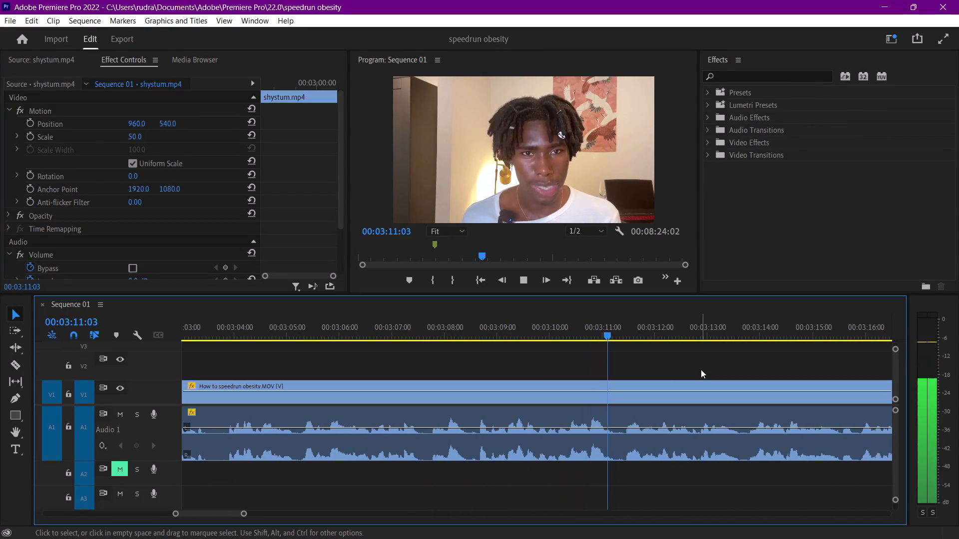
scroll(467, 370, "up", 8)
scroll(737, 377, "down", 8)
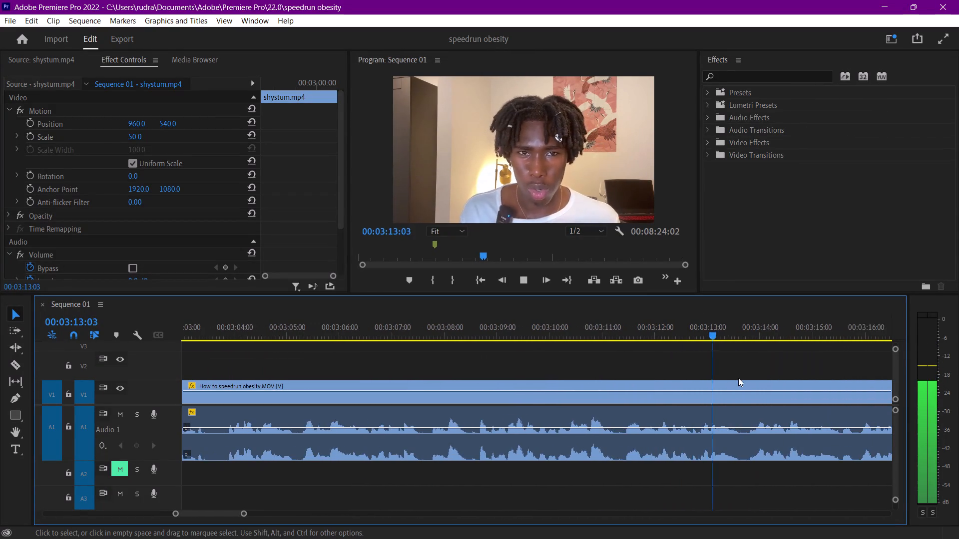
scroll(738, 378, "down", 18)
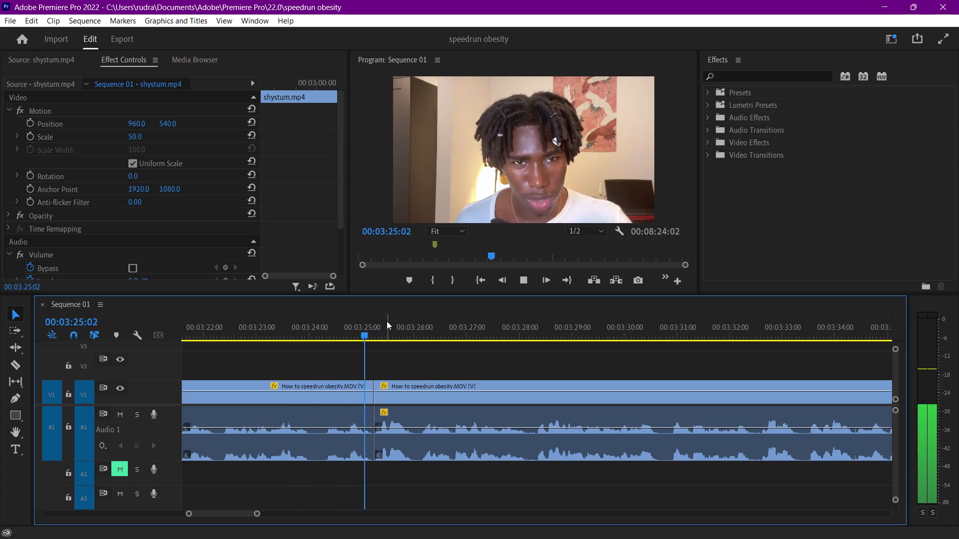
key("space")
In shystum.mp4, find the start of the "step cinq" title and set the source In point at 00:01:48:09.
left_click(63, 62)
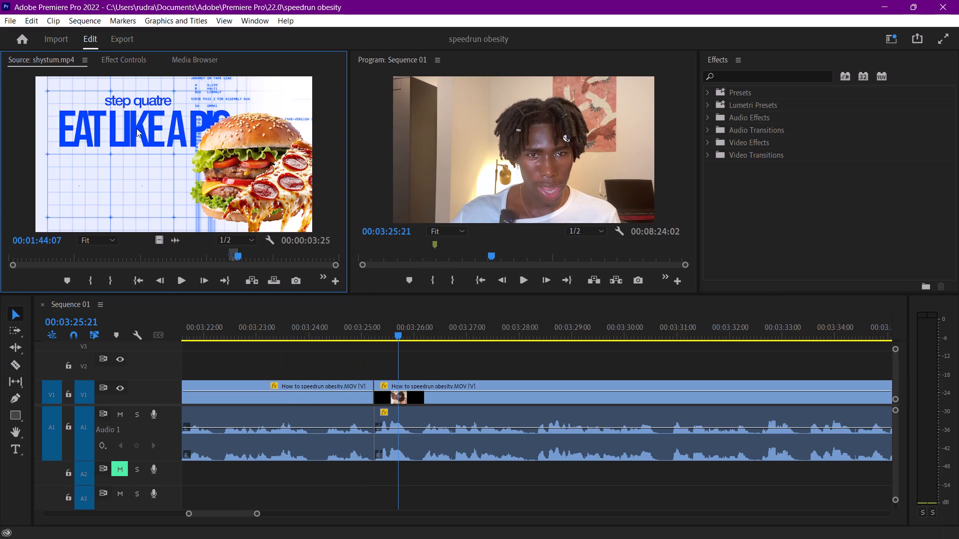
left_click(178, 283)
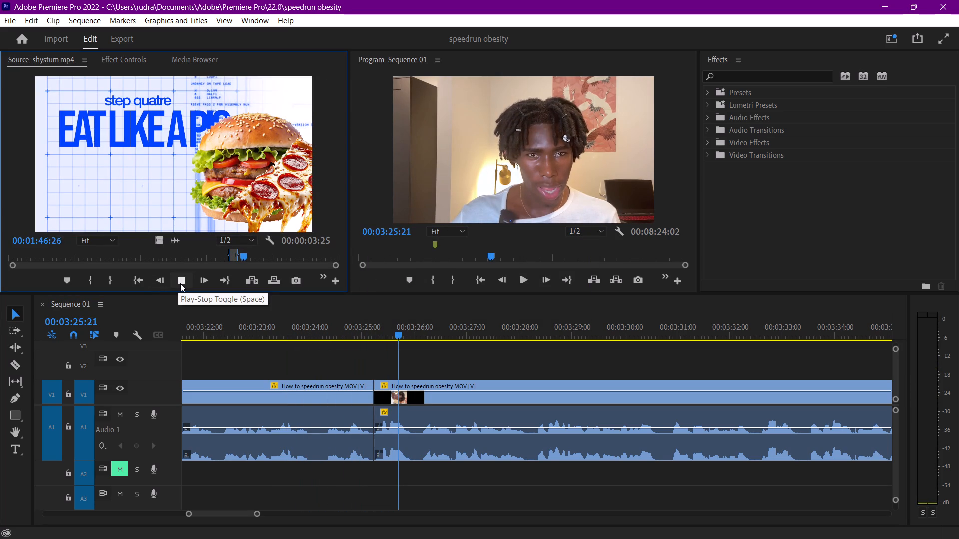
left_click(180, 283)
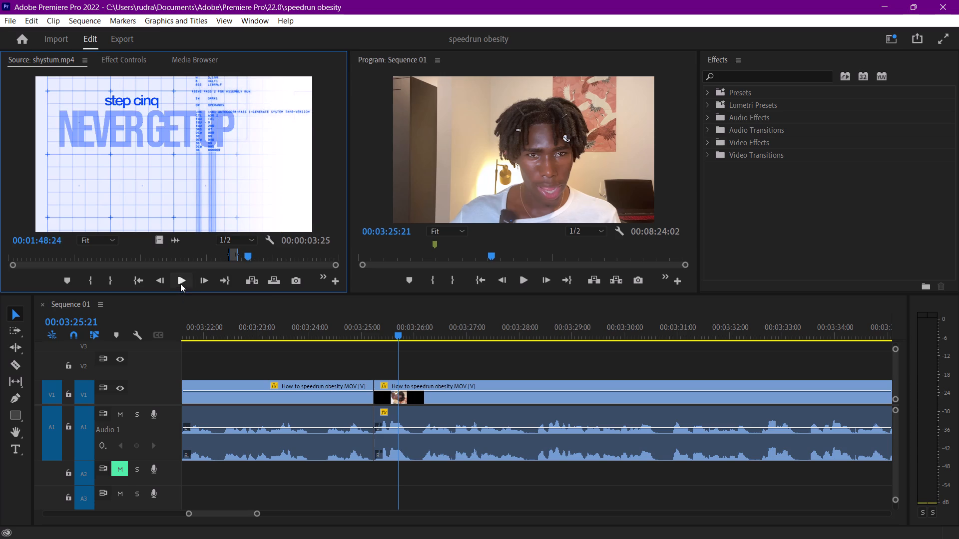
key("shift+Left")
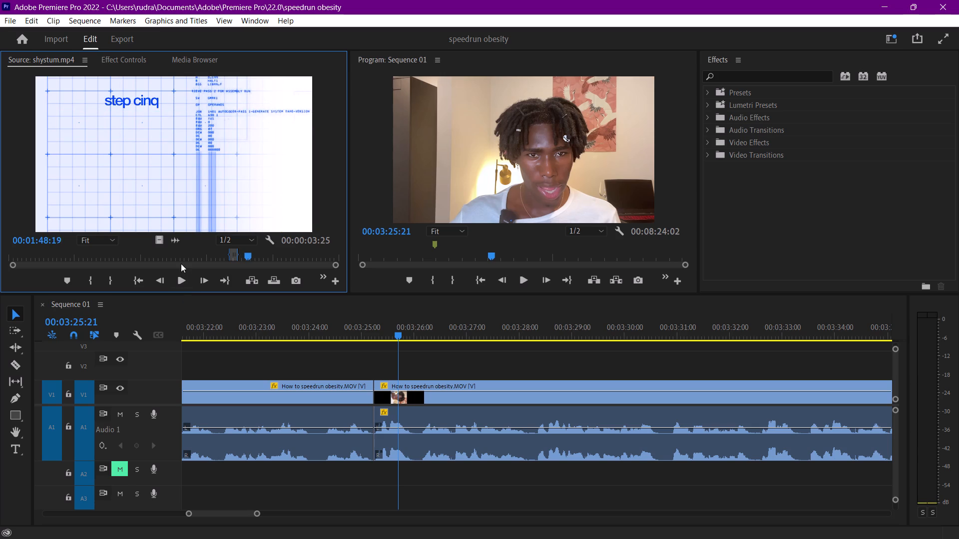
key("shift+Left")
key("shift+Left")
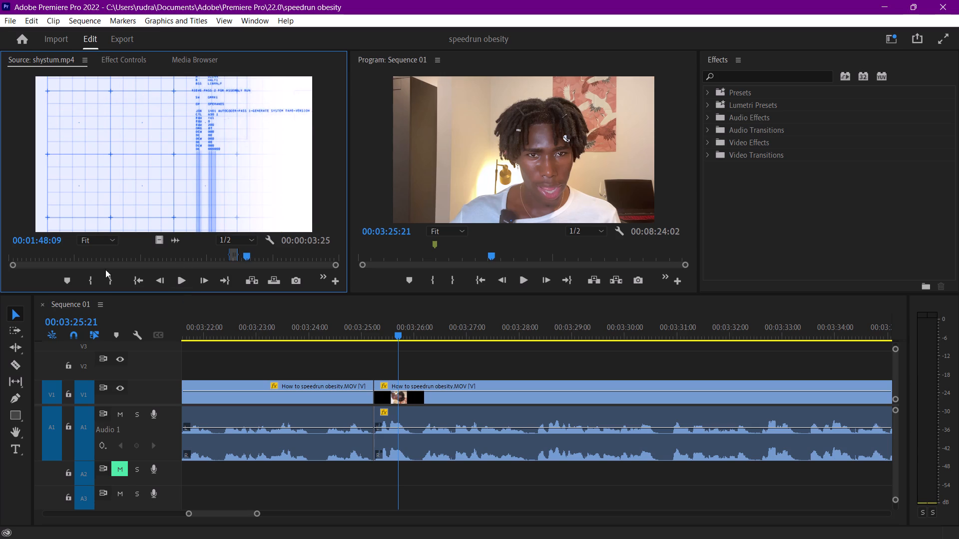
left_click(89, 279)
Find the end of the "step cinq" segment in shystum.mp4 and set the source Out point at 00:01:55:12.
key("space")
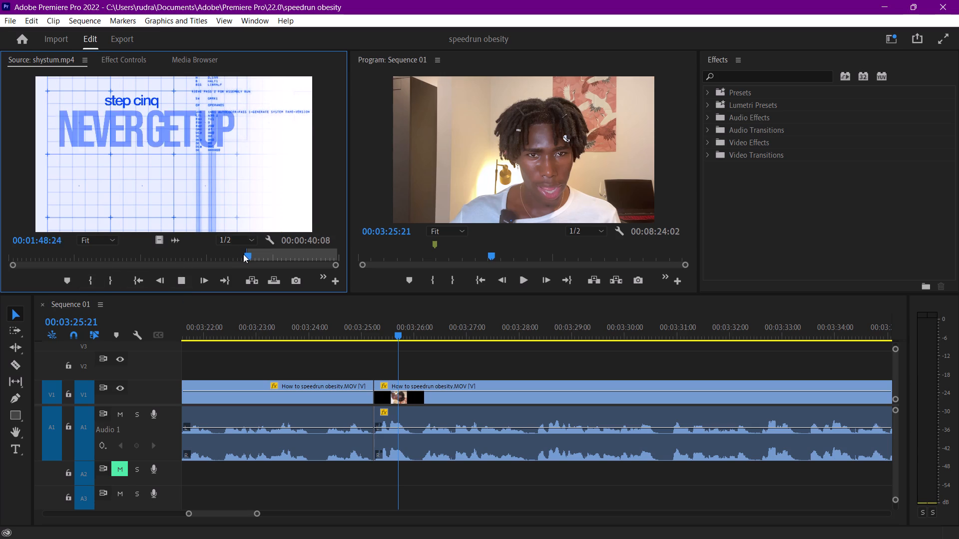
key("space")
left_click_drag(248, 255, 259, 255)
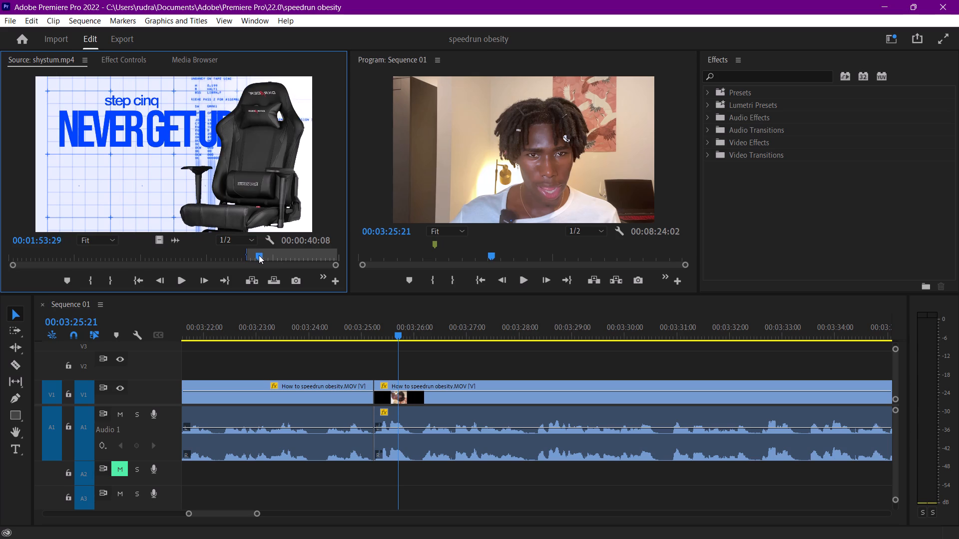
left_click_drag(259, 255, 293, 258)
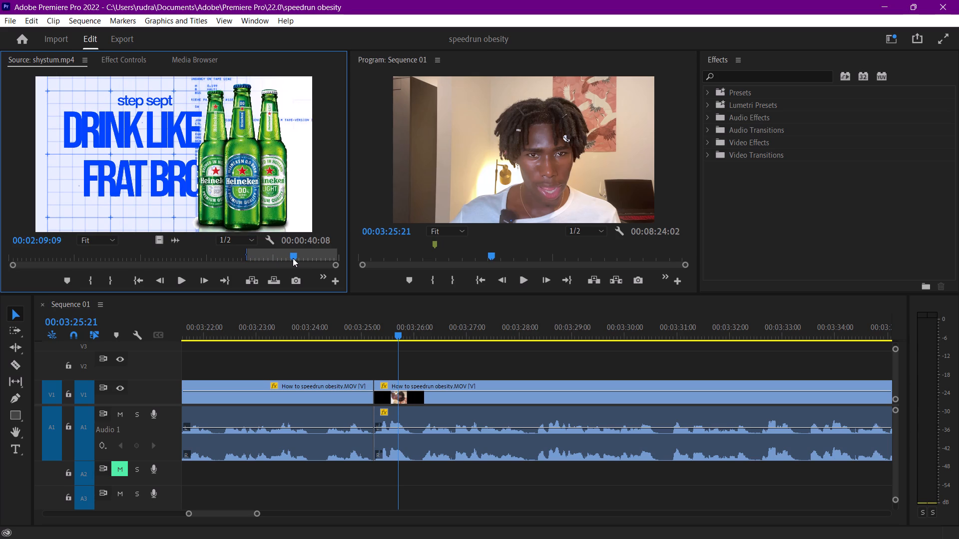
left_click_drag(293, 258, 265, 253)
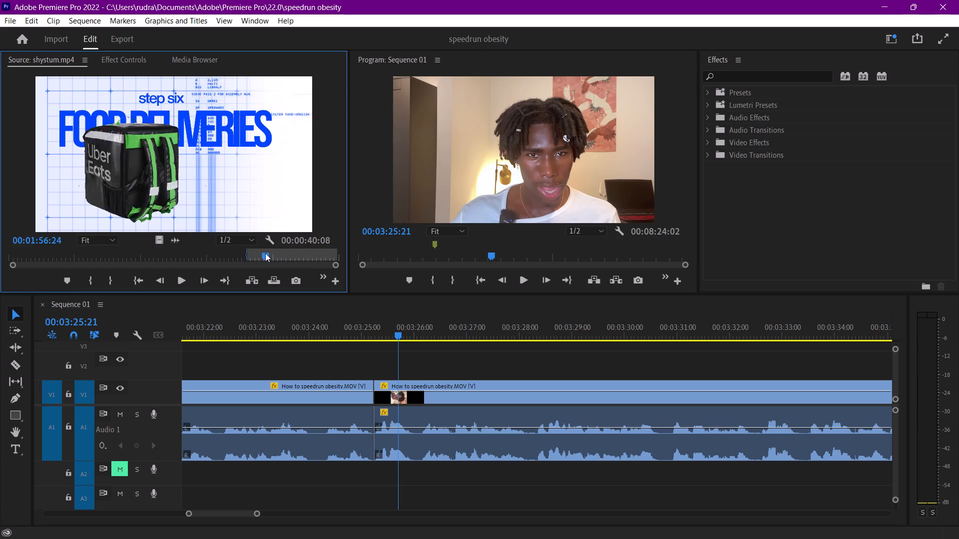
left_click_drag(265, 253, 262, 253)
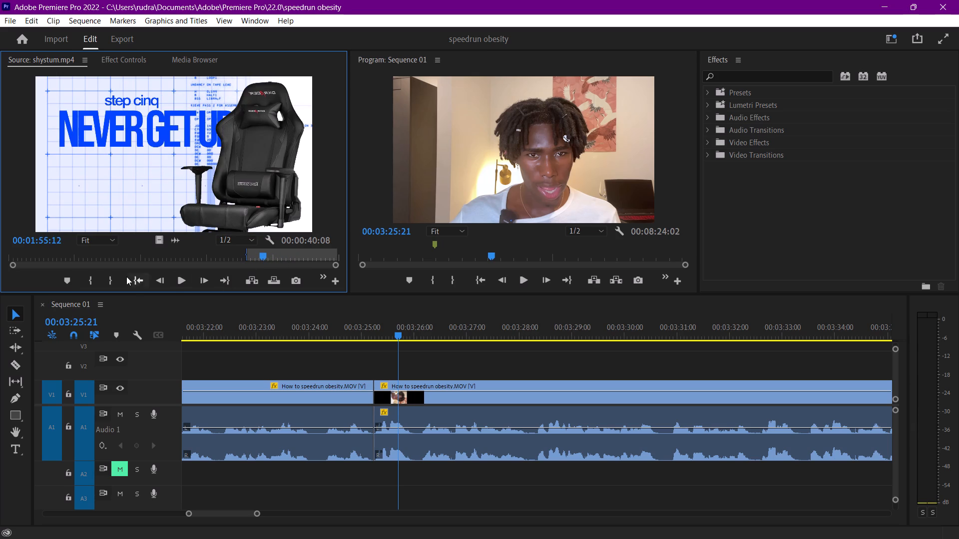
left_click(108, 274)
Overlay the marked "step cinq" segment on V2 at the talking-head cut just after 00:03:25:00 and preview it.
left_click_drag(177, 188, 368, 355)
left_click(367, 320)
key("space")
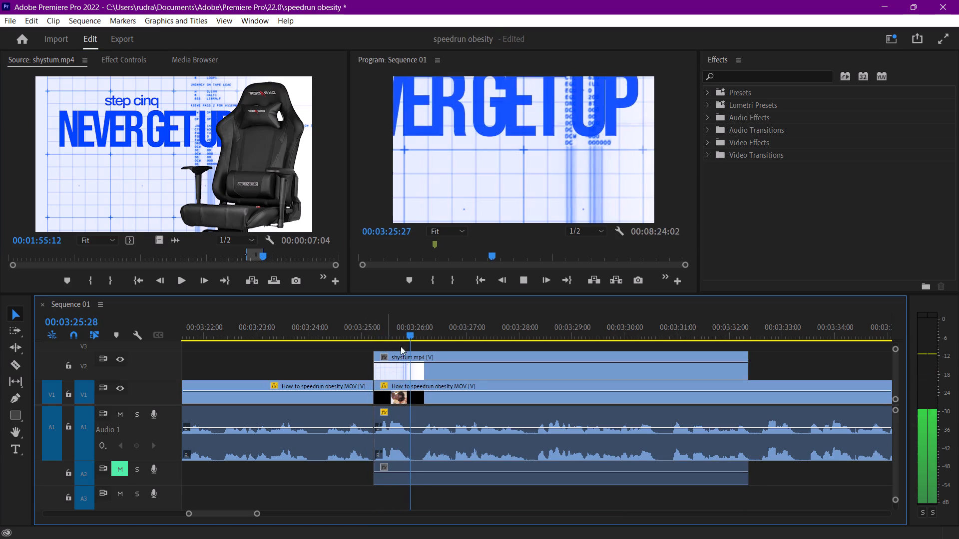
key("space")
Set the scale of the new V2 "step cinq" overlay to 50.
left_click(125, 63)
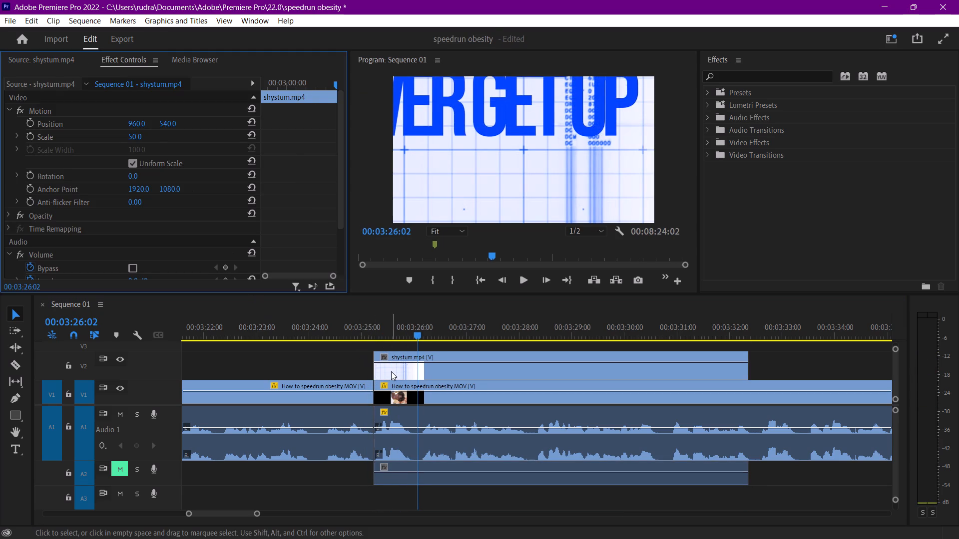
left_click(392, 372)
left_click(140, 136)
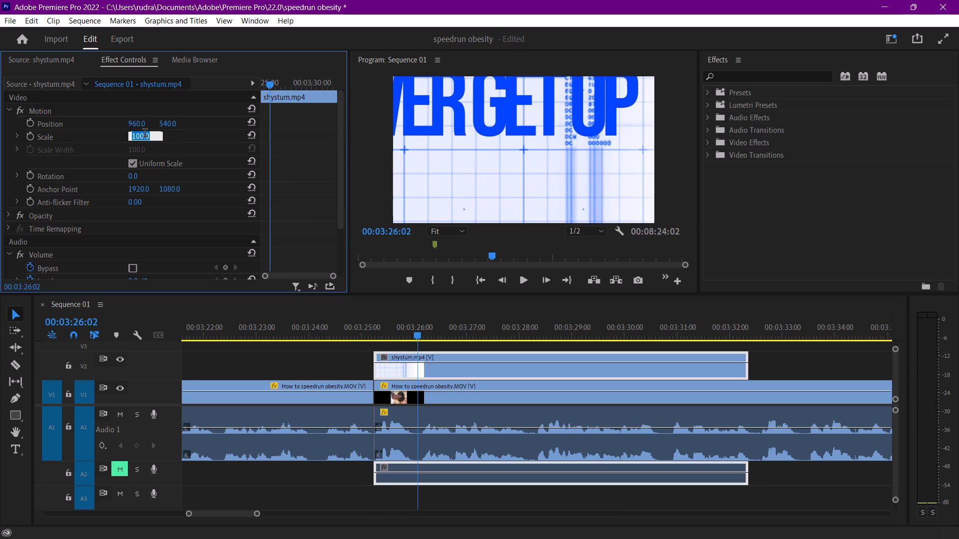
type("50")
key("Return")
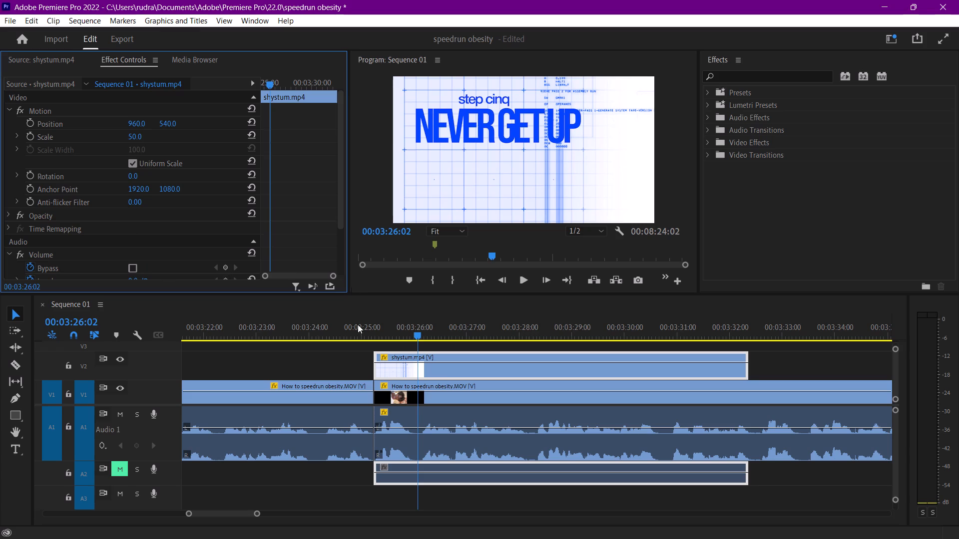
Check the "step cinq" overlay against the narration, trim its end back to about 00:03:31:00, and save the project.
left_click(365, 333)
key("space")
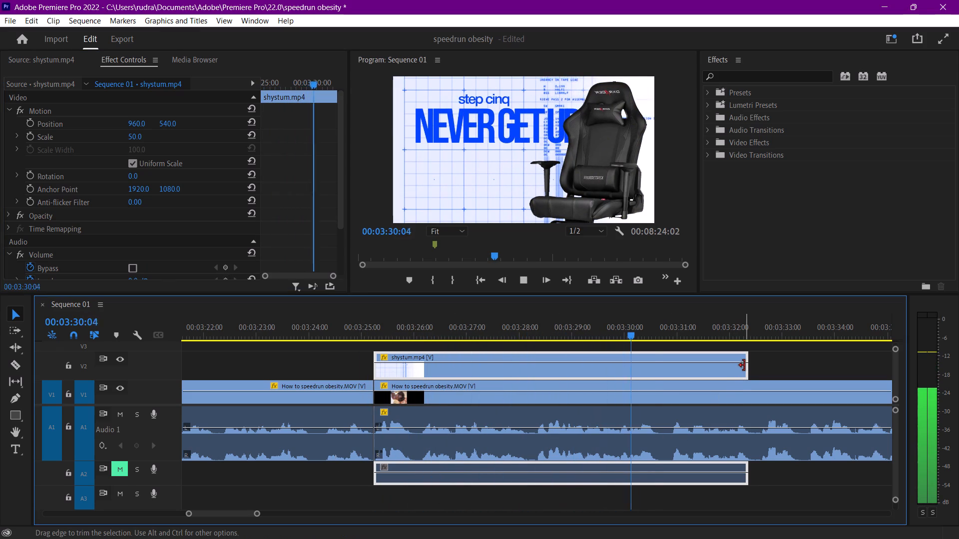
key("space")
left_click_drag(744, 365, 710, 371)
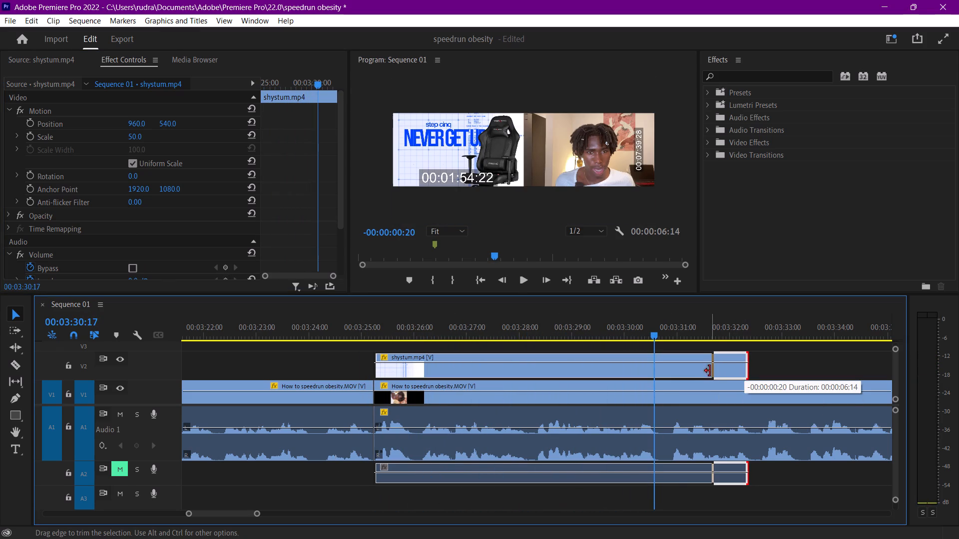
left_click_drag(710, 371, 668, 370)
key("space")
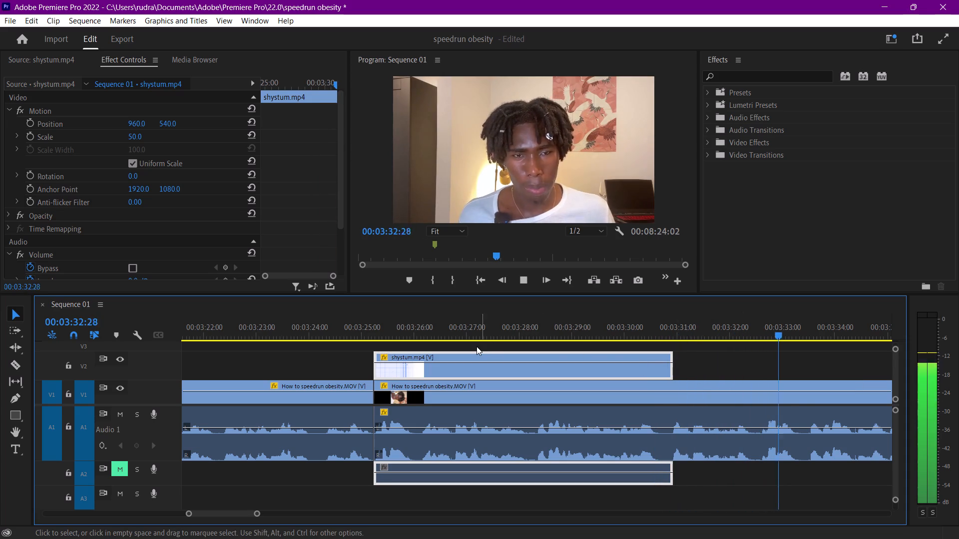
key("ctrl+s")
Unlink the "step cinq" overlay and delete its audio from A2.
right_click(428, 473)
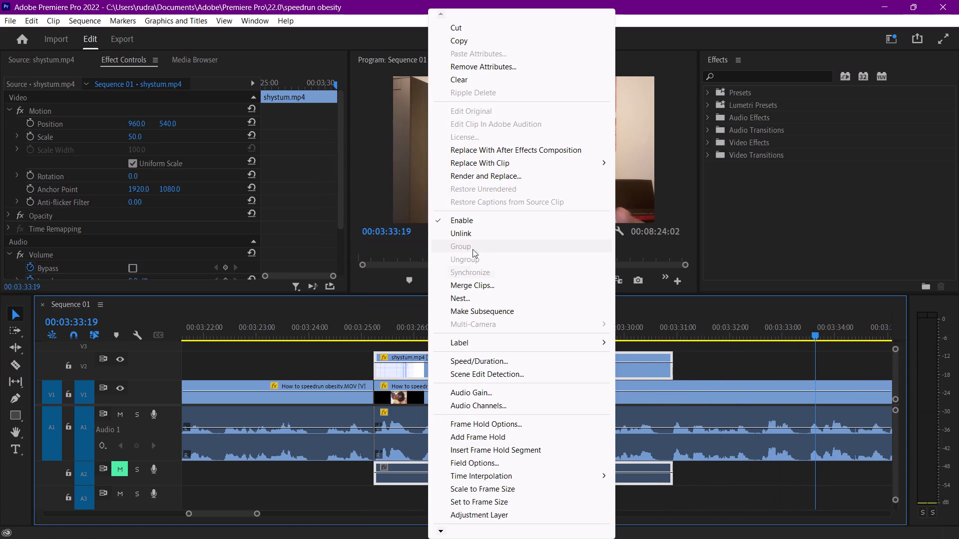
left_click(471, 235)
left_click(490, 477)
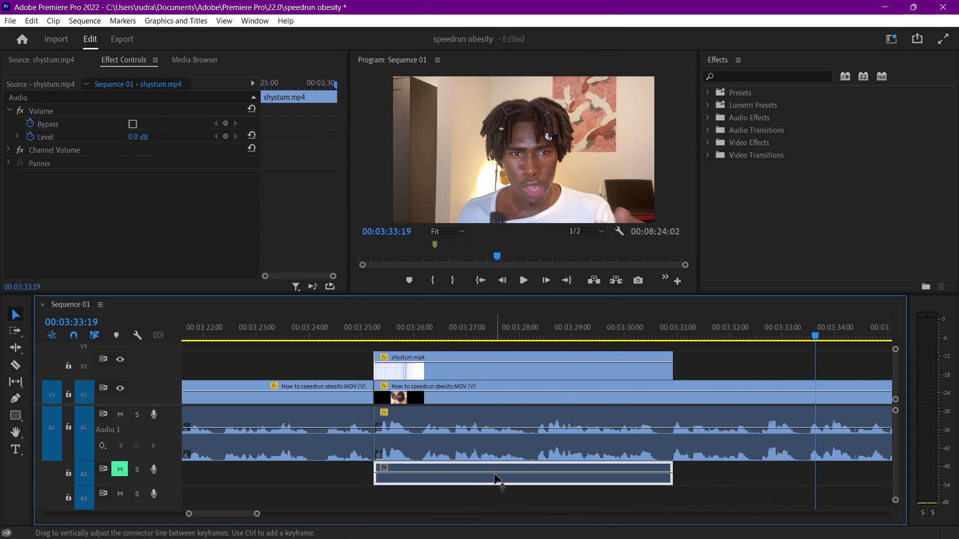
key("Delete")
Preview the "step cinq" section from the talking-head cut to check the overlay's timing.
left_click_drag(378, 325, 371, 325)
key("space")
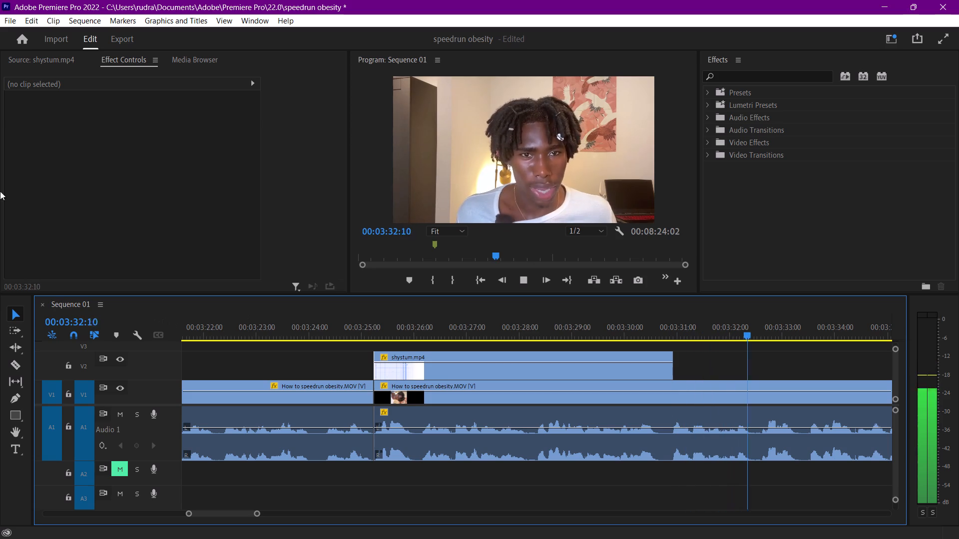
left_click(46, 62)
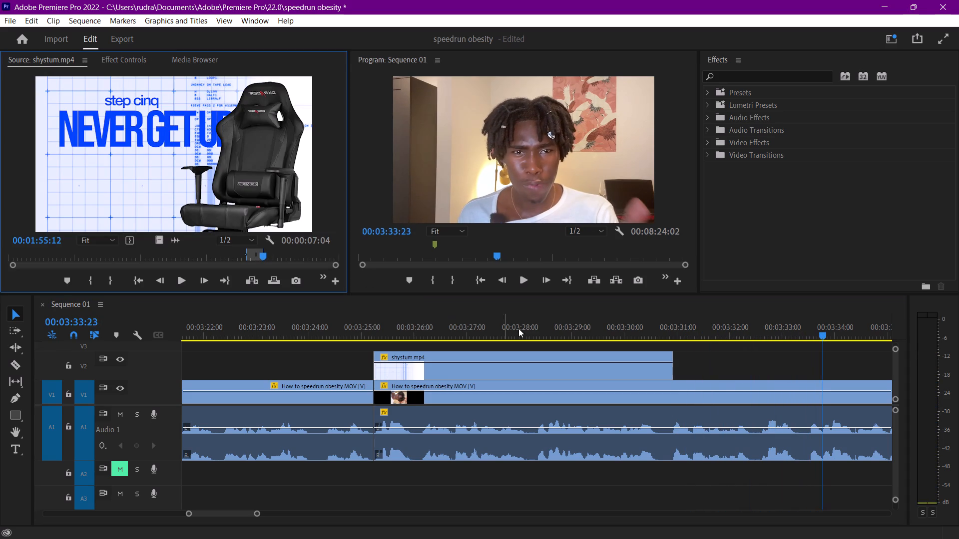
Check the following talking-head cuts for the step six introduction, ending with the playhead on the cut at 00:03:55:21.
scroll(751, 386, "down", 12)
left_click(672, 328)
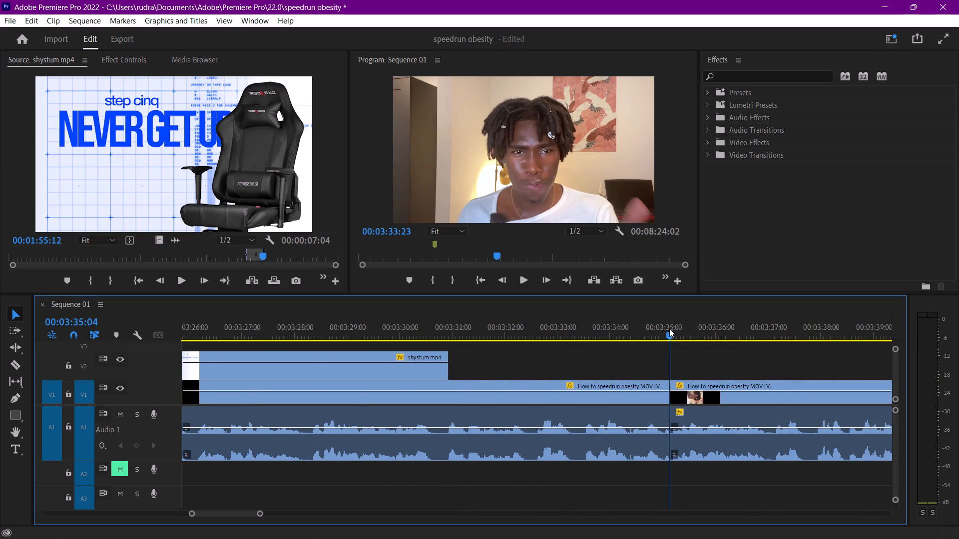
key("space")
scroll(703, 356, "down", 1)
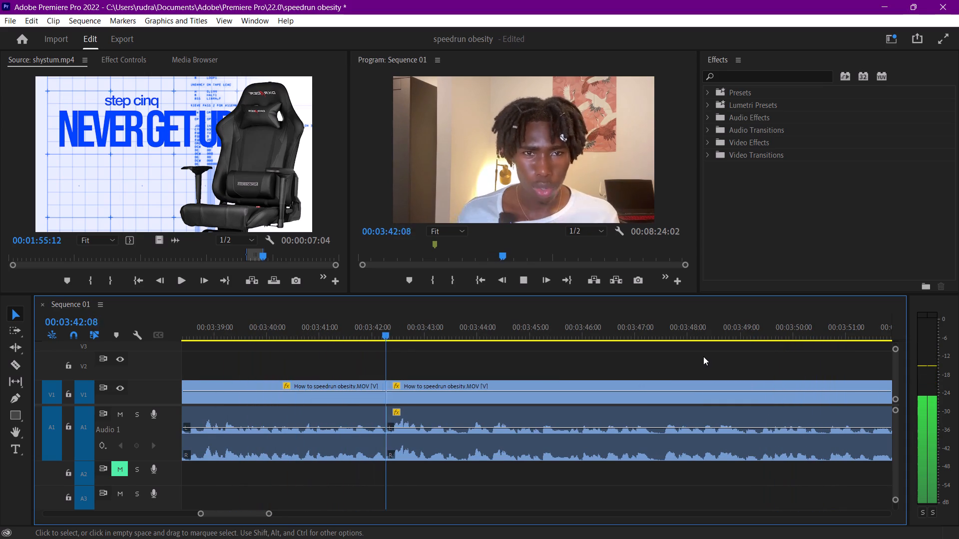
key("space")
scroll(802, 341, "down", 9)
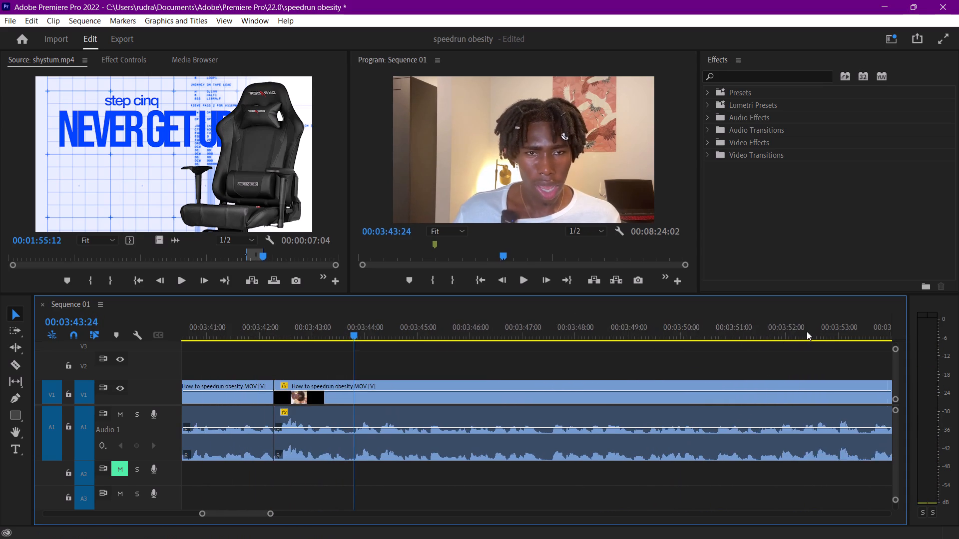
scroll(807, 331, "down", 13)
left_click_drag(665, 321, 684, 323)
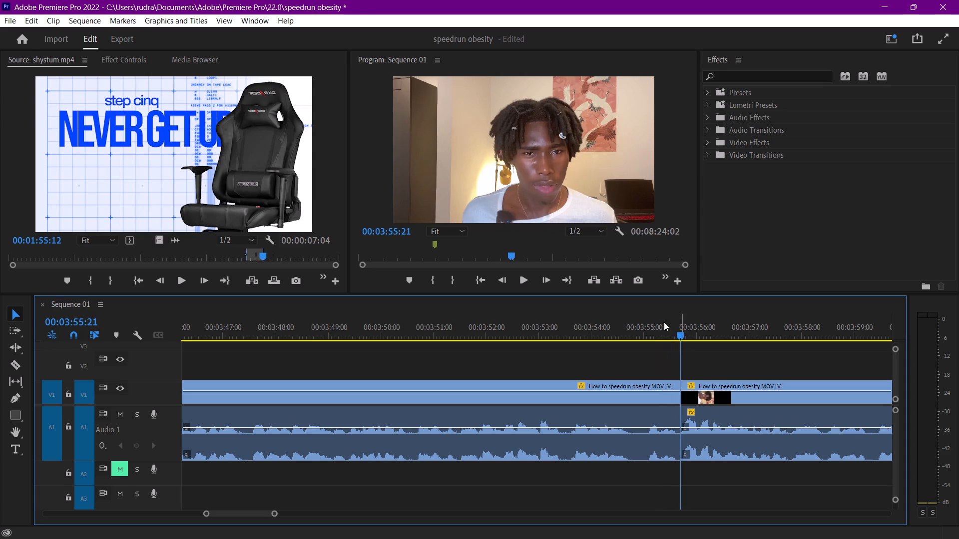
Mark the "step six" title segment in shystum.mp4 from 00:01:56:24, with a duration of 00:00:03:23.
left_click(182, 280)
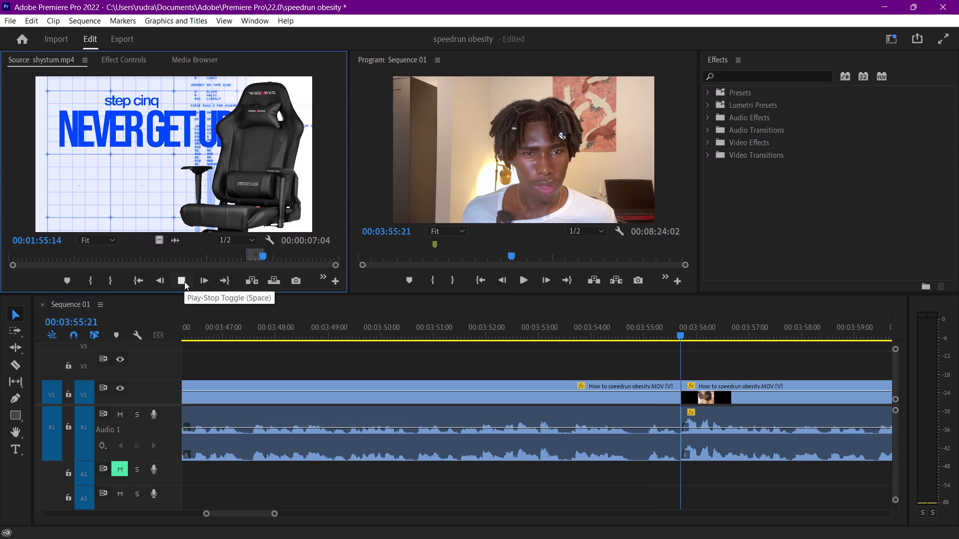
left_click(184, 281)
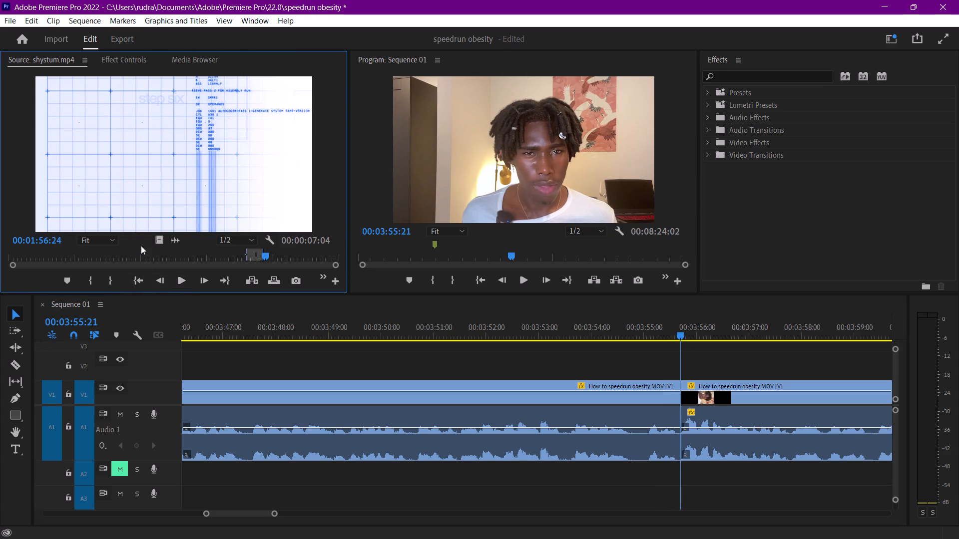
key("shift+Left")
key("shift+Right")
left_click(86, 284)
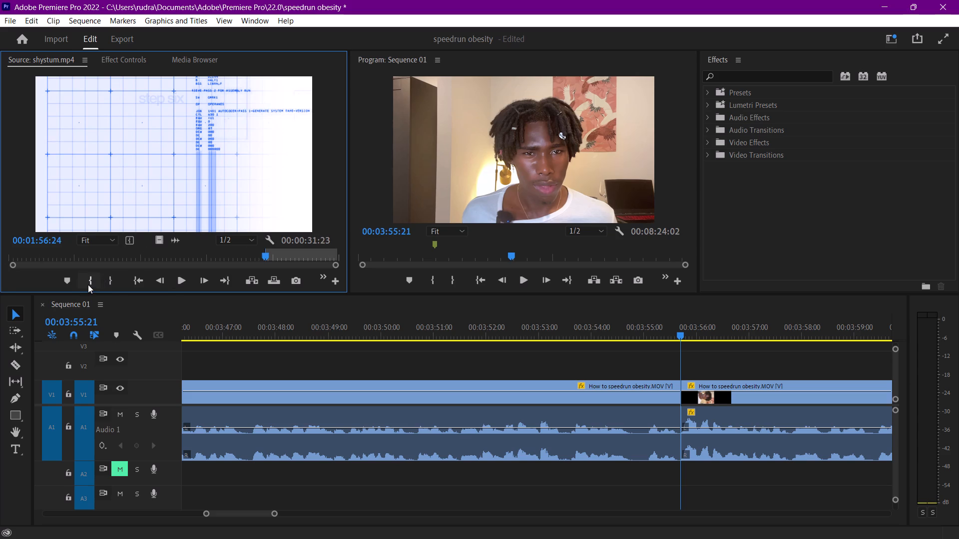
key("space")
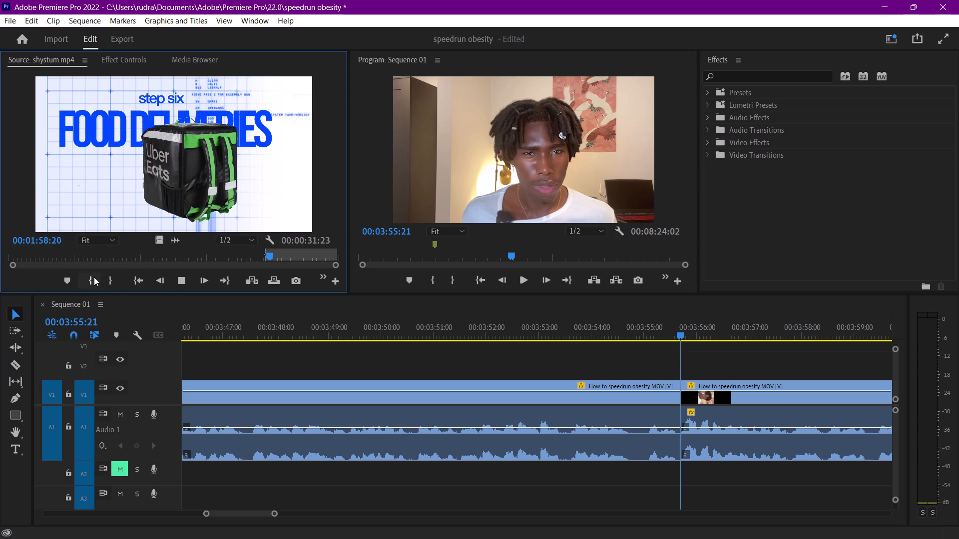
left_click(107, 278)
key("space")
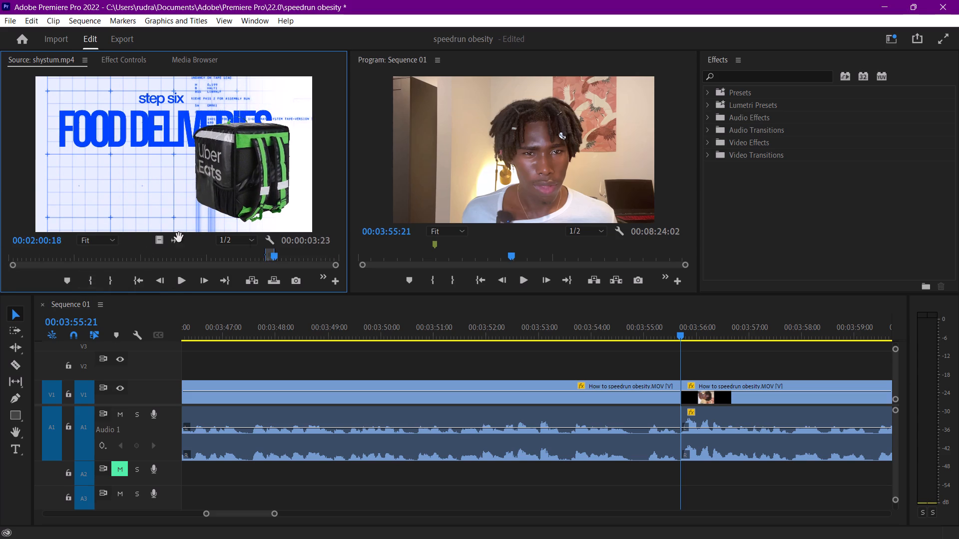
Overlay the marked "step six" segment on V2 at the talking-head cut at 00:03:55:21.
left_click_drag(214, 177, 678, 374)
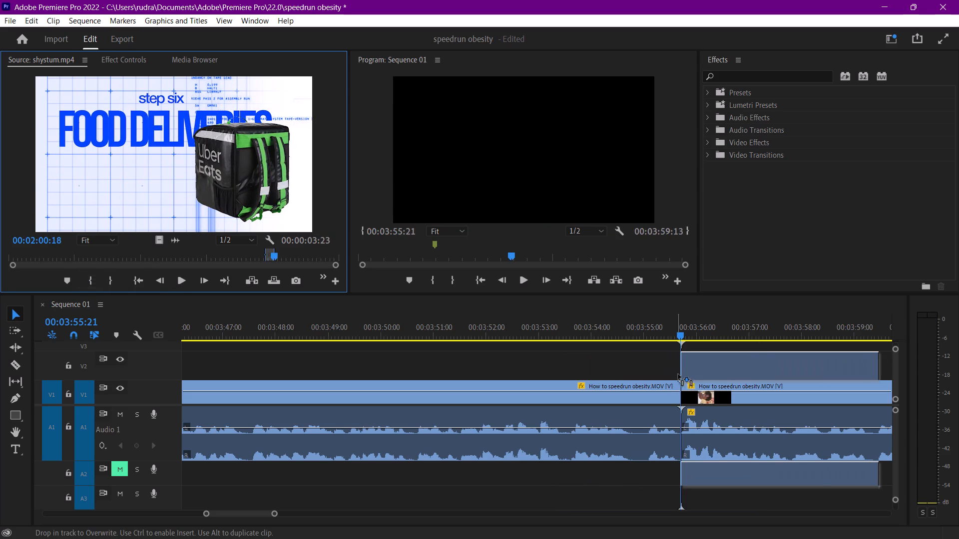
left_click_drag(678, 374, 679, 374)
left_click(667, 329)
Set the scale of the new V2 "step six" overlay to 50.
left_click(720, 370)
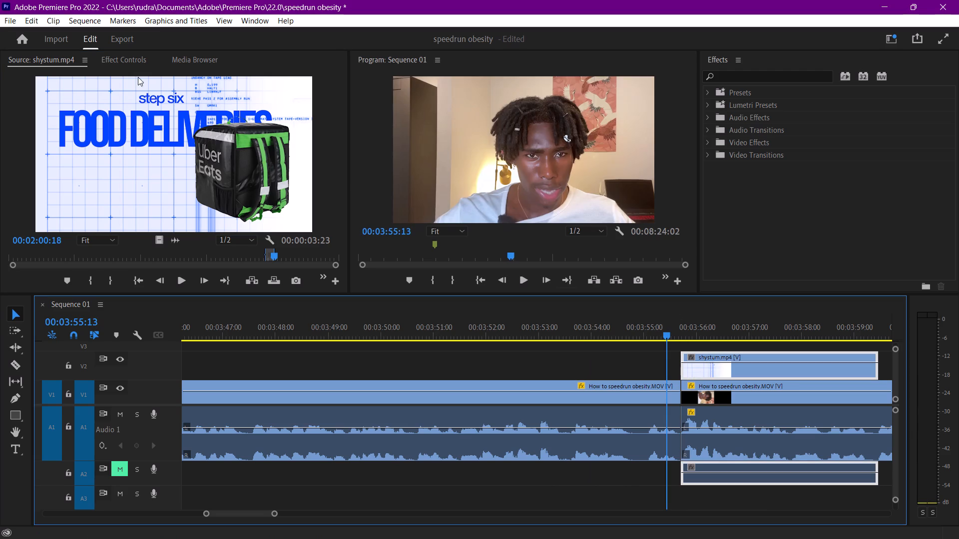
left_click(127, 61)
left_click(129, 136)
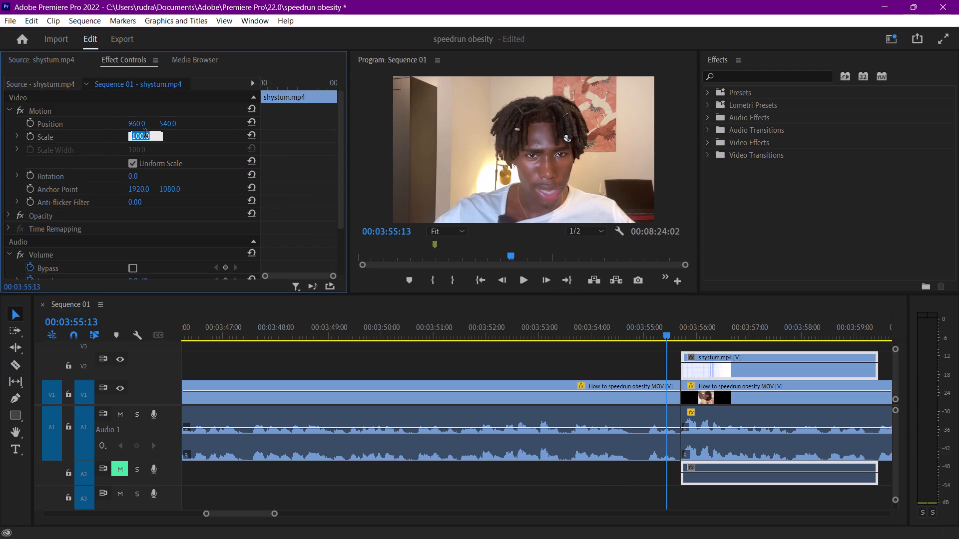
type("50")
key("Return")
Unlink the V2 "step six" overlay from its audio and delete the audio clip on A2.
right_click(728, 363)
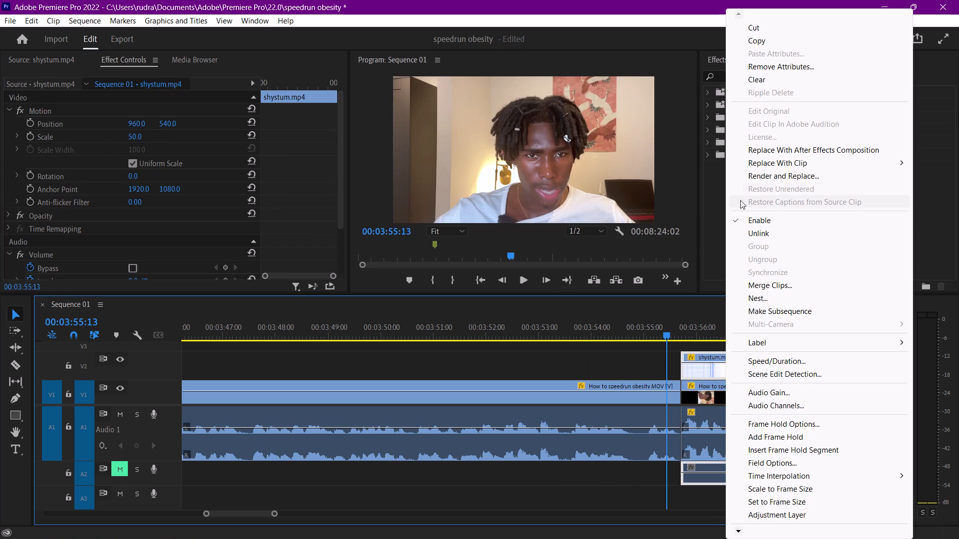
left_click(762, 234)
left_click(756, 467)
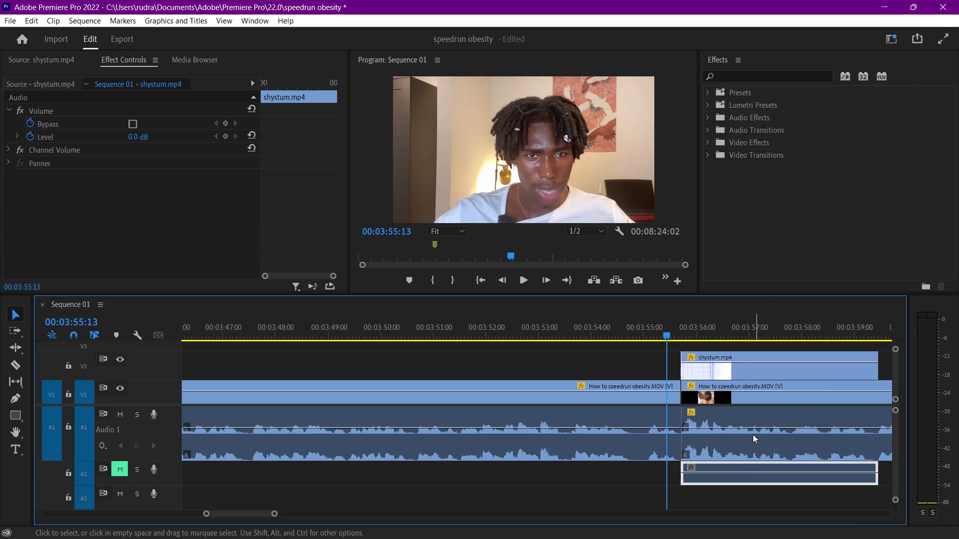
key("Delete")
Cut the "step six" overlay from its place at 00:03:55:21 and paste it on V2 at the talking-head cut at 00:04:04:18.
key("space")
scroll(750, 461, "down", 8)
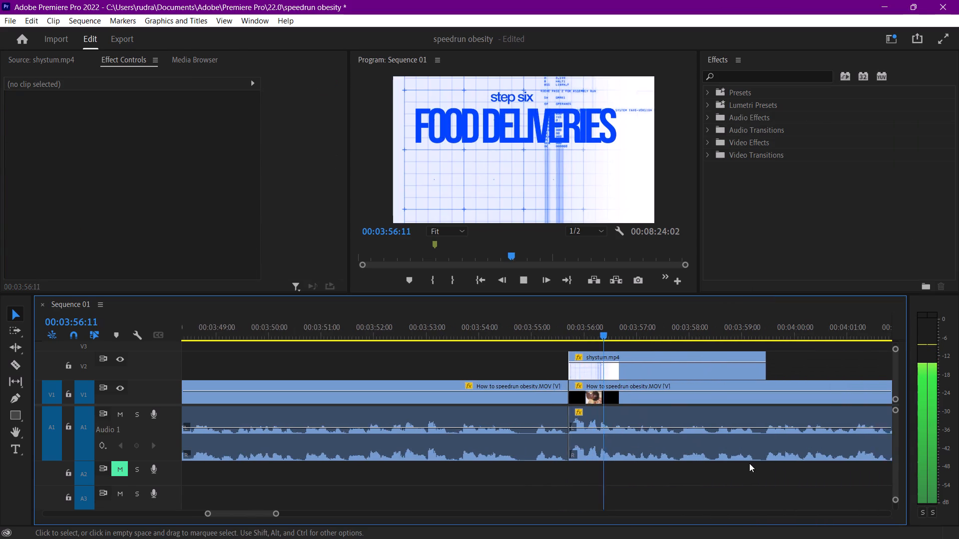
scroll(749, 463, "down", 14)
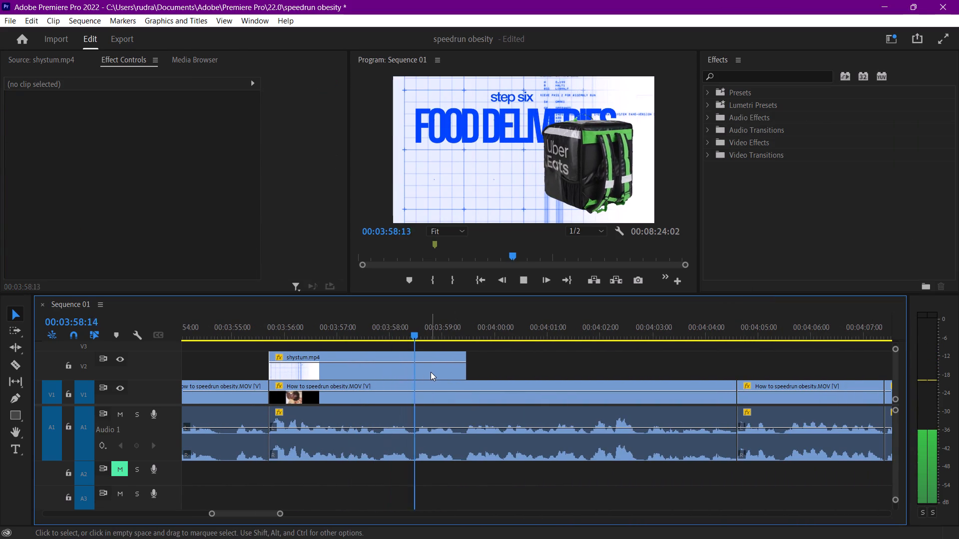
left_click_drag(431, 372, 784, 361)
key("ctrl+x")
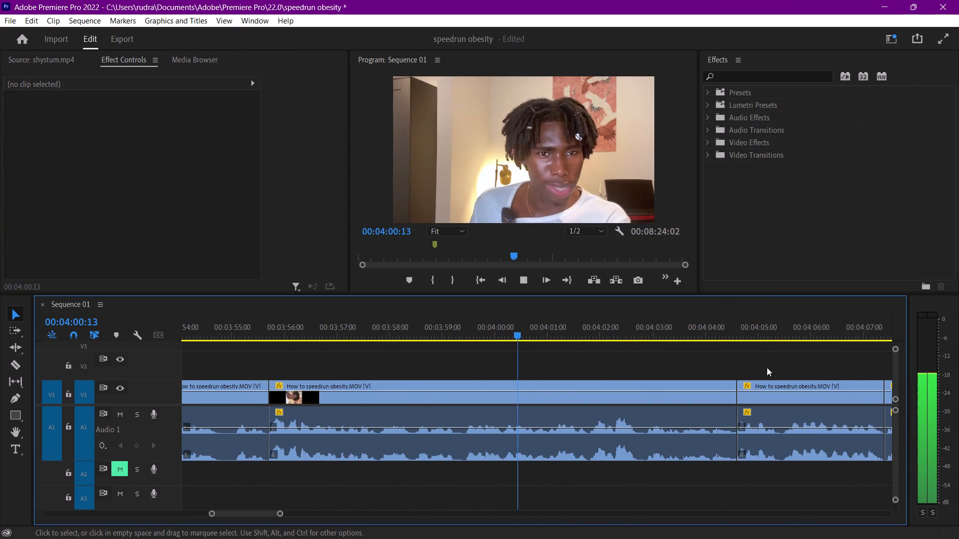
left_click(735, 328)
key("space")
scroll(775, 430, "down", 5)
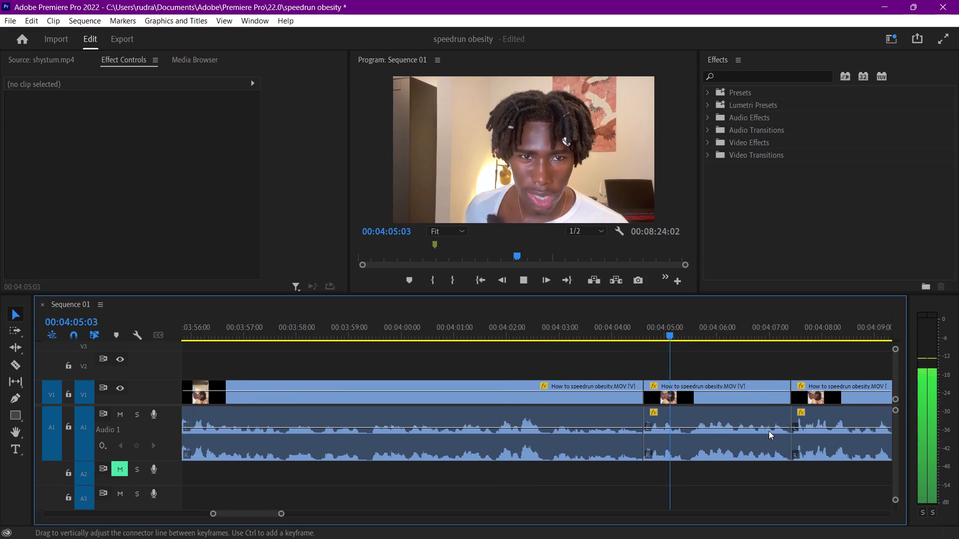
scroll(756, 433, "down", 4)
key("space")
left_click_drag(556, 324, 571, 331)
key("ctrl+v")
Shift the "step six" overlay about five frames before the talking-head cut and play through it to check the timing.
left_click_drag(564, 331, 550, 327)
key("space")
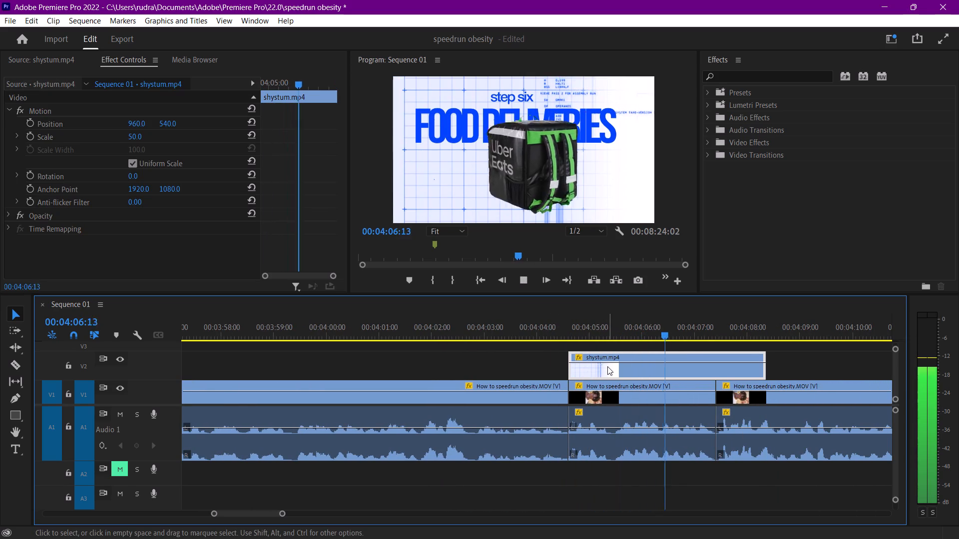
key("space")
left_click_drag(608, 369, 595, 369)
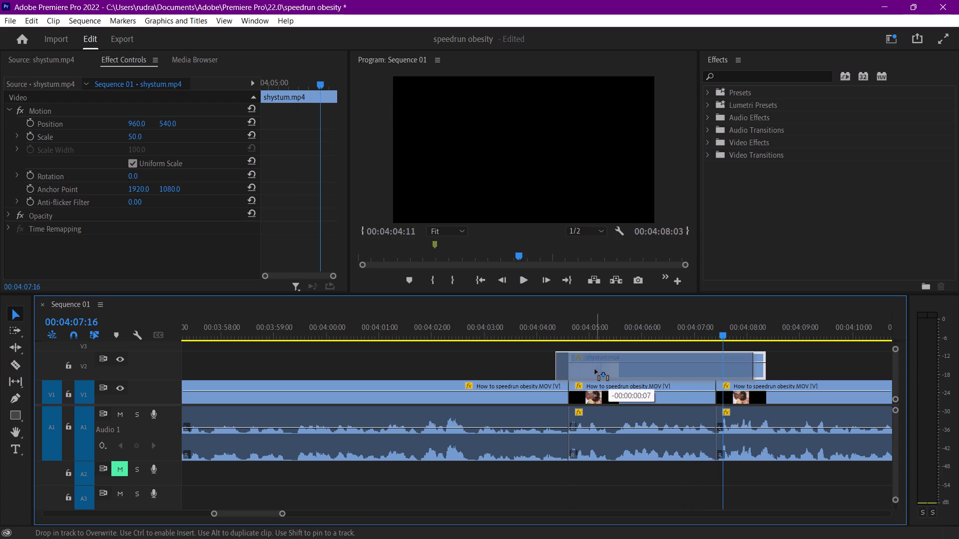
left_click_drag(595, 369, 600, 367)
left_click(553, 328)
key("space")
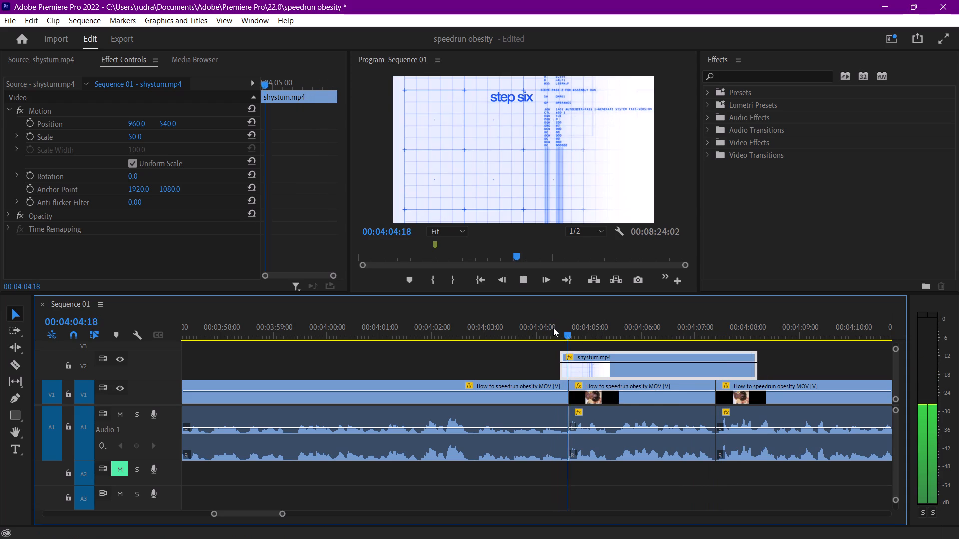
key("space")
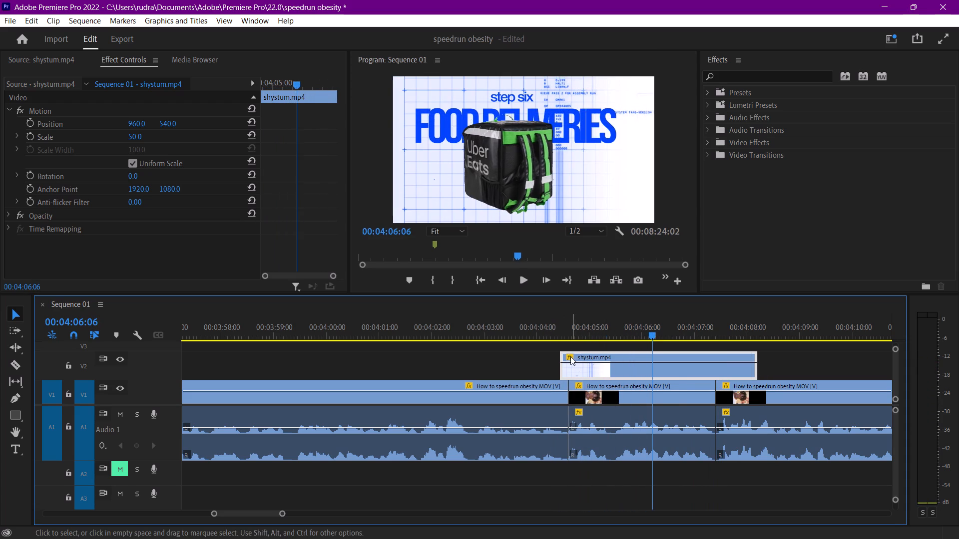
Slow the "step six" overlay slightly using speed time remapping, align its start with the cut at 00:04:04:18, and play it.
right_click(568, 359)
left_click(690, 391)
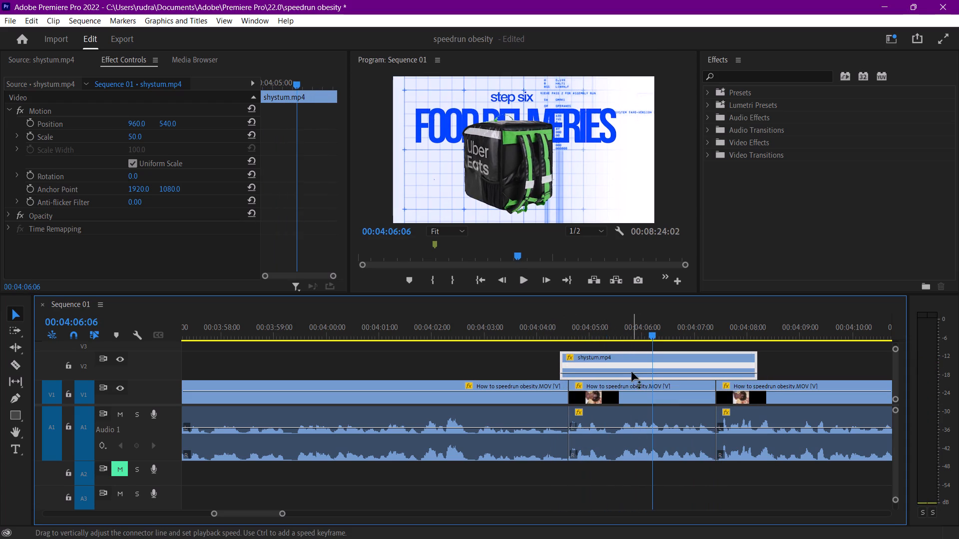
left_click(632, 372)
left_click_drag(635, 358, 640, 357)
left_click(557, 327)
key("space")
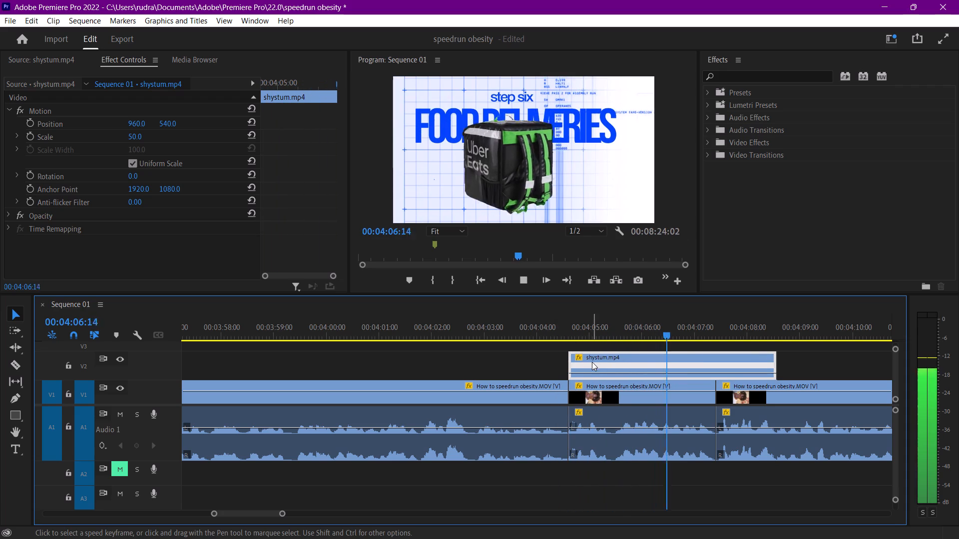
key("space")
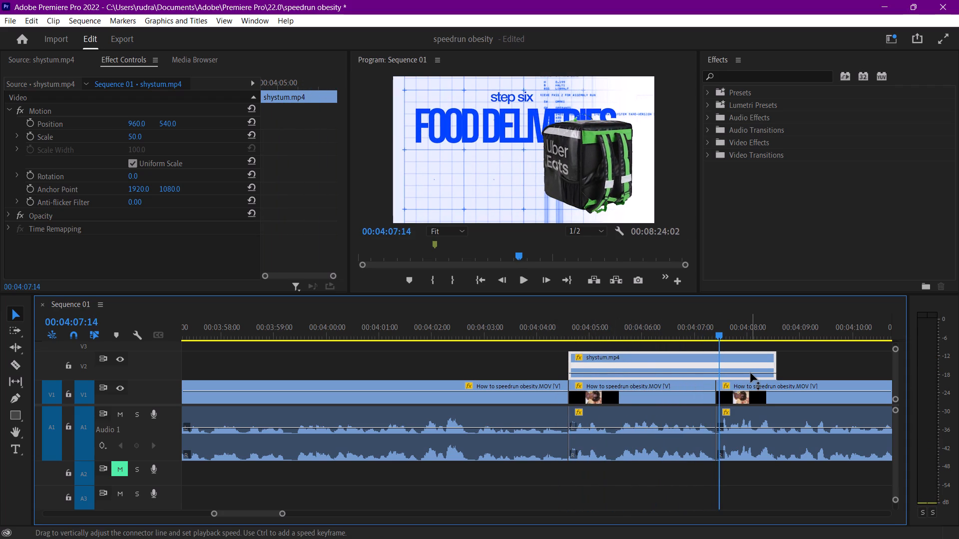
Trim the end of the "step six" overlay to the next talking-head cut, for a duration of 00:00:02:24, and play across it.
key("v")
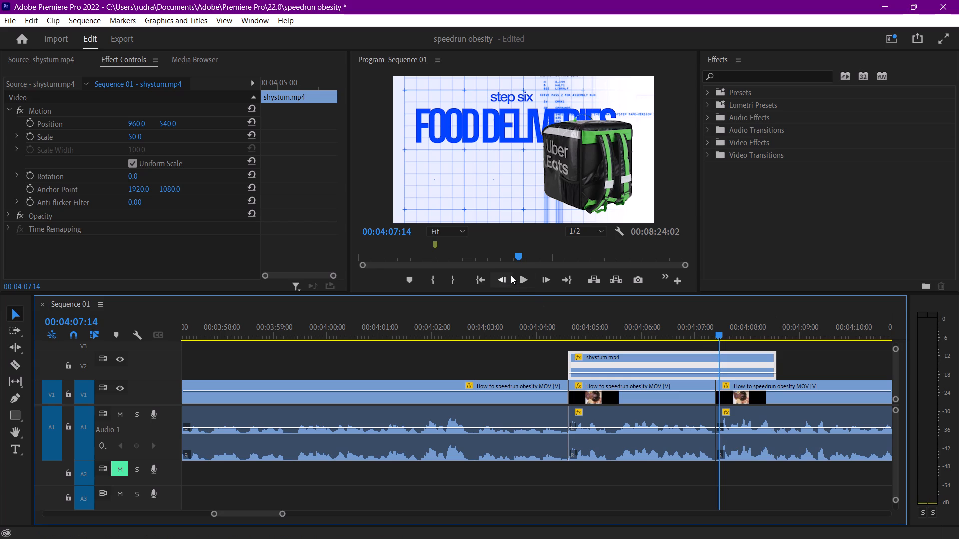
left_click(530, 283)
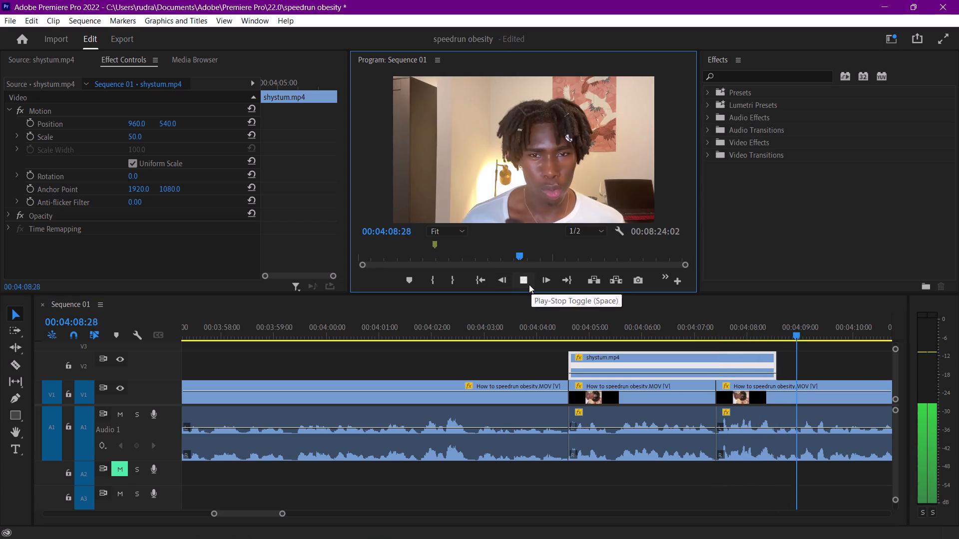
left_click(529, 284)
left_click_drag(775, 364, 714, 365)
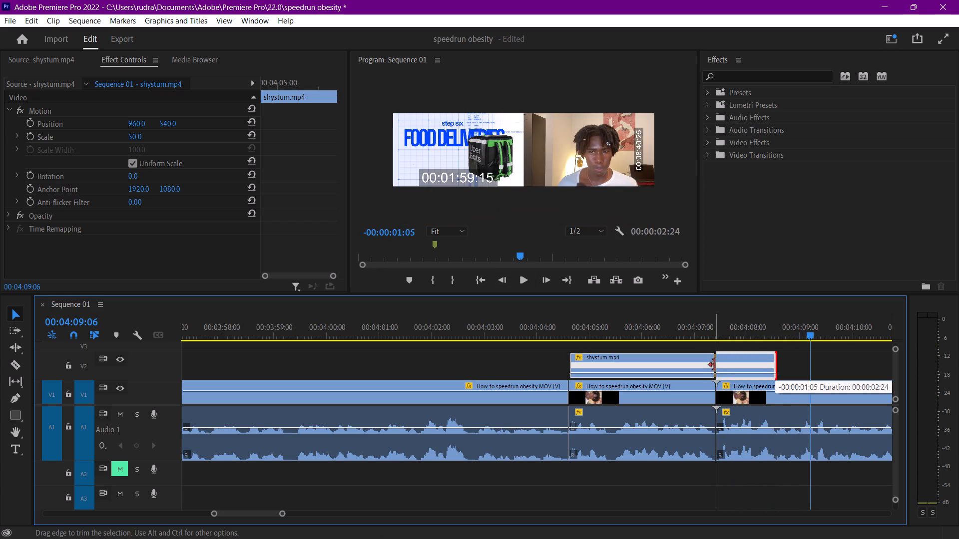
left_click_drag(714, 365, 715, 365)
left_click(700, 327)
left_click(521, 281)
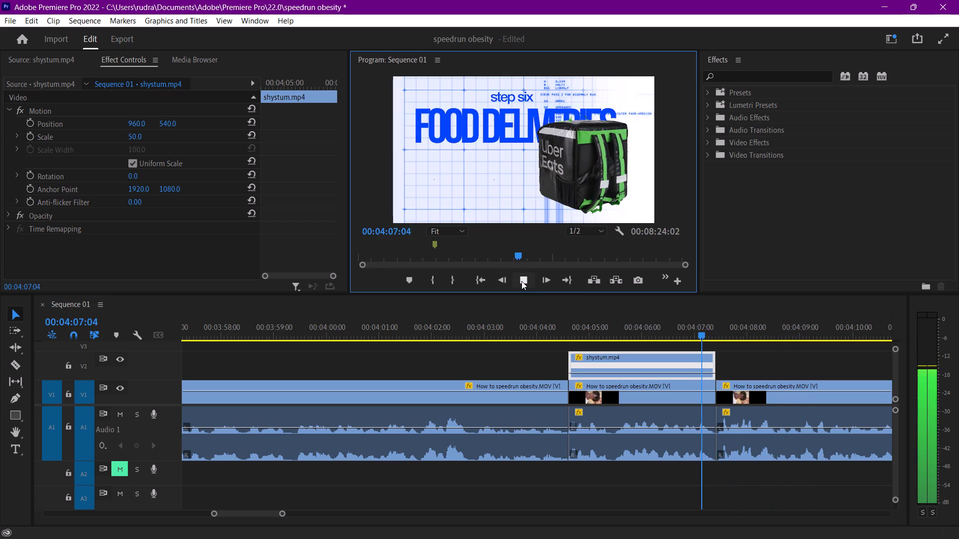
key("space")
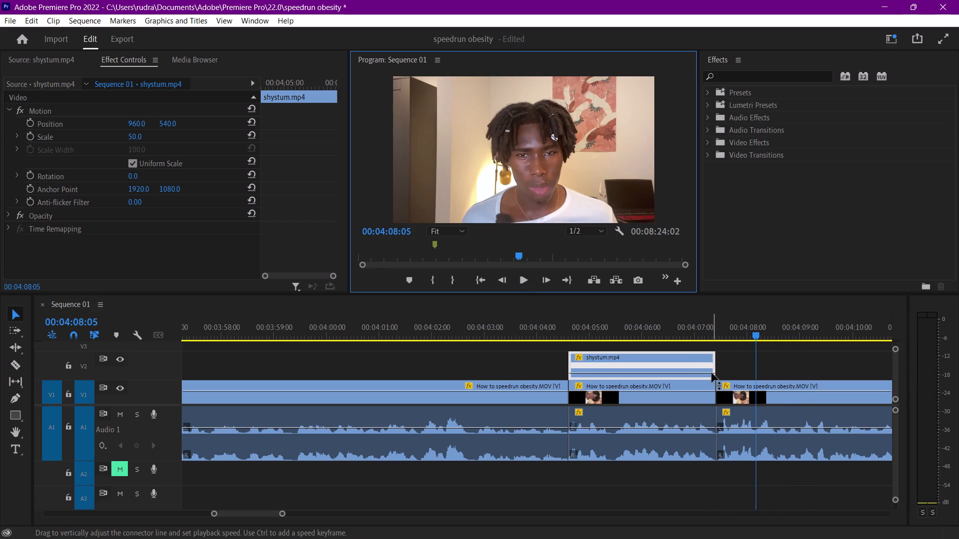
Extend the end of the "step six" overlay slightly past the talking-head cut, to a duration of 00:00:03:01, checking with playback.
left_click_drag(715, 368, 723, 367)
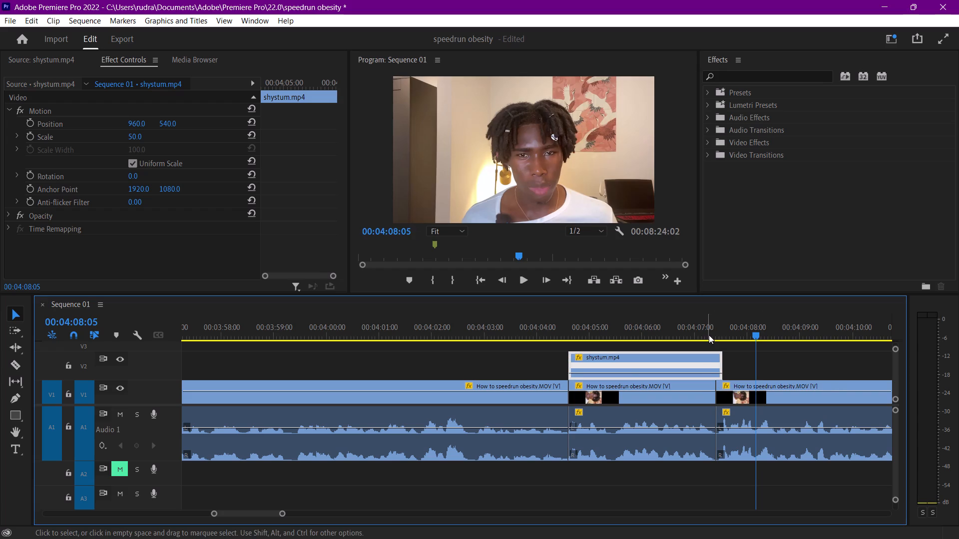
left_click(709, 335)
key("space")
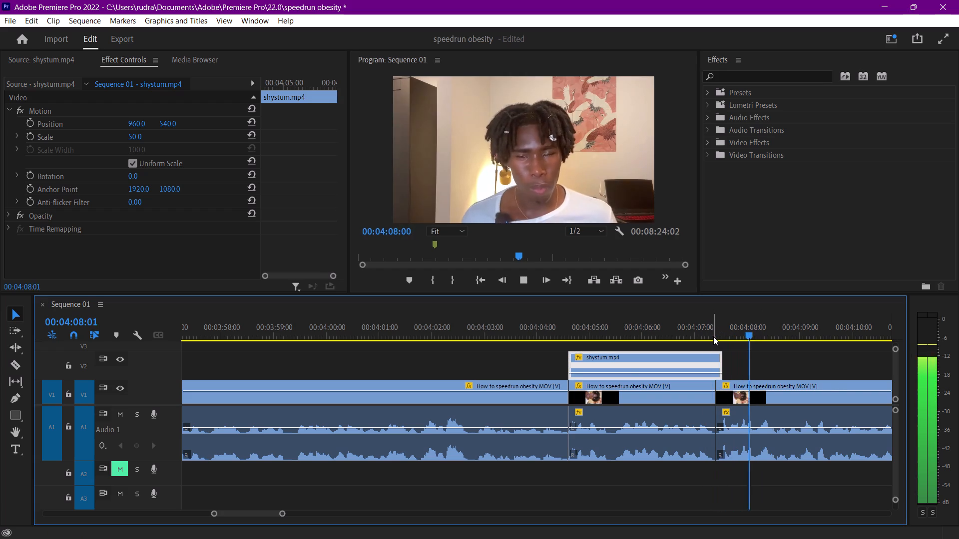
key("space")
left_click_drag(723, 366, 728, 366)
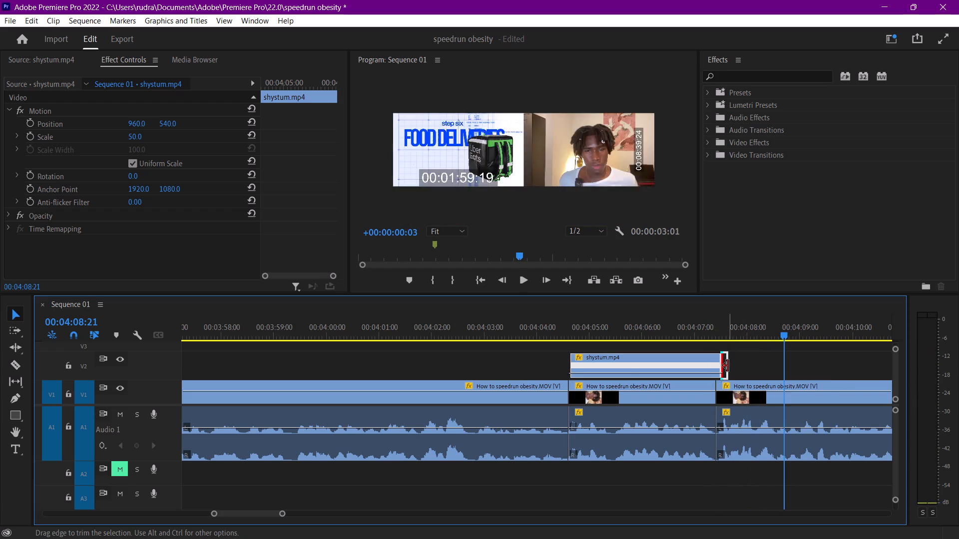
left_click(718, 326)
key("space")
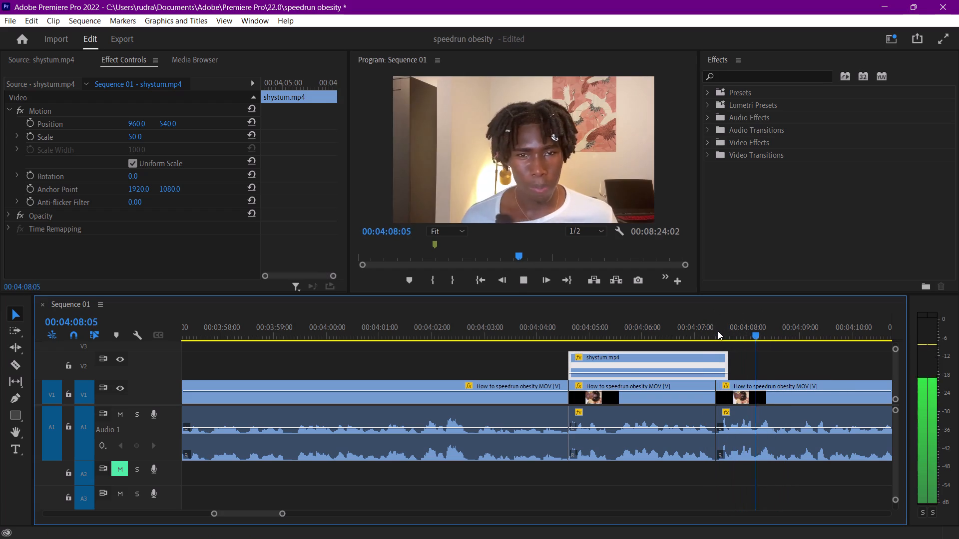
Review the "step six" overlay in playback, starting from 00:04:04:12 just before it and continuing into the talking-head footage.
left_click(542, 312)
left_click(551, 331)
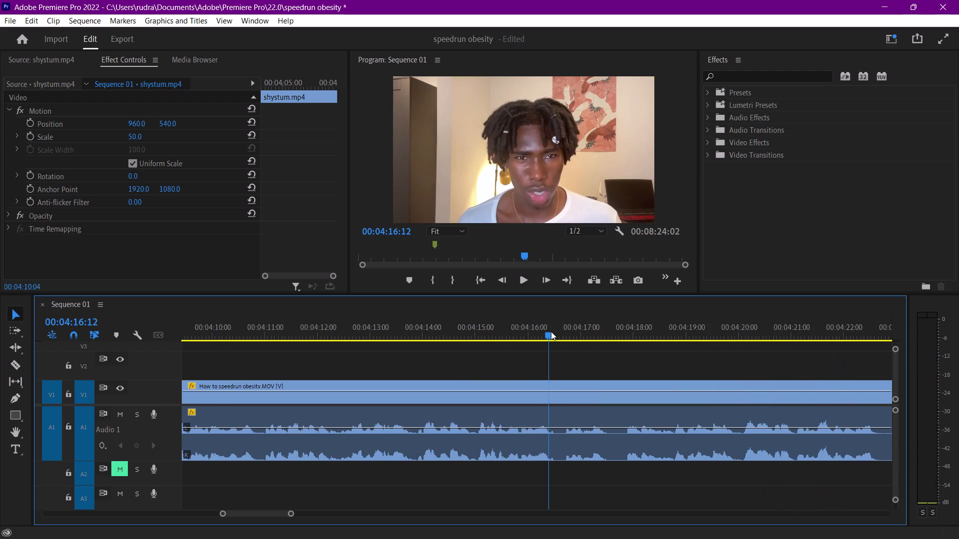
key("space")
scroll(543, 375, "up", 20)
key("space")
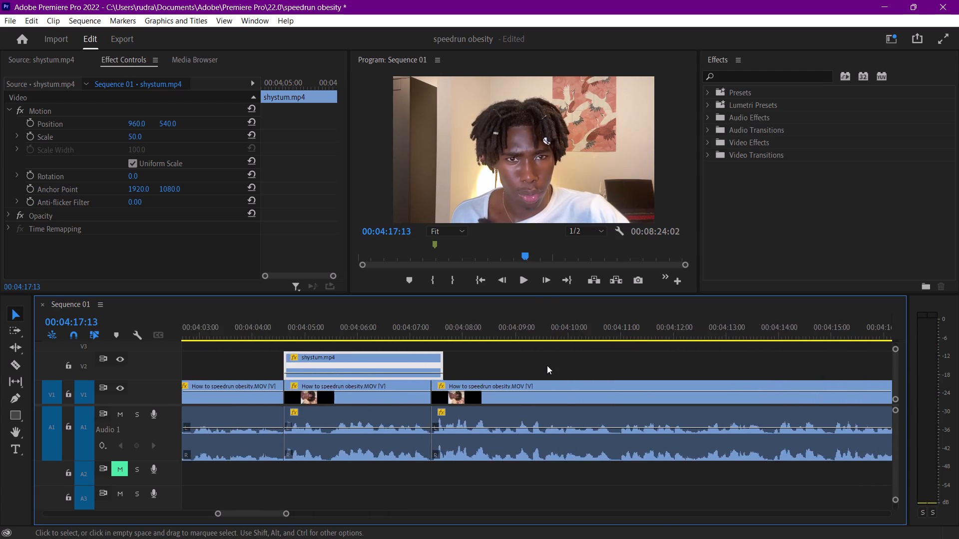
scroll(547, 365, "up", 4)
left_click(378, 324)
key("space")
left_click(369, 329)
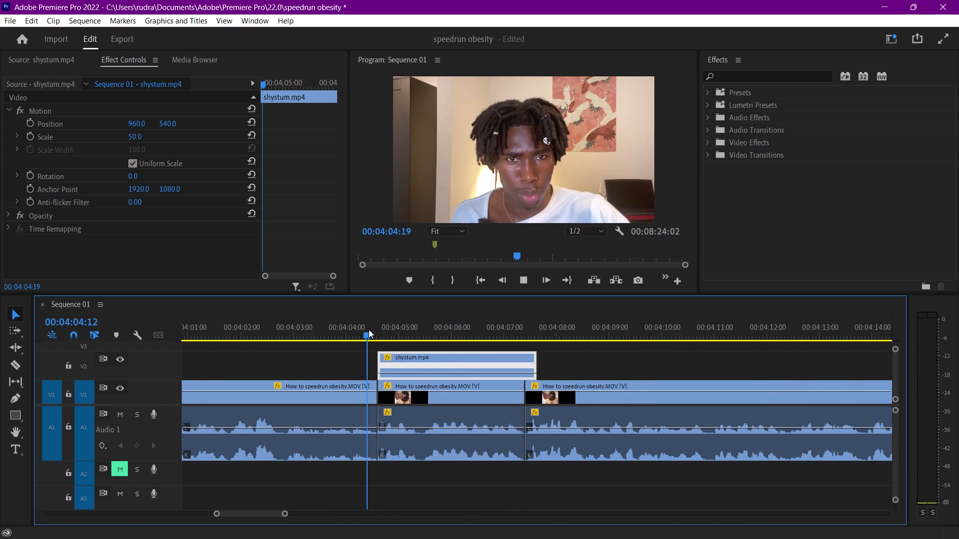
key("space")
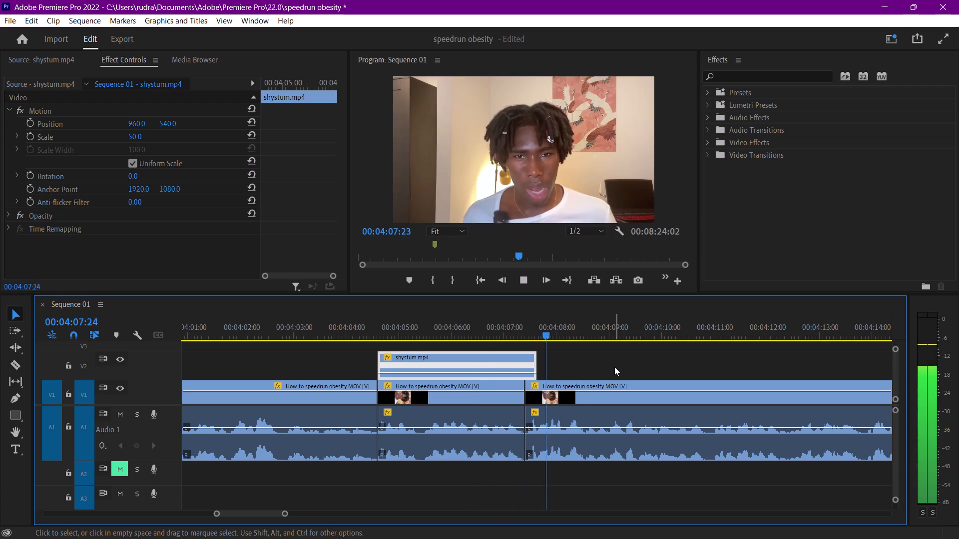
Save the project.
key("ctrl+s")
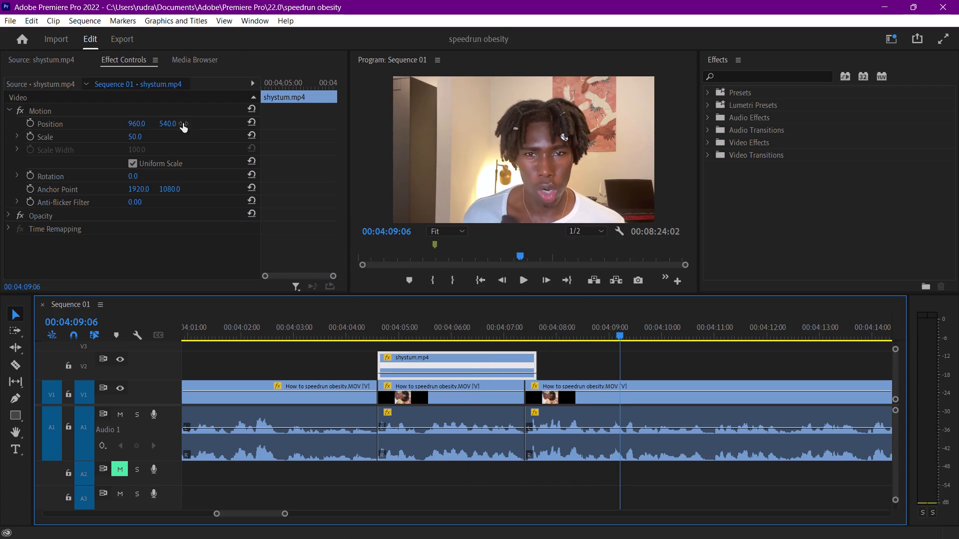
Mark the "step sept" title segment in shystum.mp4 from 00:02:05:00, with a duration of 00:00:04:07.
left_click(52, 65)
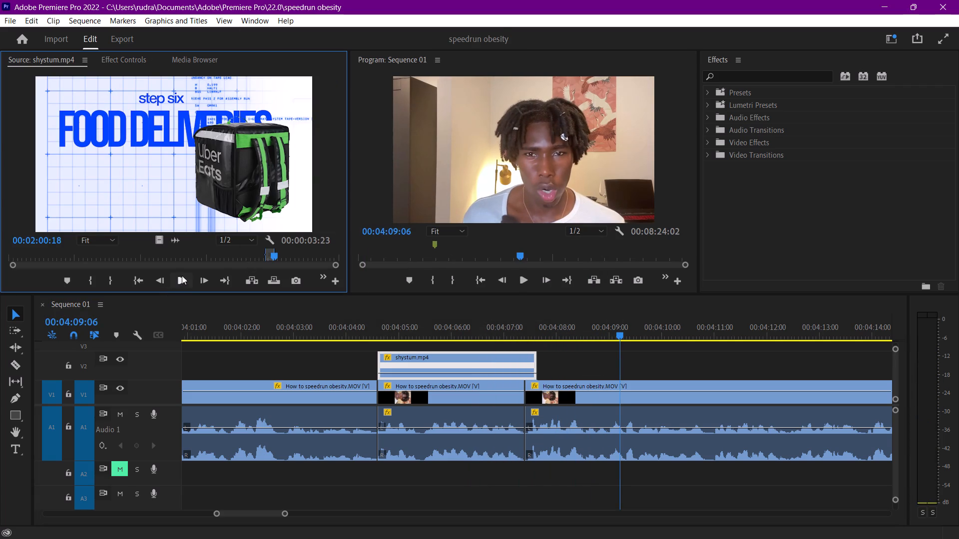
left_click(182, 275)
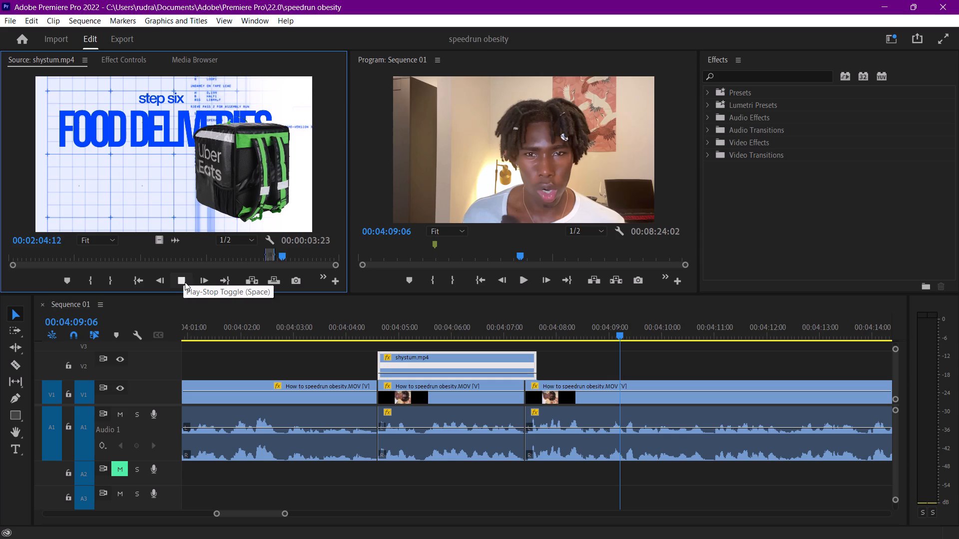
left_click(184, 282)
left_click(284, 257)
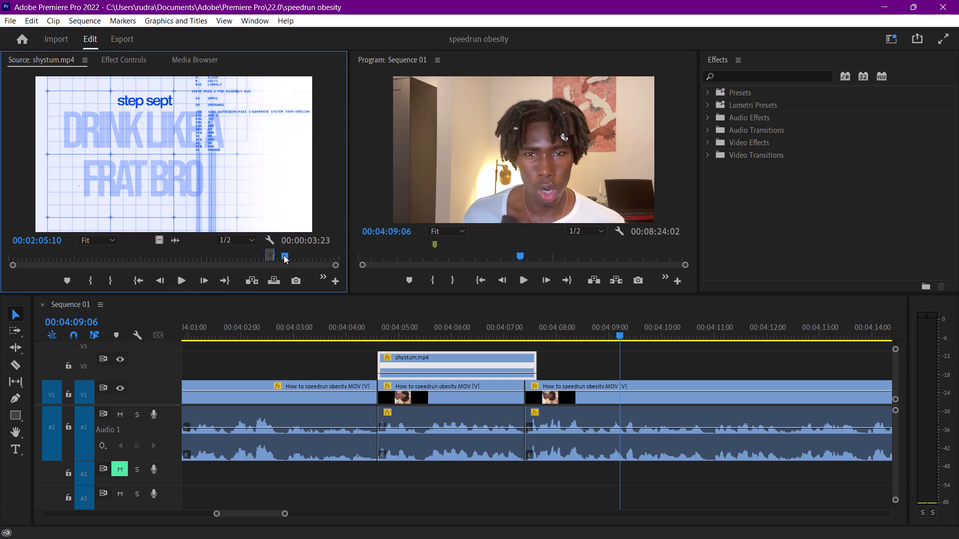
key("shift+Left")
key("shift+Left")
key("shift+Left")
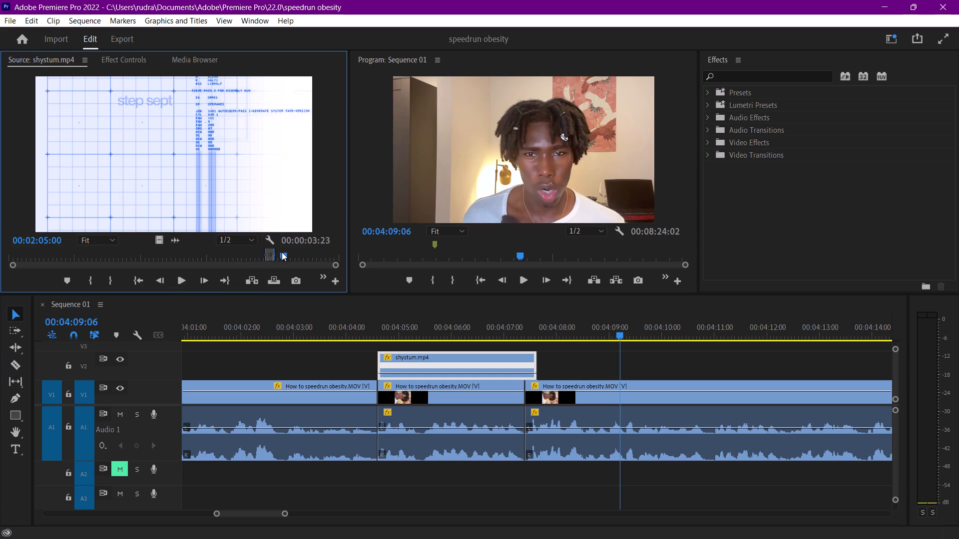
key("shift+Right")
left_click(92, 278)
key("space")
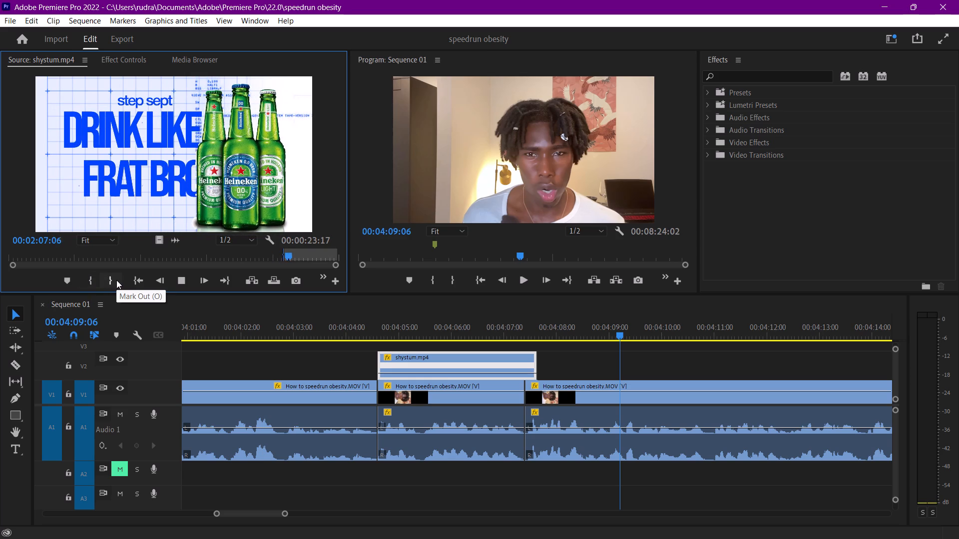
left_click(116, 279)
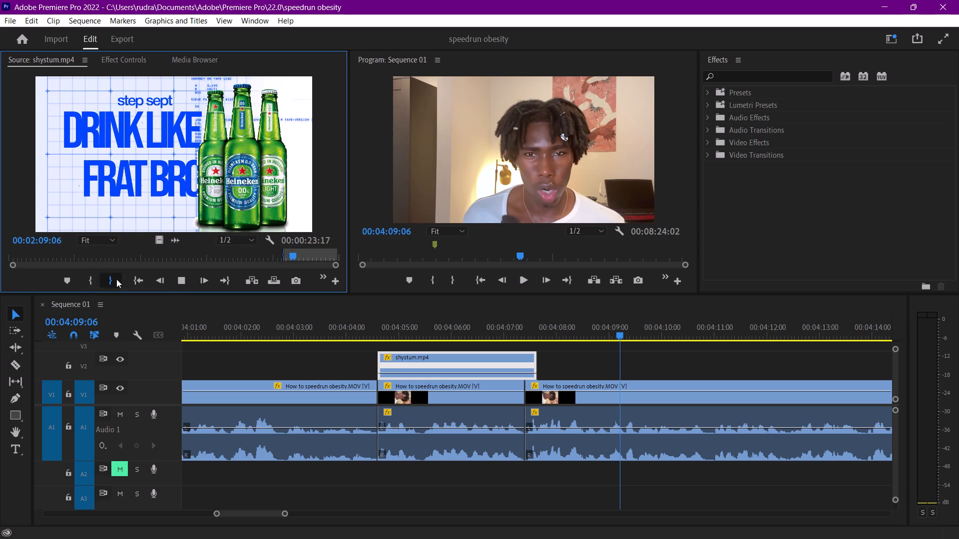
key("space")
Play and scan the talking-head footage after the "step six" overlay to locate the cut where the "step sept" narration starts.
left_click(526, 280)
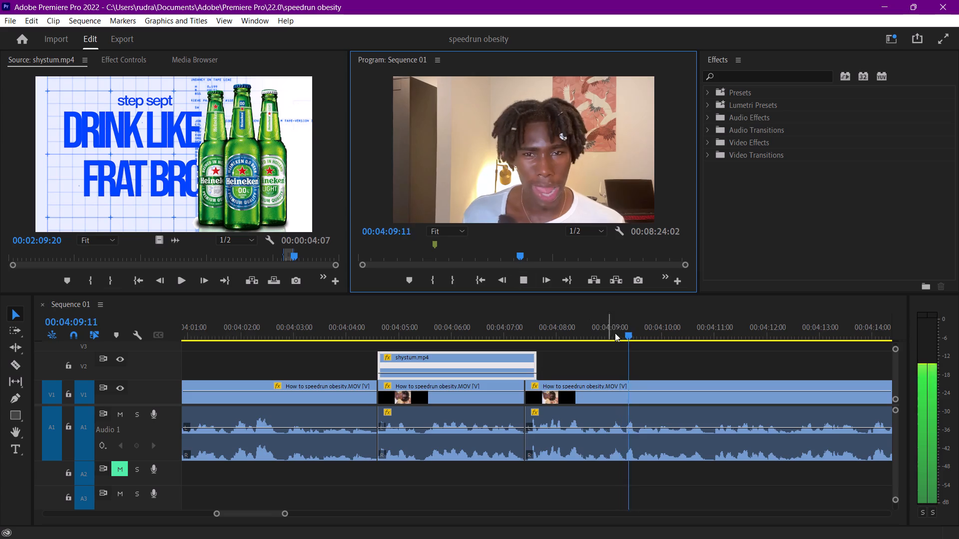
scroll(636, 353, "down", 12)
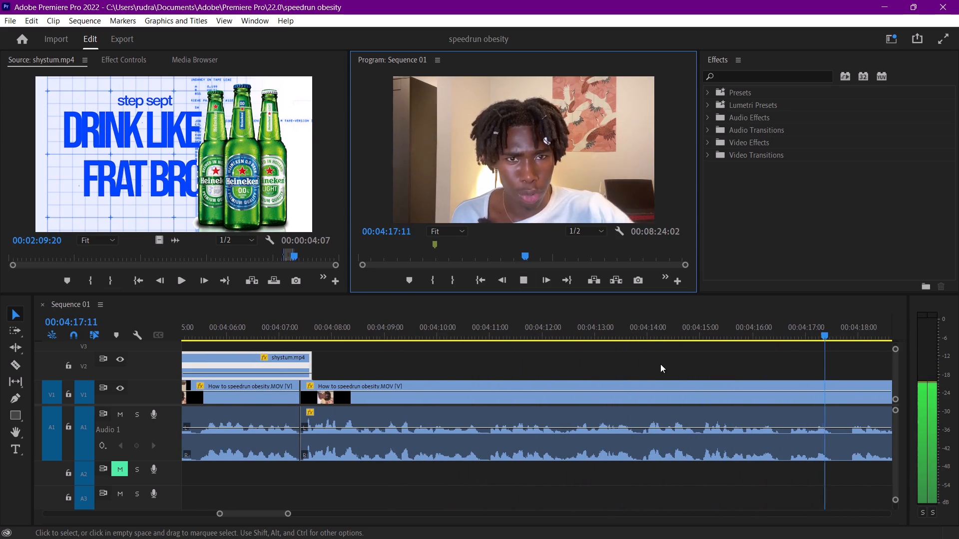
scroll(678, 363, "down", 5)
key("space")
scroll(686, 362, "down", 20)
scroll(686, 362, "down", 9)
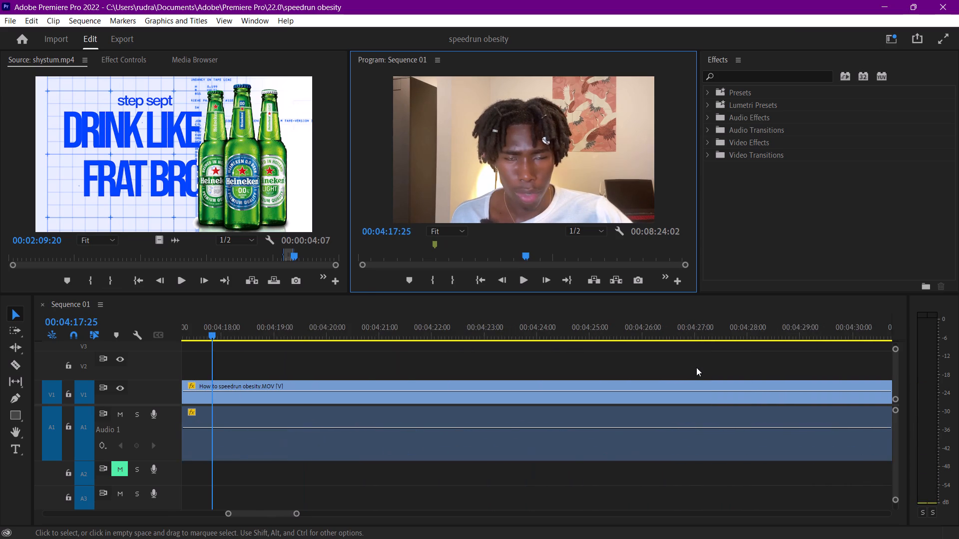
scroll(696, 367, "down", 19)
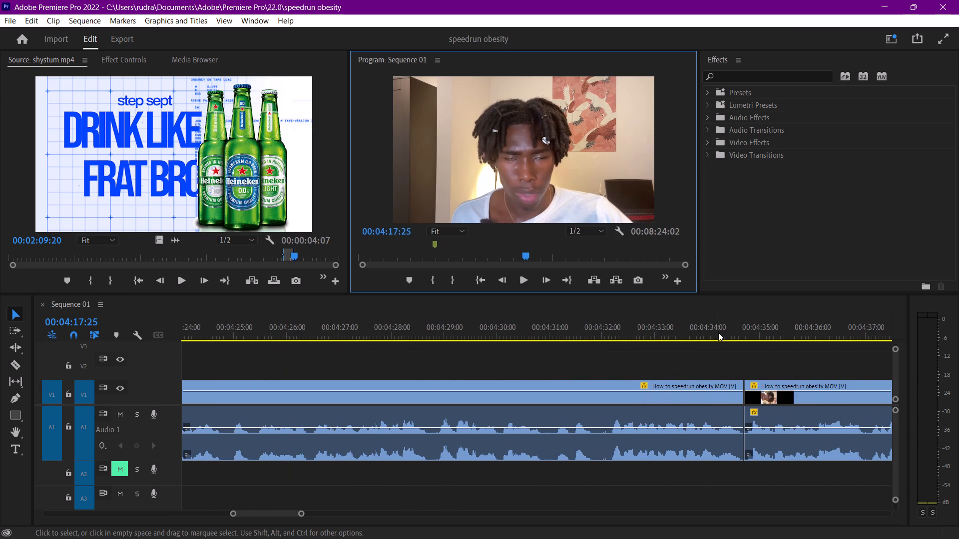
left_click(742, 329)
key("space")
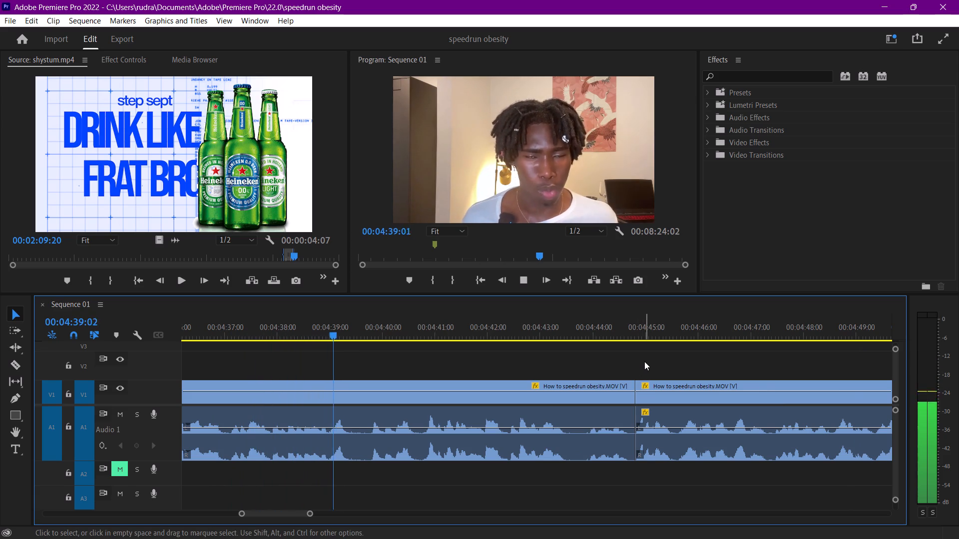
left_click(635, 327)
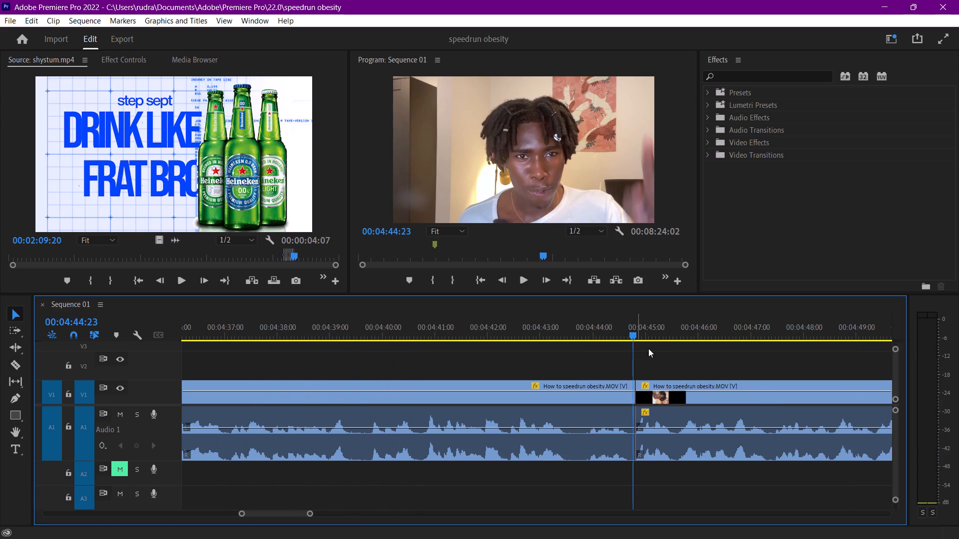
key("space")
scroll(676, 372, "down", 8)
key("space")
Place the marked "step sept" segment on track V2, starting at the talking-head cut at about 00:04:44:25.
left_click_drag(244, 204, 245, 204)
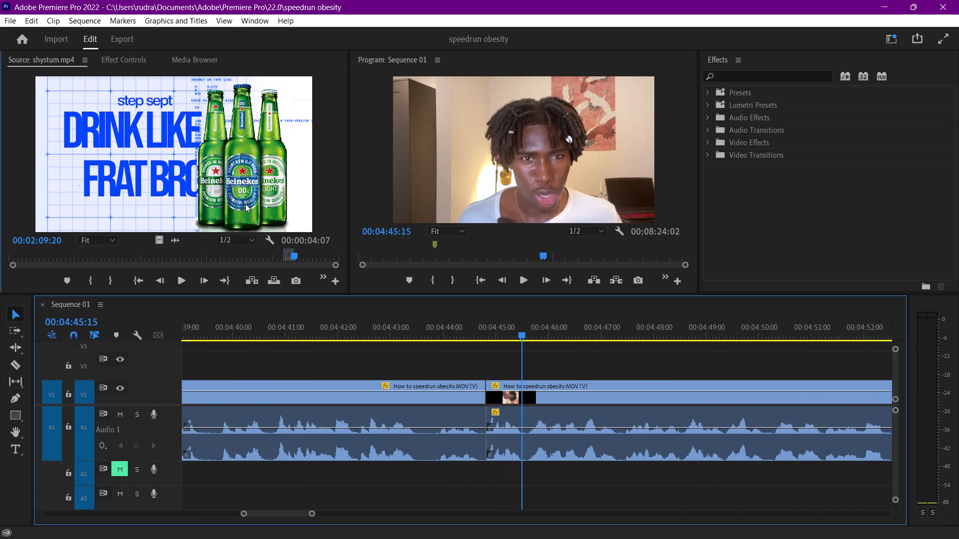
left_click_drag(245, 204, 479, 357)
left_click(478, 311)
left_click(478, 324)
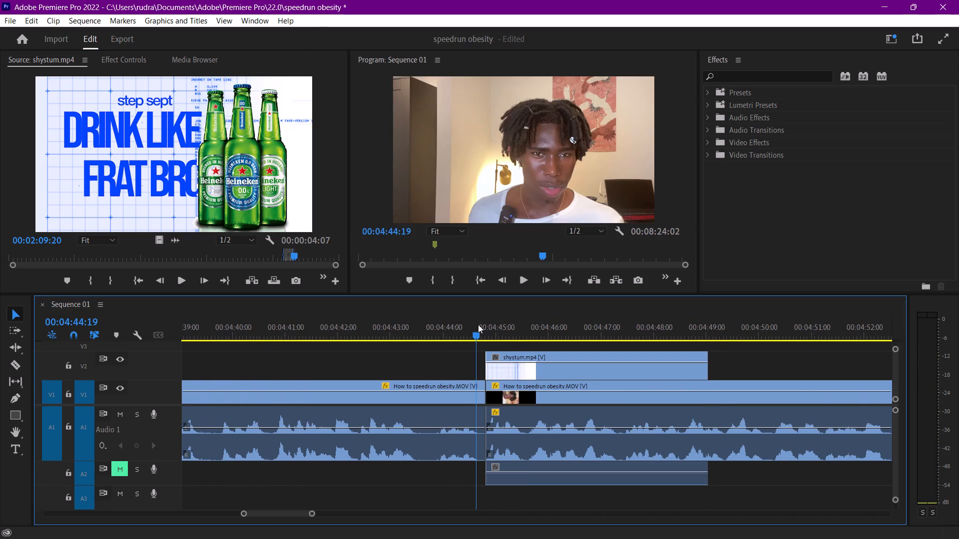
Set the scale of the "step sept" overlay to 50.
left_click(508, 377)
left_click(124, 58)
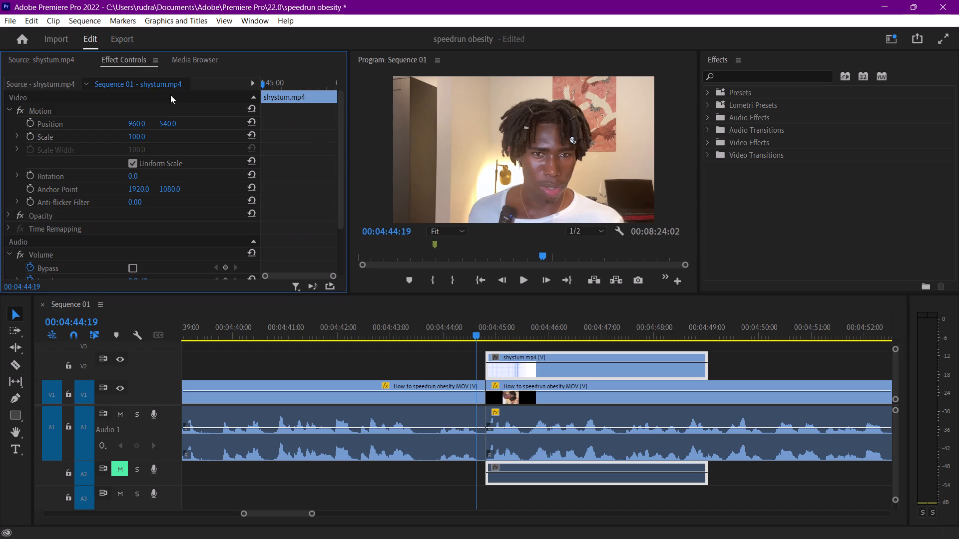
left_click(139, 132)
type("50")
key("Return")
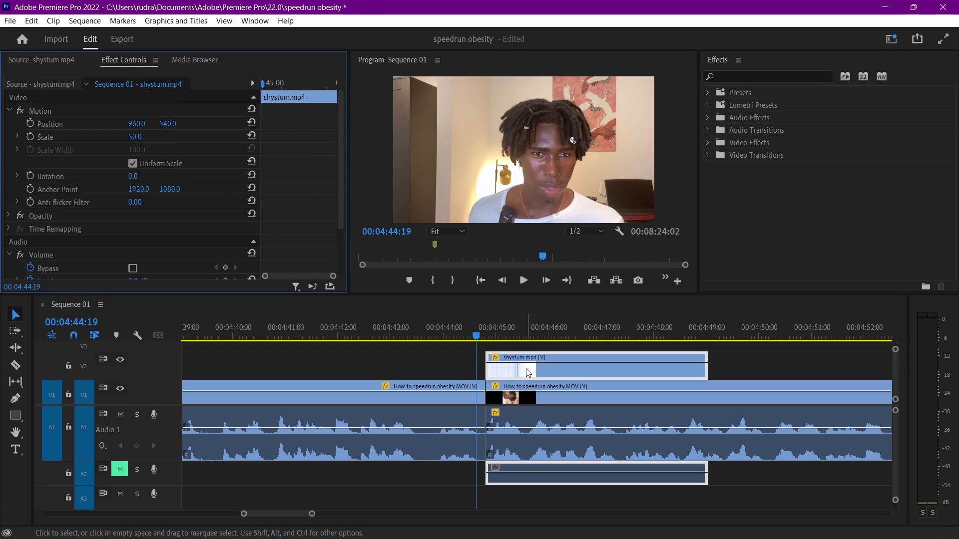
Unlink the "step sept" overlay's audio from its video and delete the audio clip on track A2.
right_click(526, 369)
left_click(550, 231)
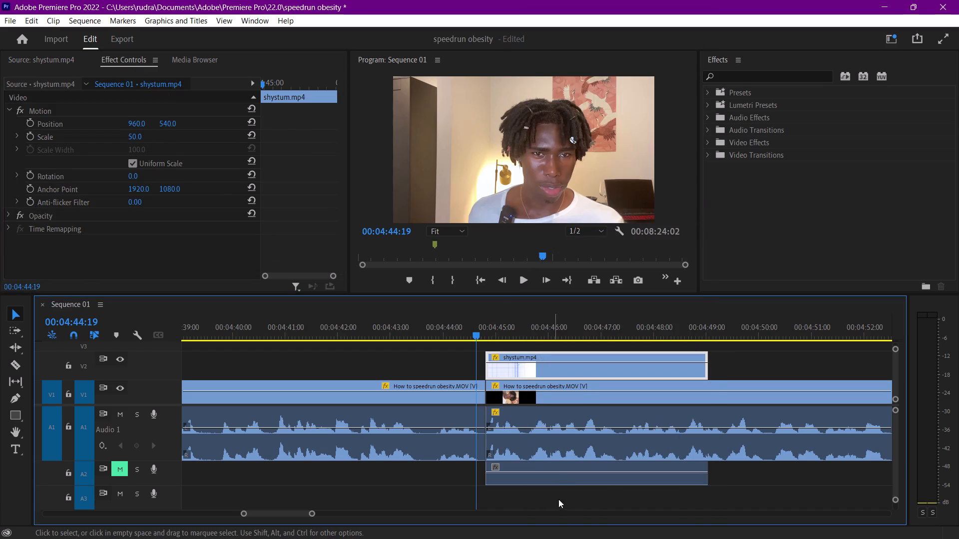
left_click(559, 478)
key("Delete")
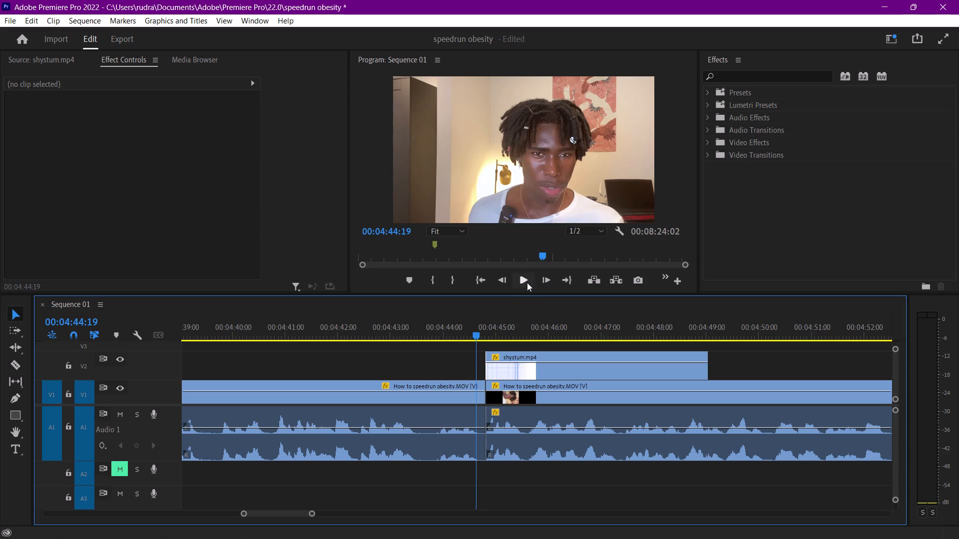
Play through the "step sept" overlay and extend its end by about half a second.
left_click(527, 282)
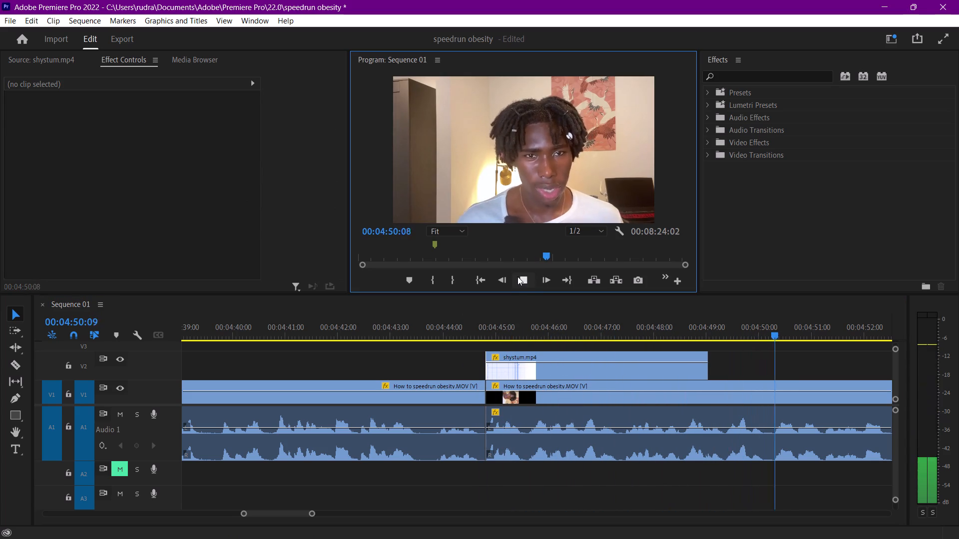
key("space")
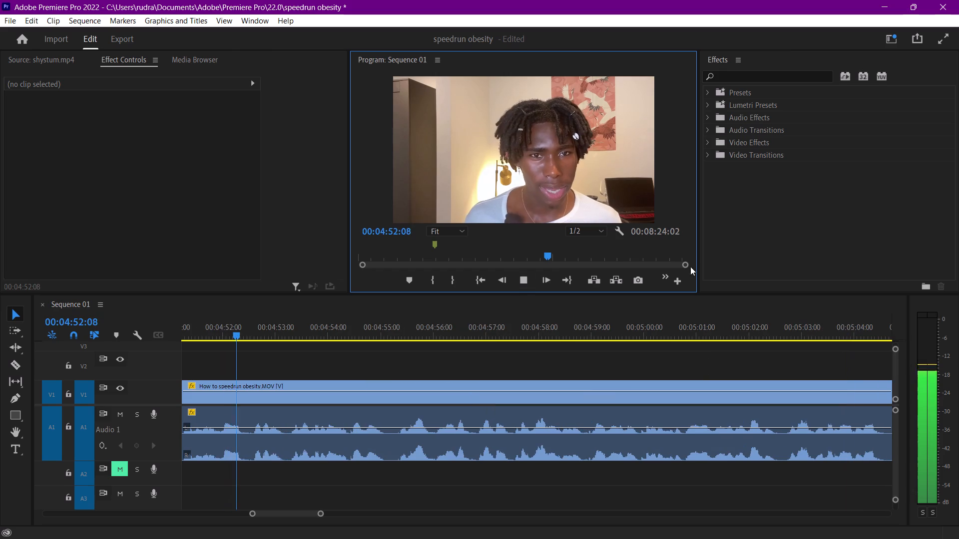
scroll(333, 421, "up", 19)
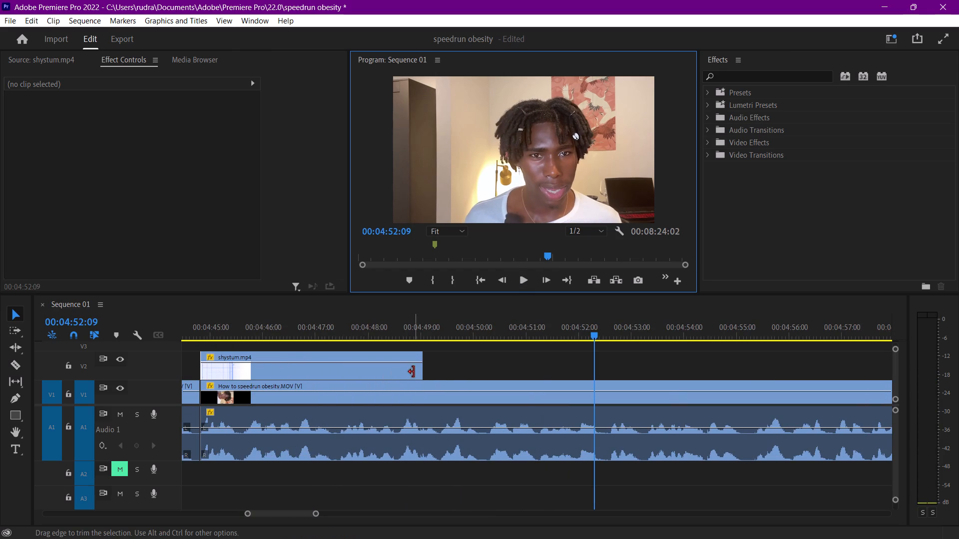
left_click_drag(421, 372, 450, 374)
Review the extended "step sept" overlay in playback, from shortly before its start into the talking-head footage that follows.
scroll(451, 374, "up", 9)
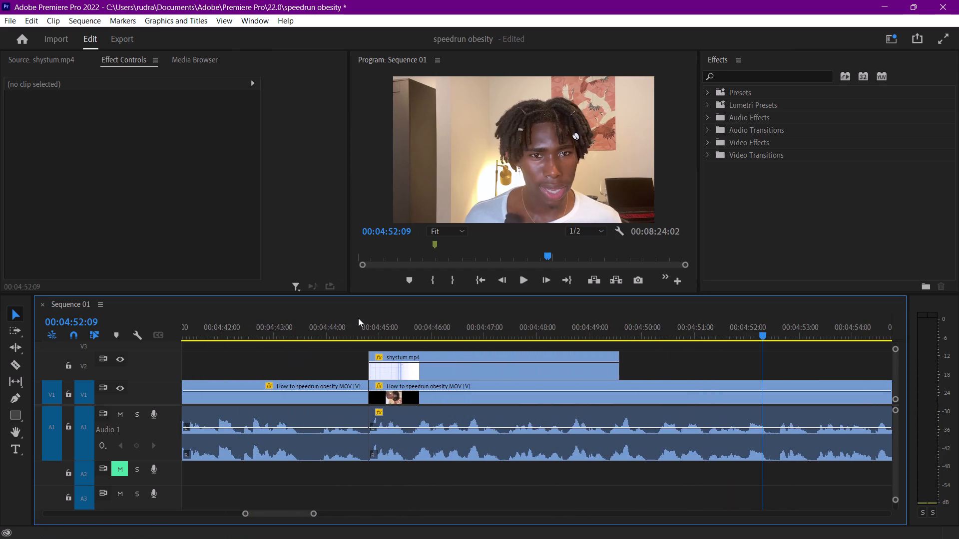
left_click(356, 320)
key("space")
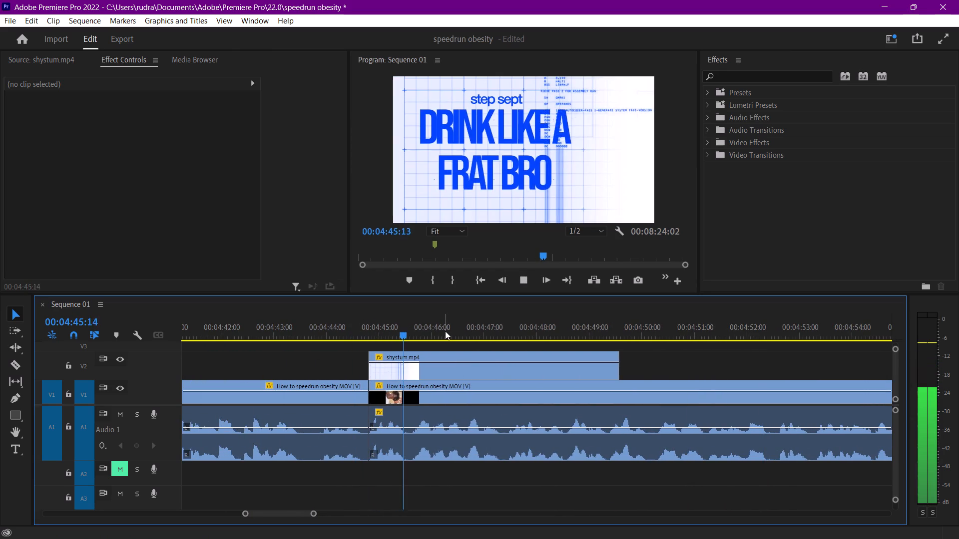
key("space")
left_click(308, 321)
key("space")
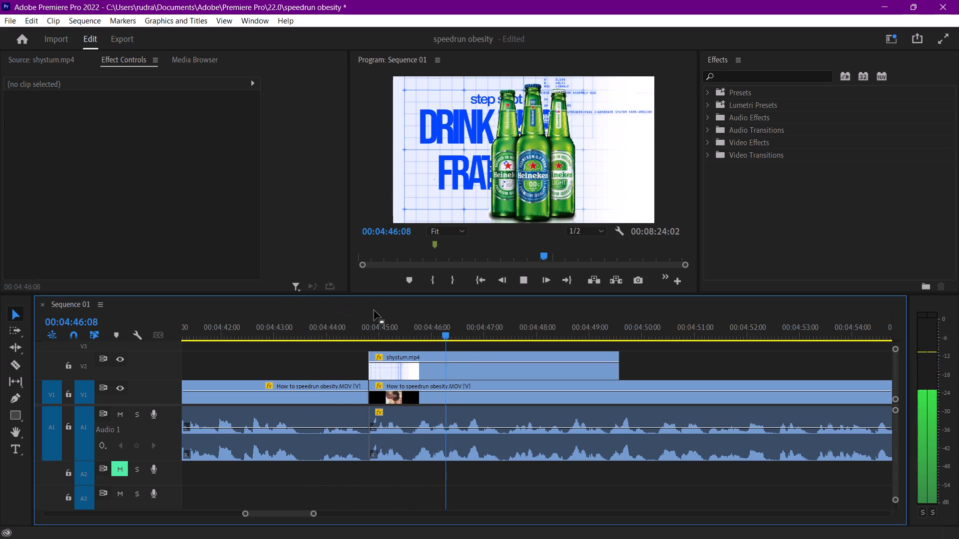
scroll(632, 359, "down", 2)
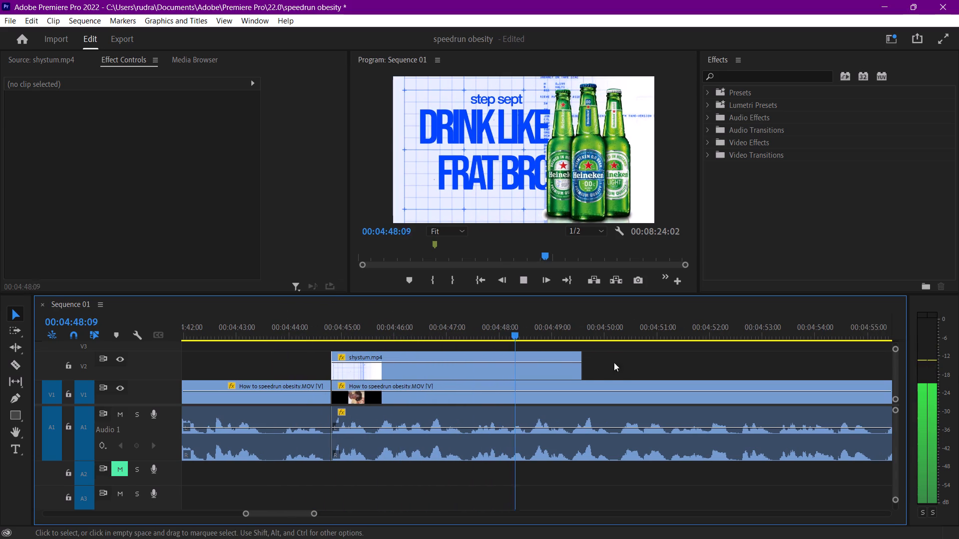
key("space")
key("space")
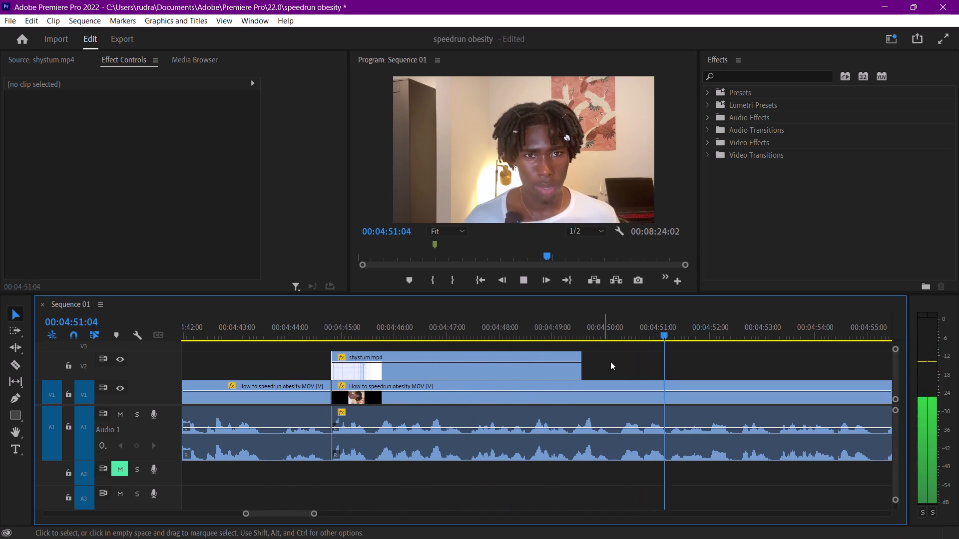
Save the project.
key("ctrl+s")
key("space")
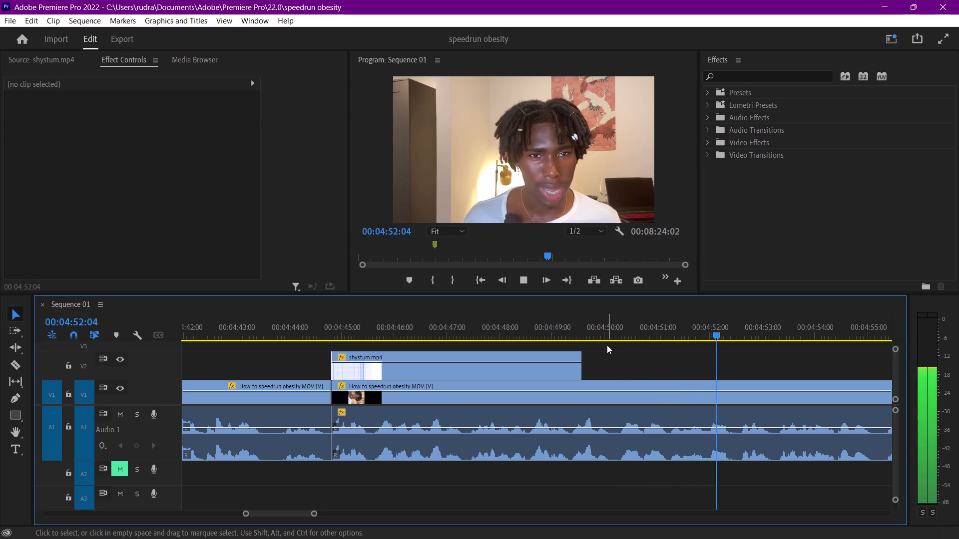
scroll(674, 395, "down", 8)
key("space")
Mark the "step huit" title segment in shystum.mp4 from 00:02:13:06, with a duration of 00:00:04:10.
left_click_drag(27, 60, 97, 74)
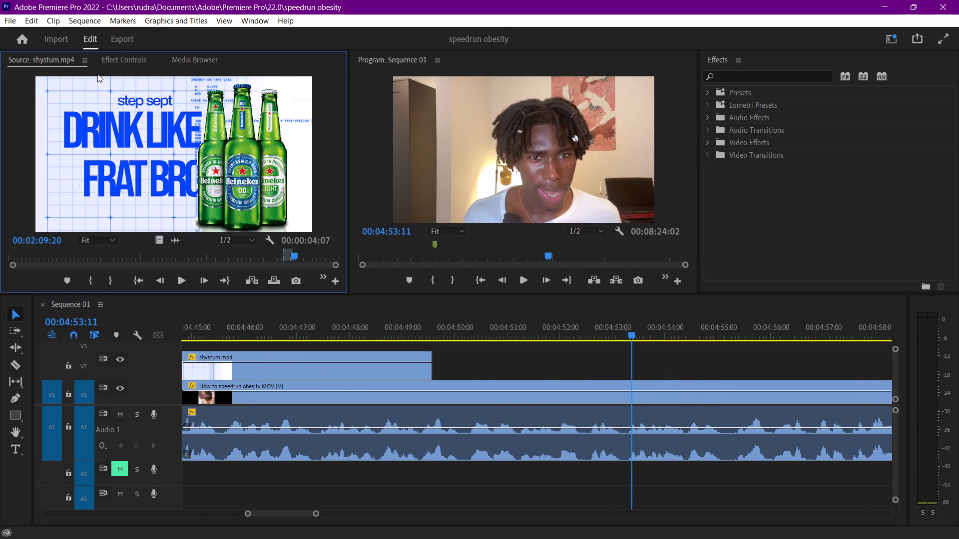
left_click_drag(97, 74, 84, 71)
left_click(182, 280)
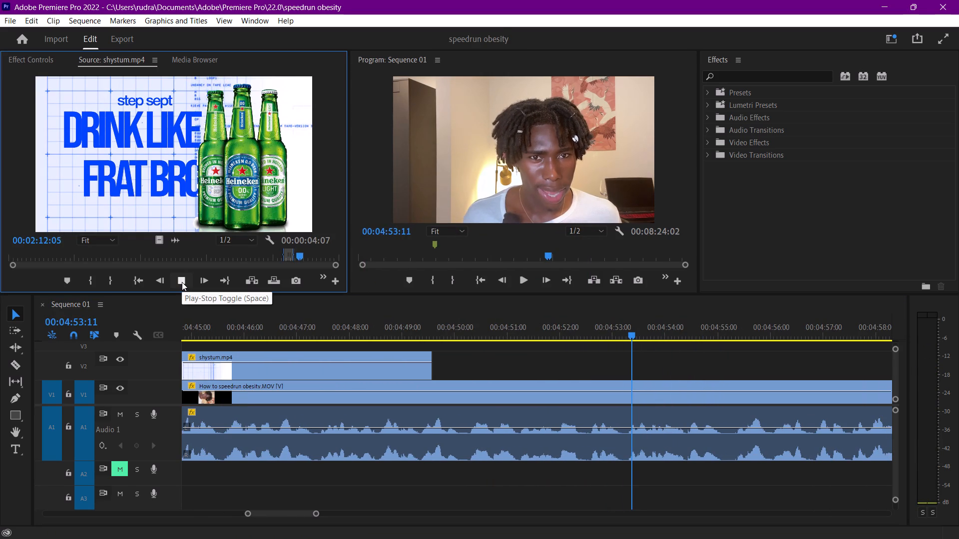
left_click(182, 282)
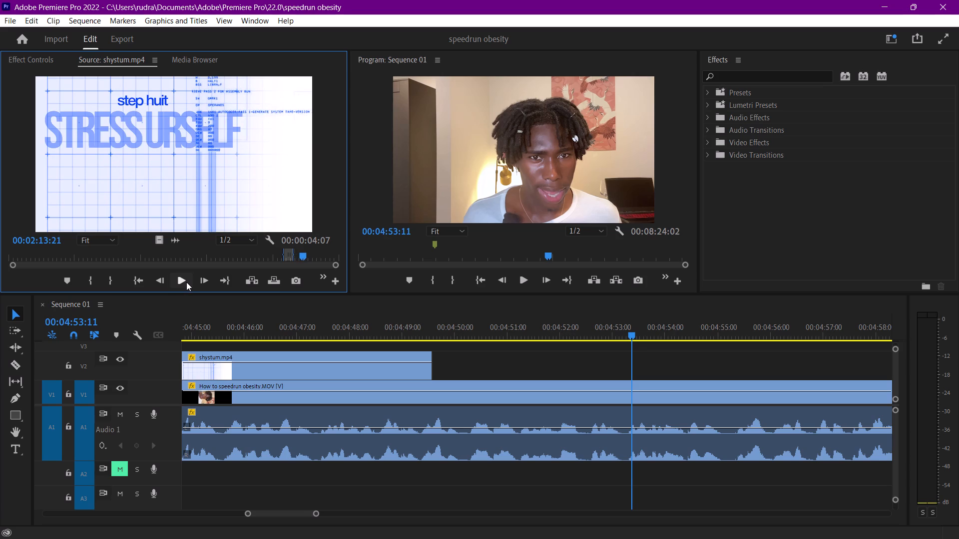
key("shift+Left")
key("shift+Left")
key("shift+Left")
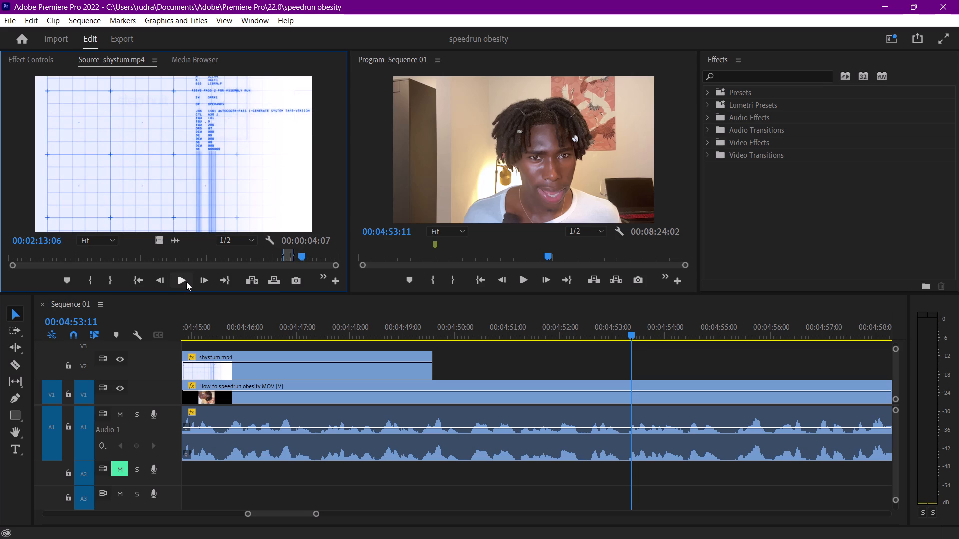
left_click(90, 276)
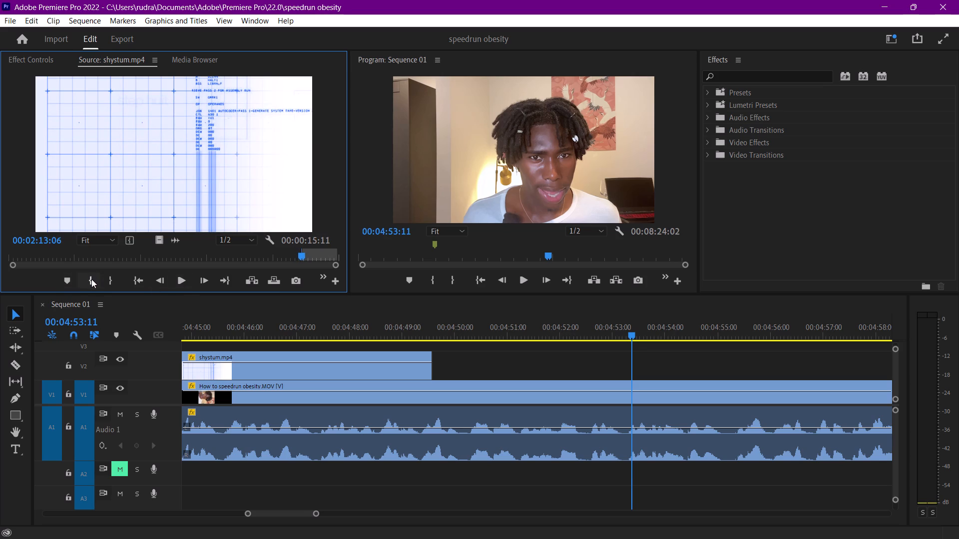
key("space")
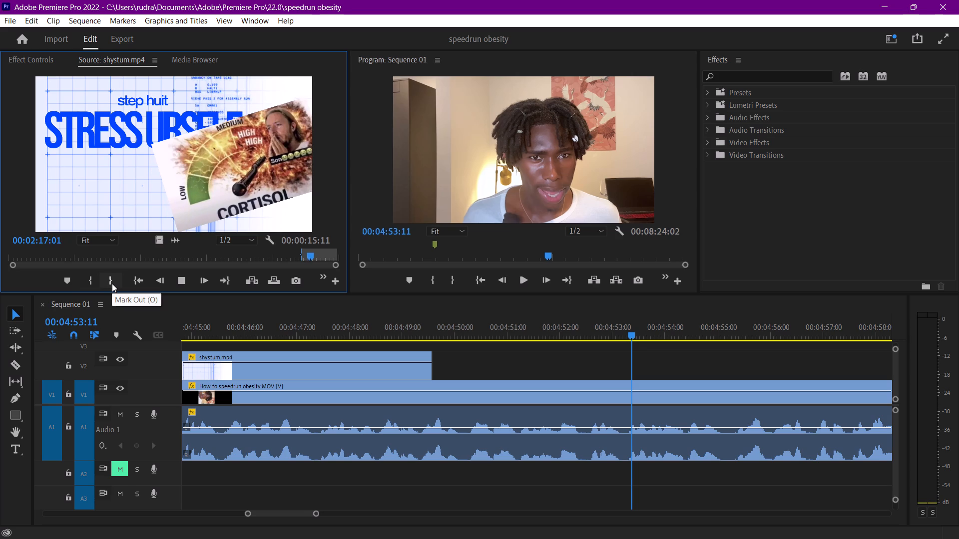
key("space")
left_click(112, 283)
Play and scan the talking-head footage from 00:04:53:11 onward to locate the cut where the "step huit" narration starts.
left_click(526, 285)
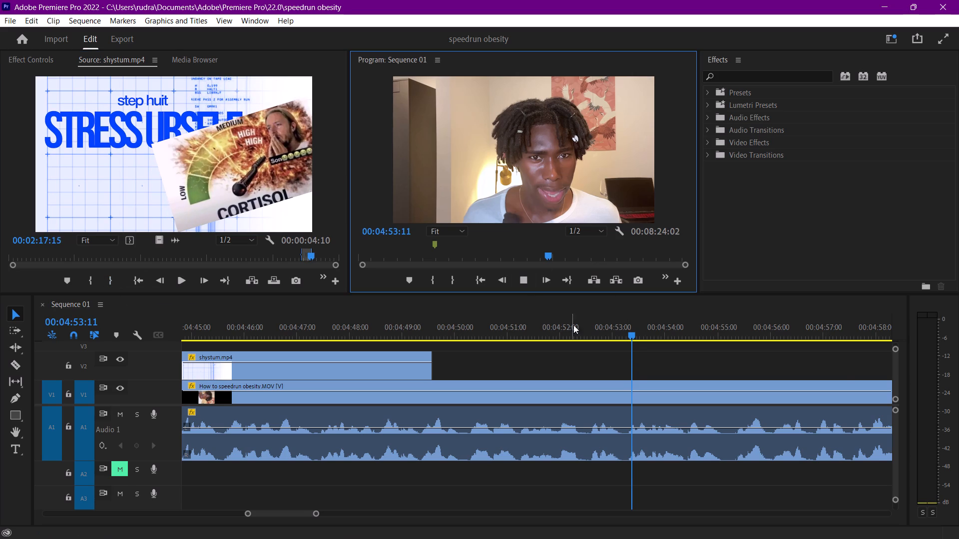
scroll(855, 372, "down", 4)
scroll(806, 373, "down", 6)
key("space")
scroll(799, 377, "down", 12)
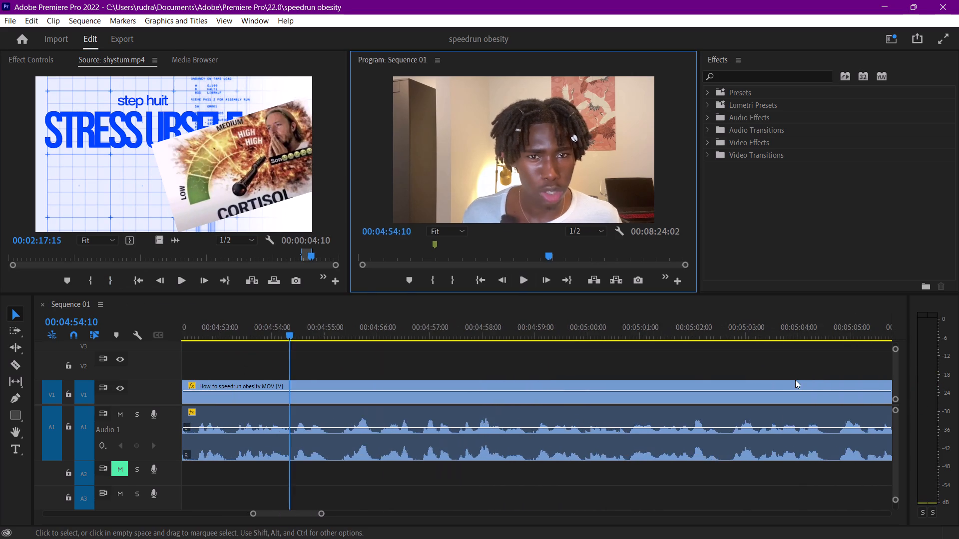
scroll(795, 380, "down", 16)
scroll(721, 365, "up", 10)
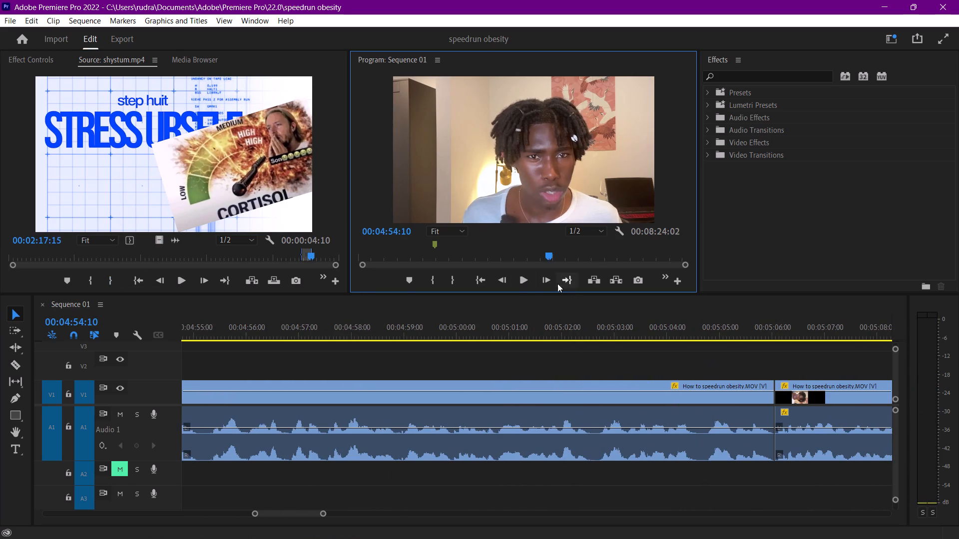
left_click(526, 281)
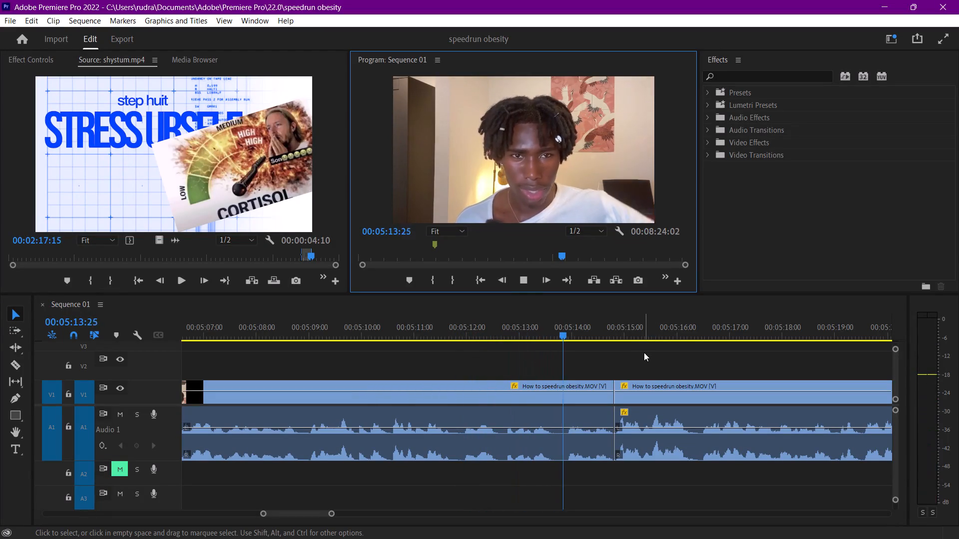
scroll(644, 352, "down", 11)
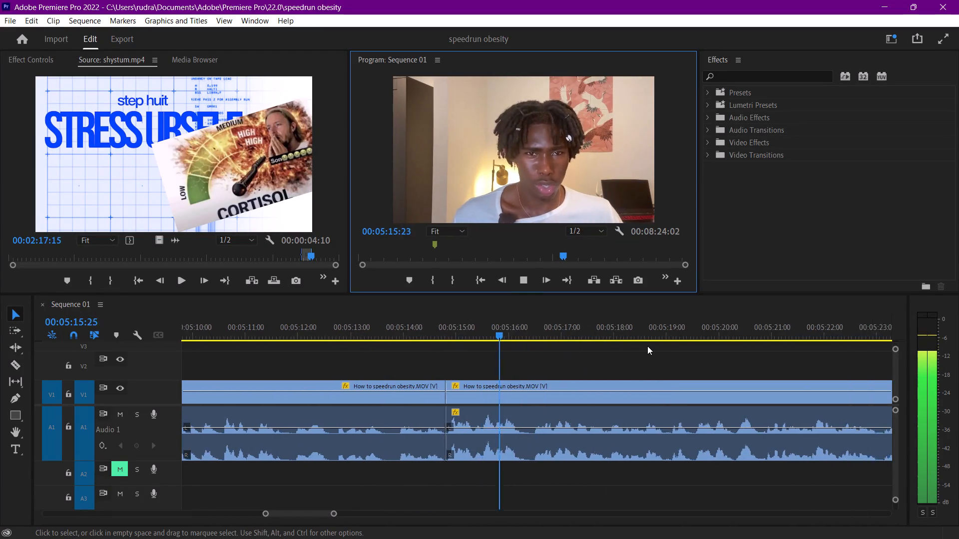
scroll(647, 346, "down", 8)
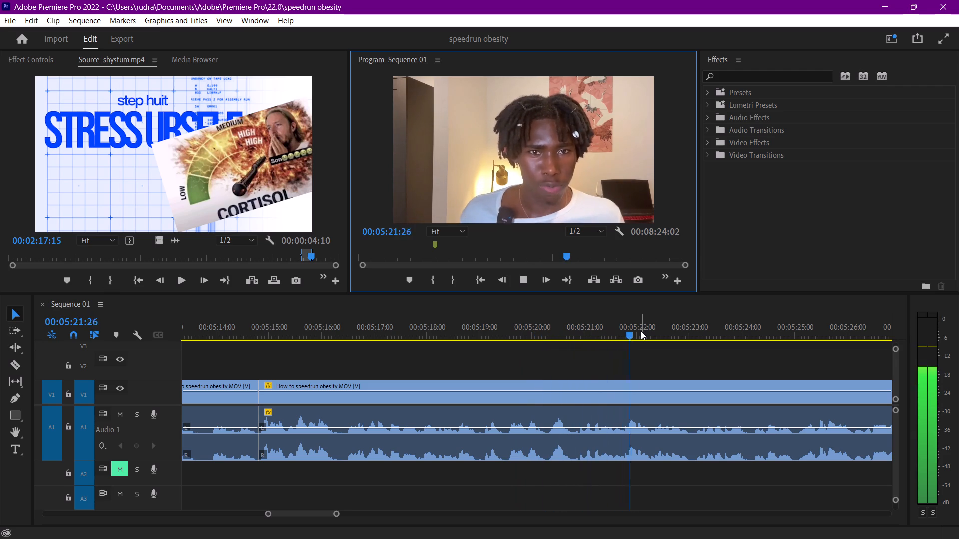
key("space")
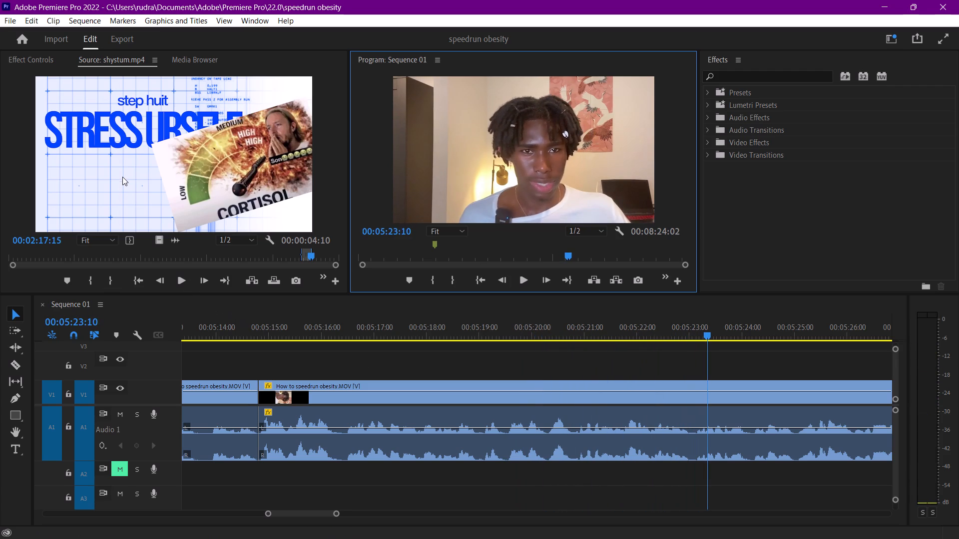
Overlay the marked "step huit" segment on V2 at the 00:05:14:24 cut, unlink it and delete its audio.
left_click_drag(122, 175, 257, 367)
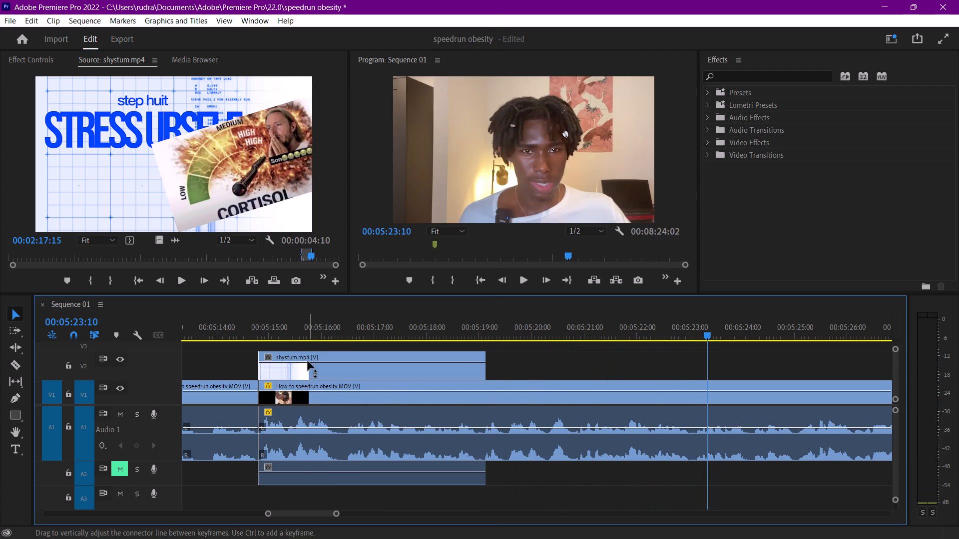
right_click(308, 361)
left_click(353, 235)
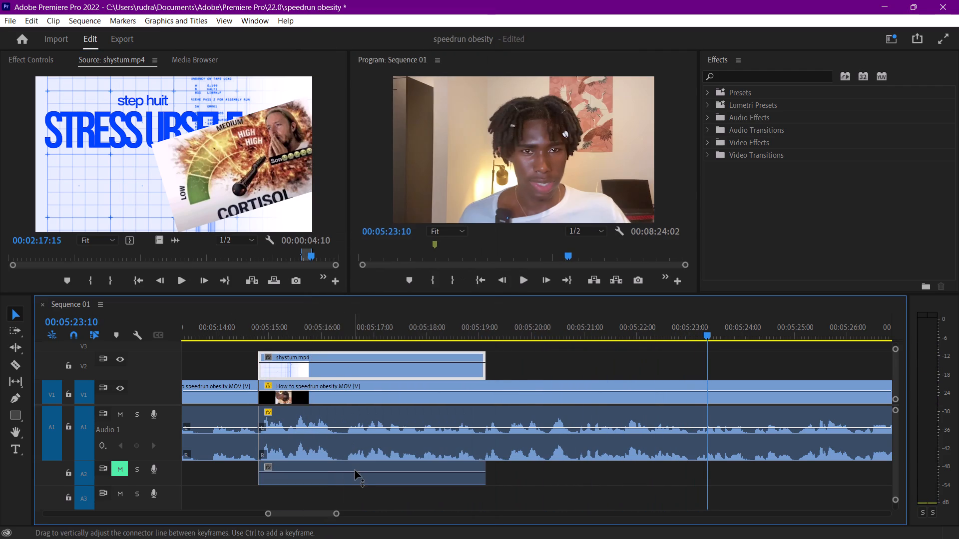
left_click(355, 470)
key("Delete")
Preview the start of the "step huit" overlay and set its scale to 50.
left_click(248, 327)
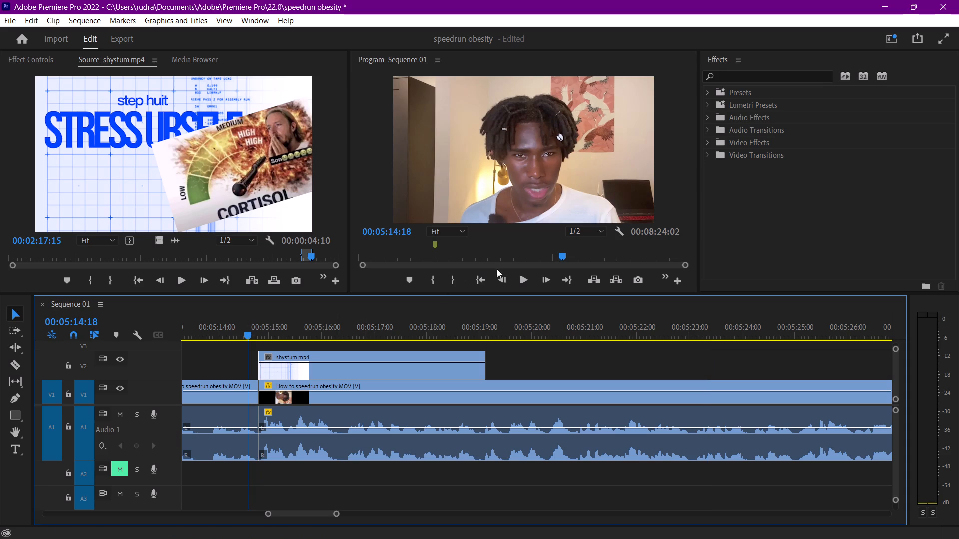
left_click(531, 281)
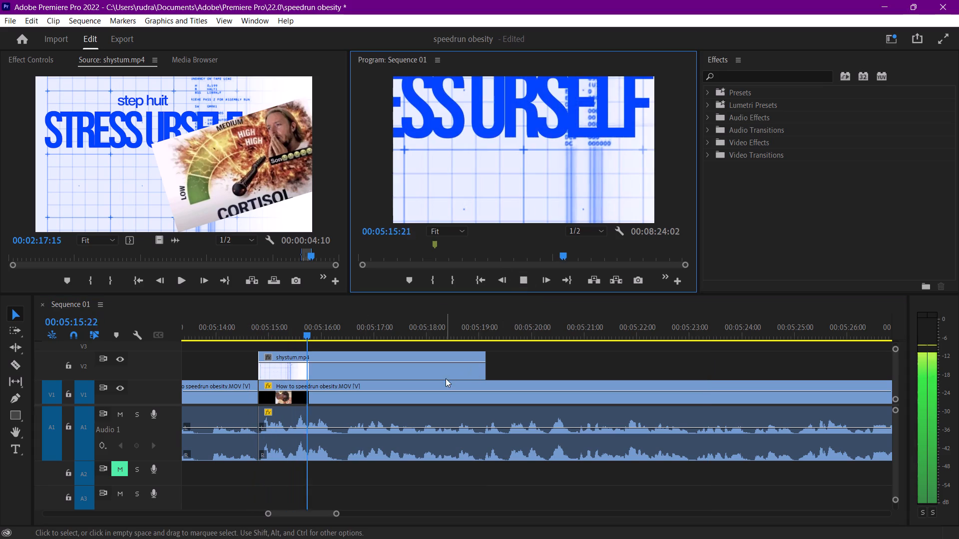
left_click(446, 378)
key("space")
left_click(31, 55)
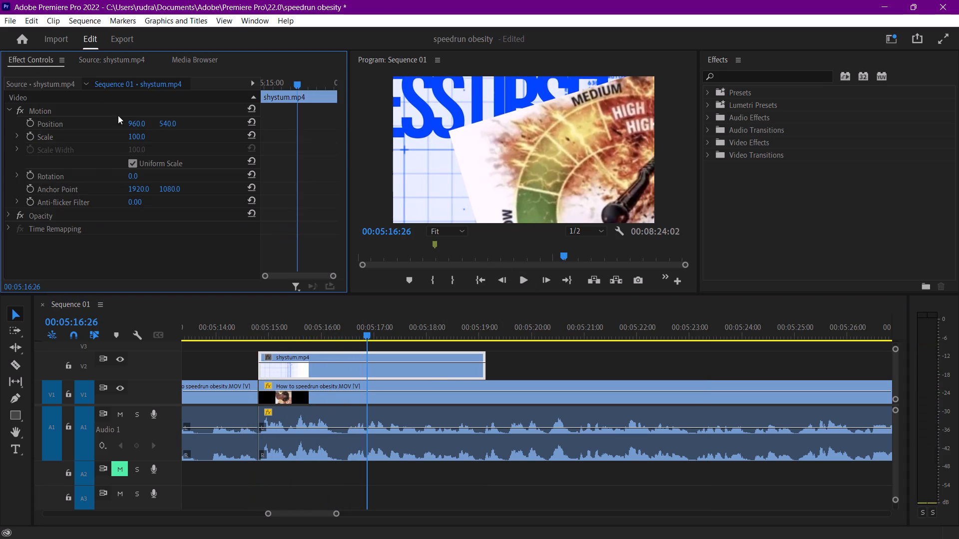
left_click(141, 137)
type("50")
key("Return")
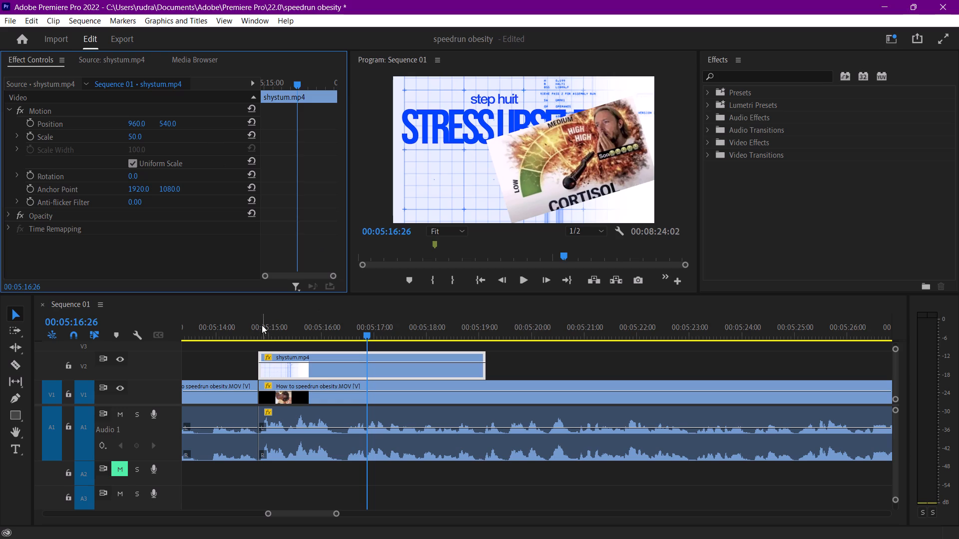
Review the scaled "step huit" overlay in playback, from shortly before its start into the talking-head footage that follows.
left_click(255, 322)
key("space")
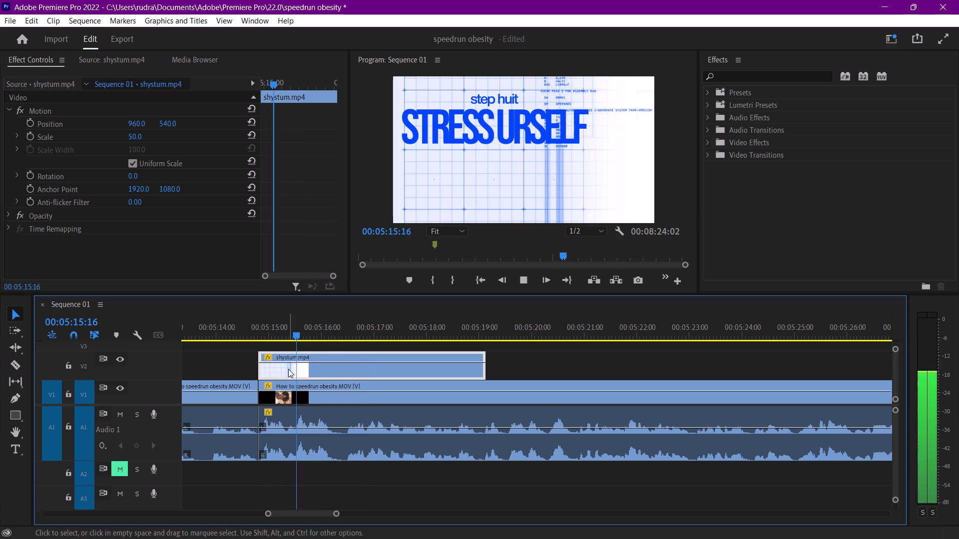
scroll(344, 451, "down", 4)
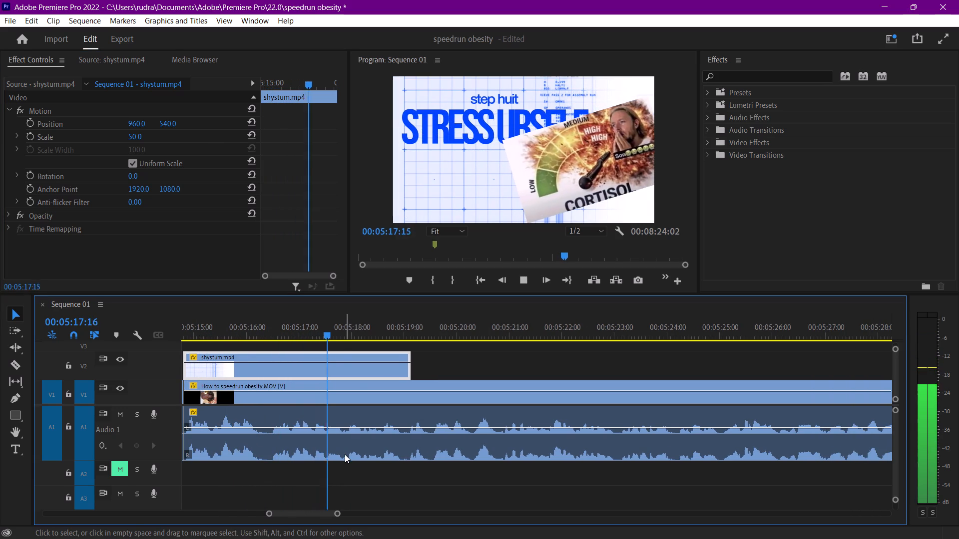
scroll(345, 454, "down", 2)
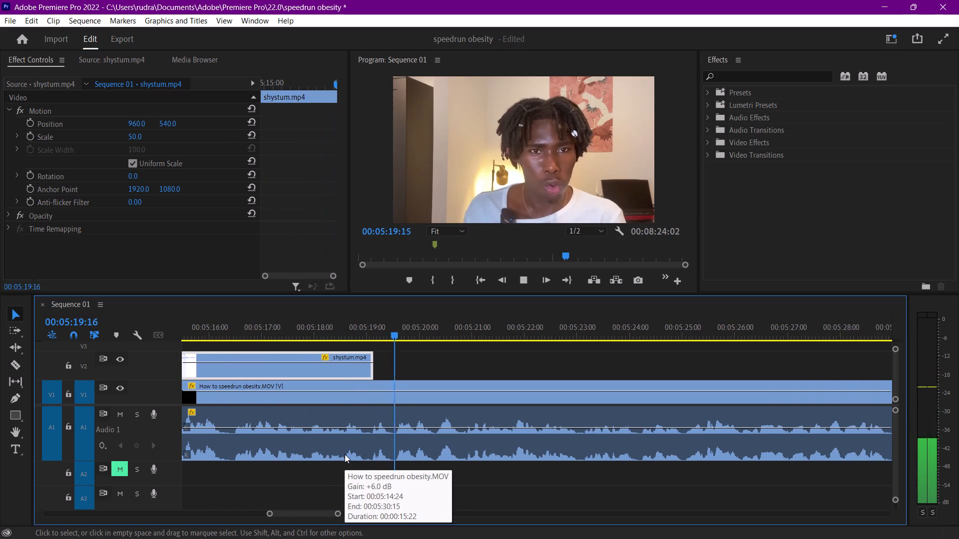
Save the project and stop playback.
key("ctrl+s")
key("space")
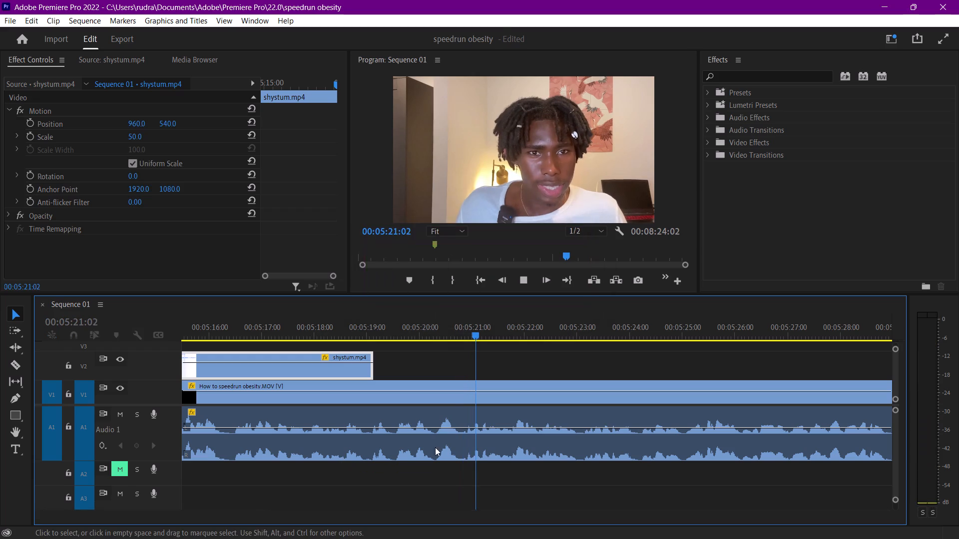
key("space")
Reorder the shystum.mp4 source view so that it comes before Effect Controls.
left_click(102, 65)
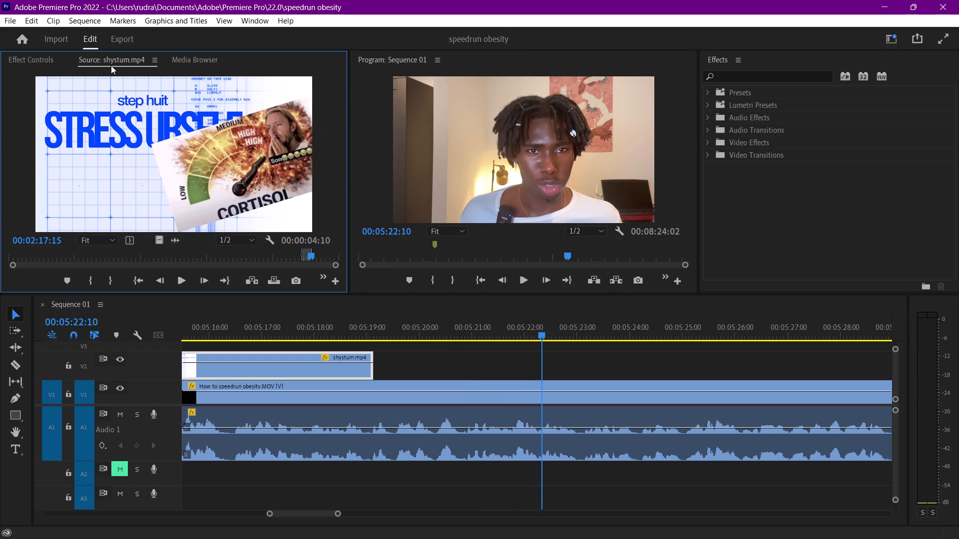
left_click_drag(111, 65, 59, 65)
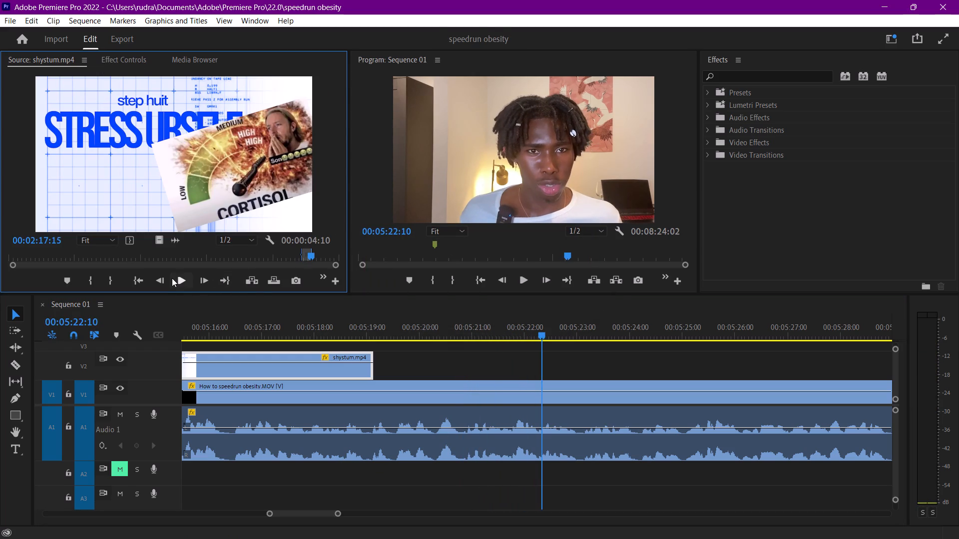
Mark the "step neuf" title segment in shystum.mp4 from 00:02:22:01, with a duration of 00:00:03:22.
left_click(172, 278)
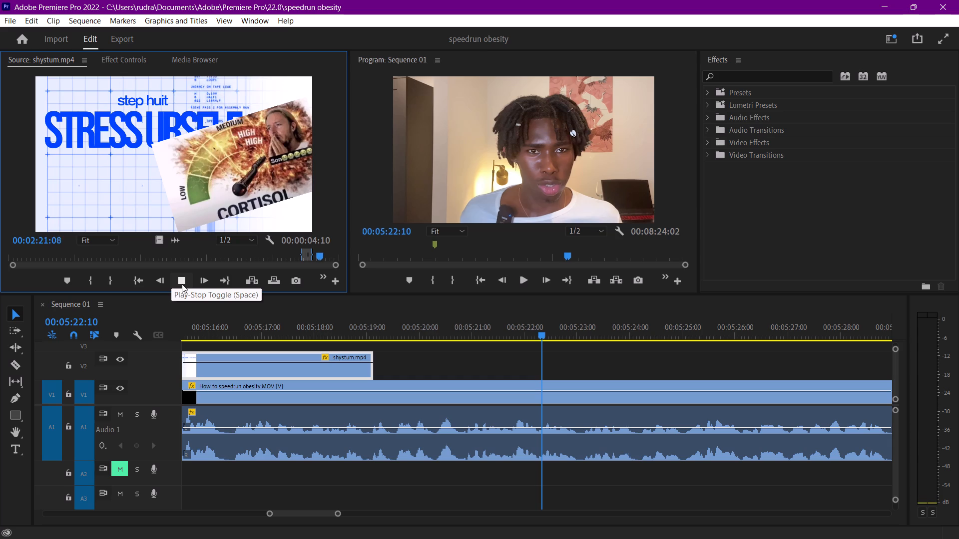
left_click(182, 284)
left_click(90, 279)
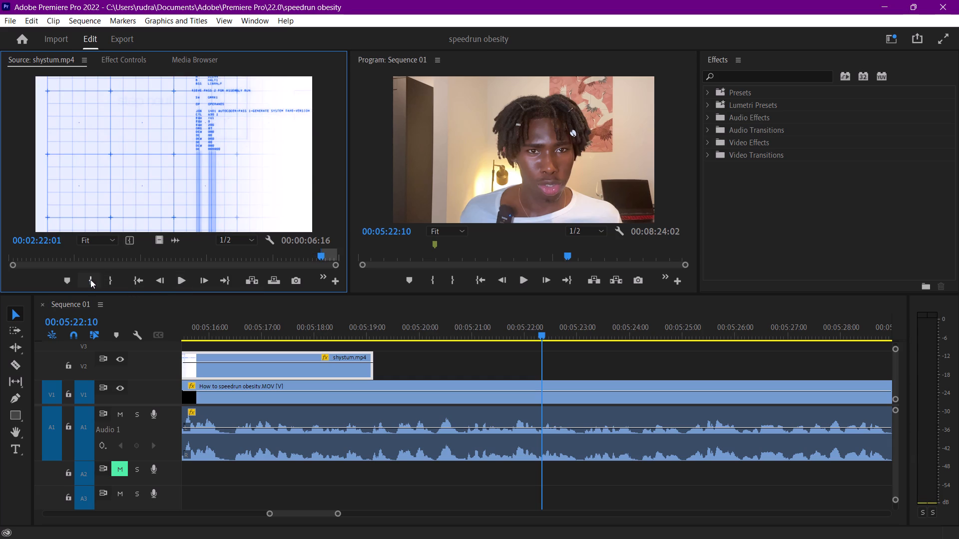
key("space")
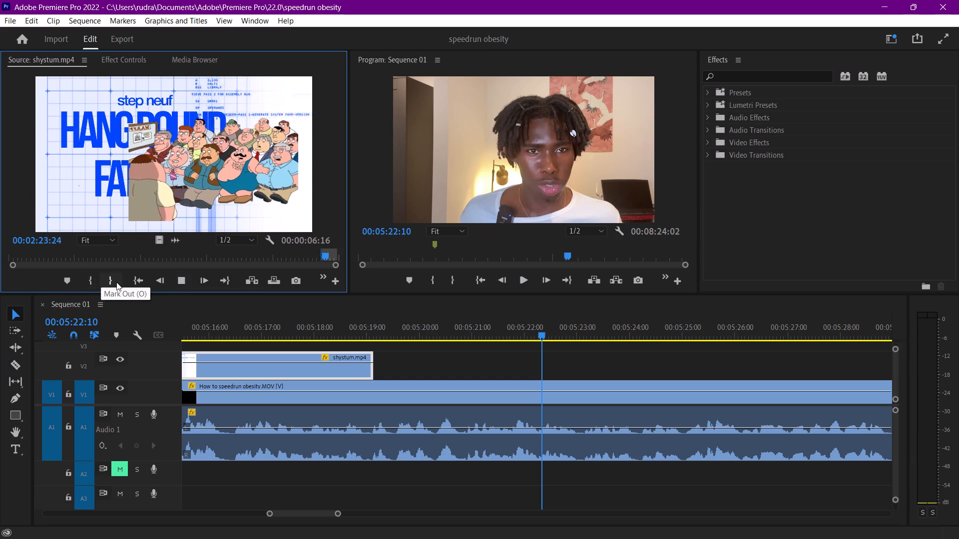
left_click(116, 282)
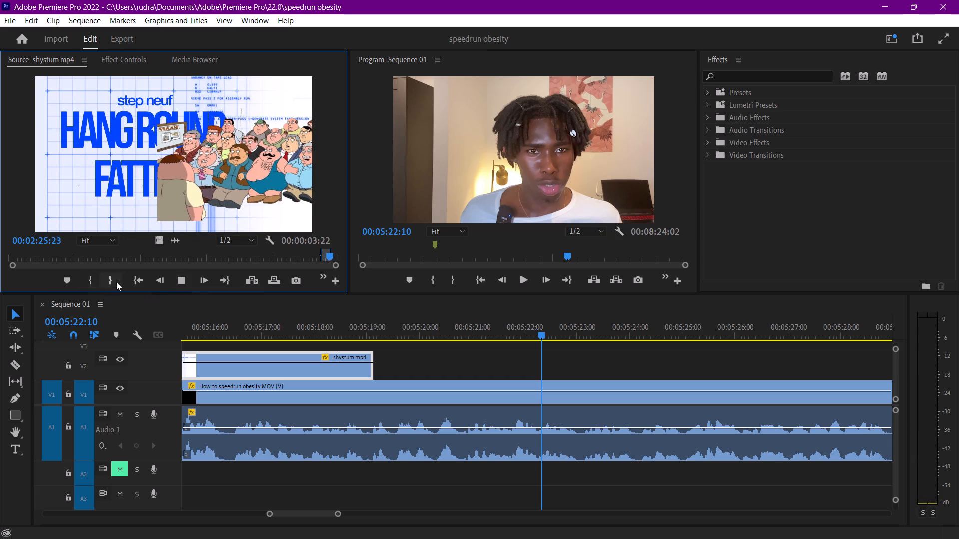
key("space")
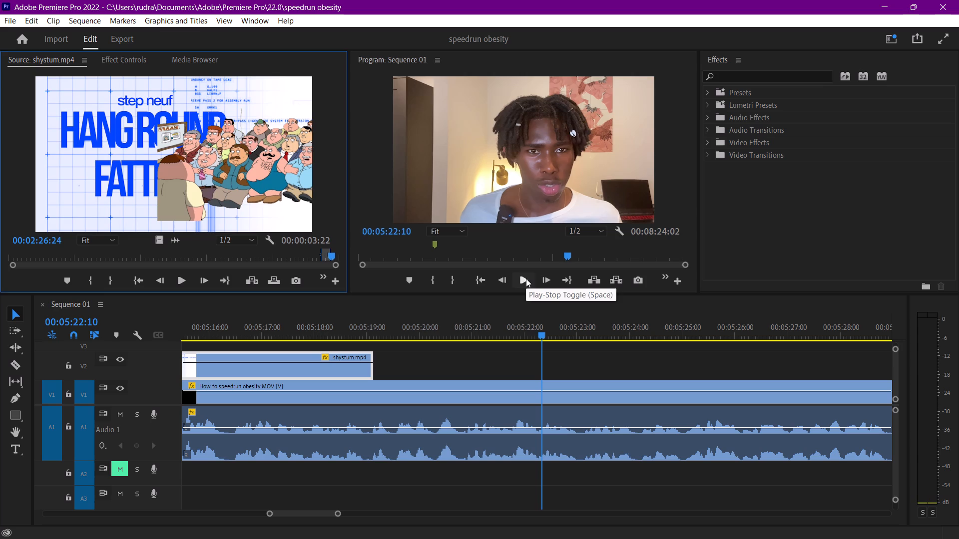
Play the talking-head footage from 00:05:22:10 onward to locate the cut where the "step neuf" narration starts.
left_click(526, 278)
scroll(622, 354, "down", 6)
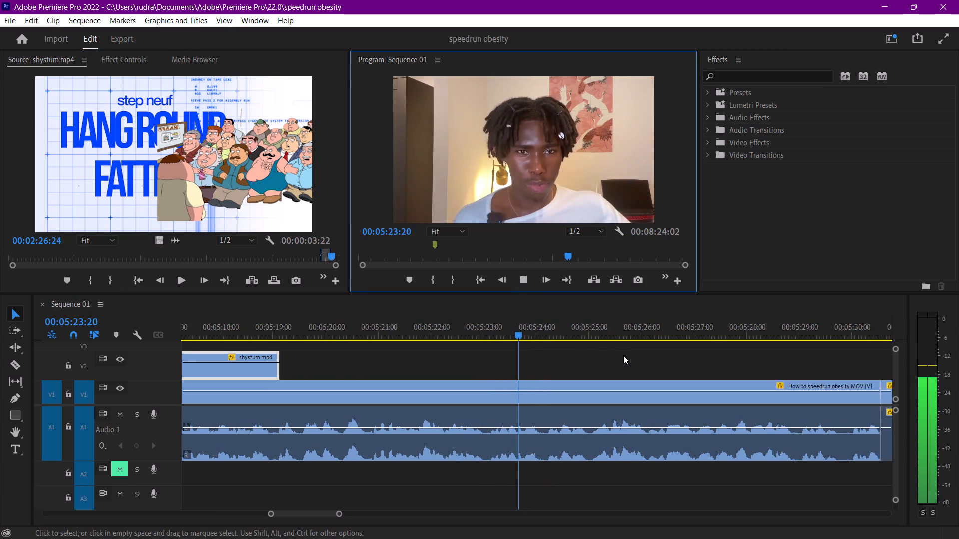
scroll(623, 355, "down", 8)
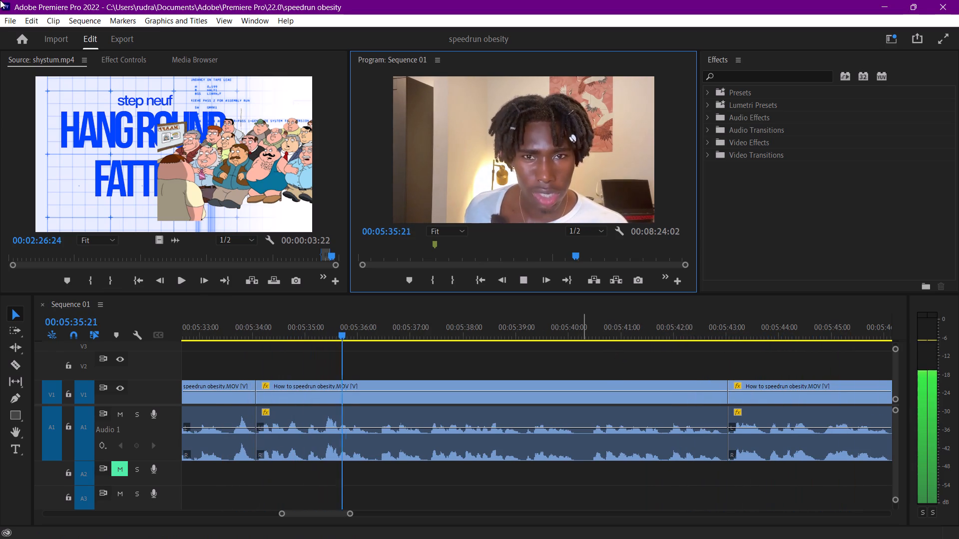
scroll(566, 372, "down", 4)
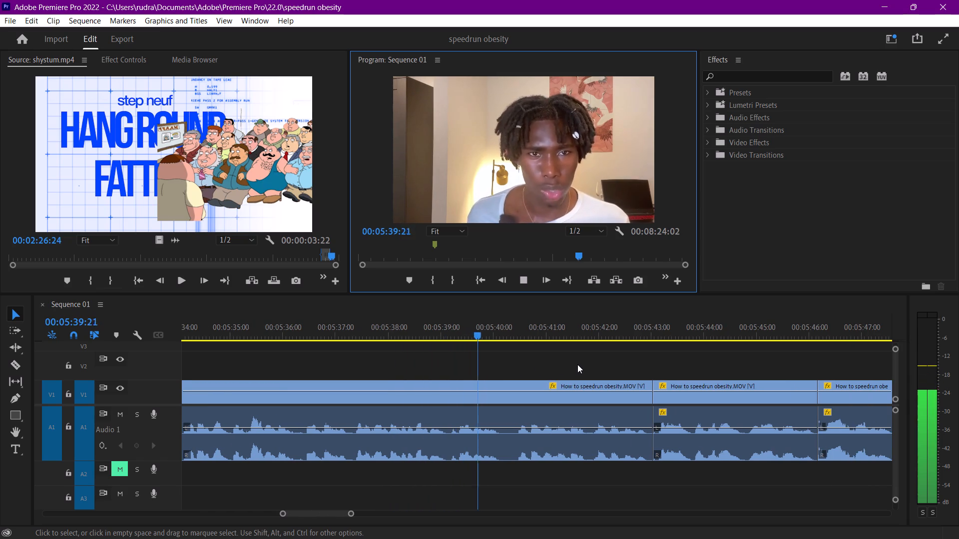
scroll(577, 364, "down", 2)
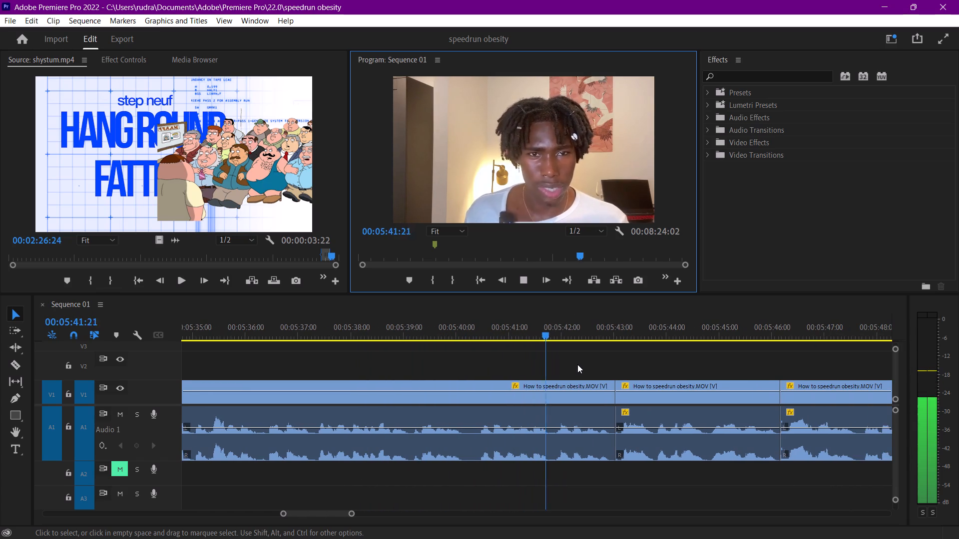
scroll(574, 364, "down", 7)
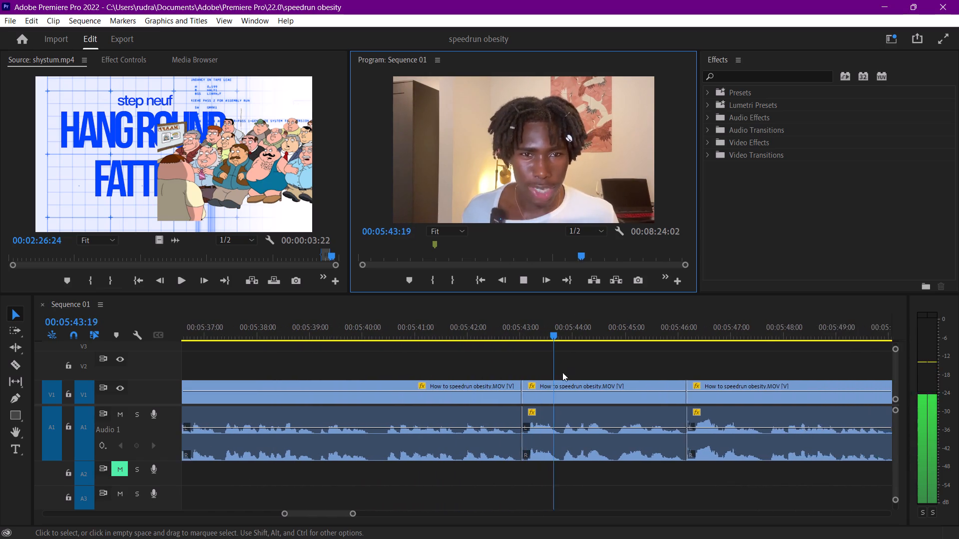
key("space")
Overlay the marked "step neuf" segment on V2 at the cut near 00:05:43:00, unlink it and delete its audio.
left_click_drag(186, 118, 481, 368)
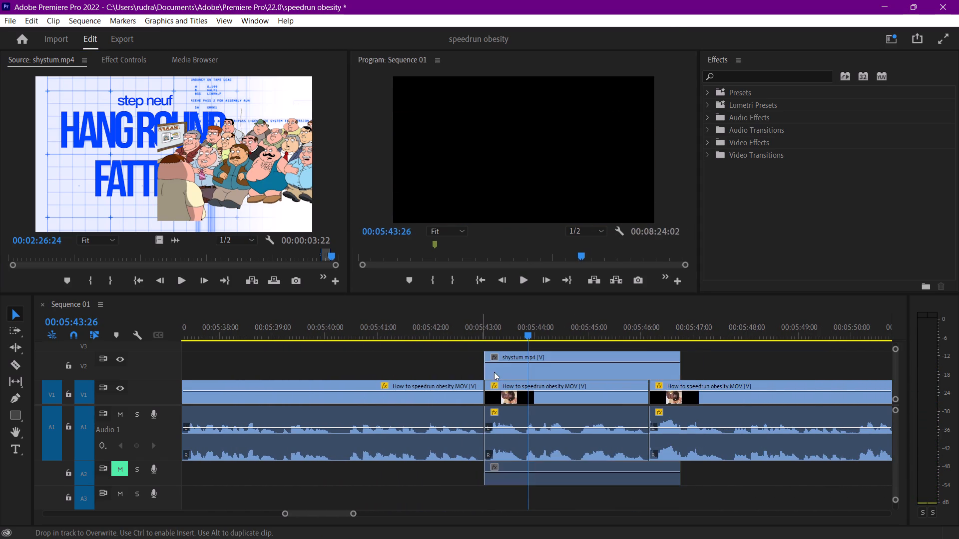
right_click(494, 372)
left_click(515, 232)
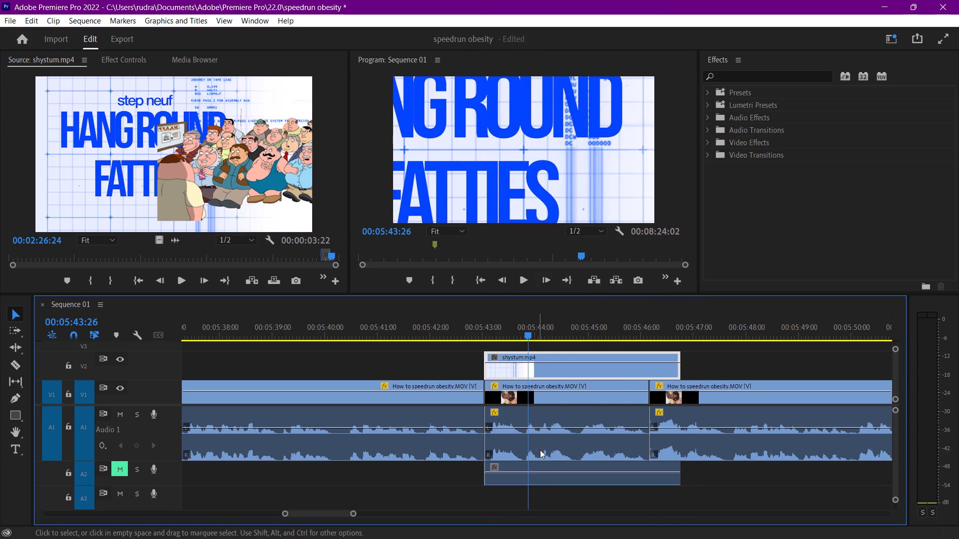
left_click(547, 474)
key("Delete")
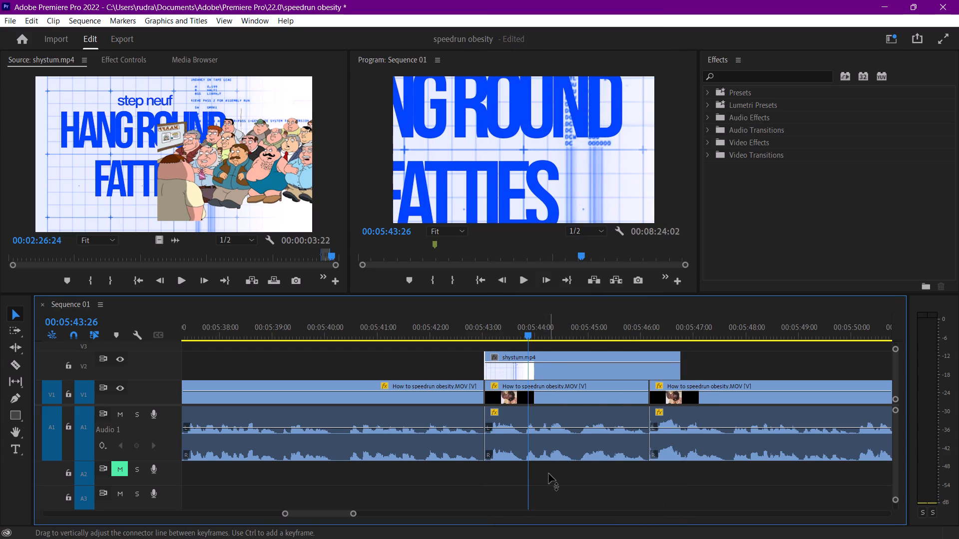
Preview the start of the "step neuf" overlay and set its scale to 50.
left_click(468, 328)
key("space")
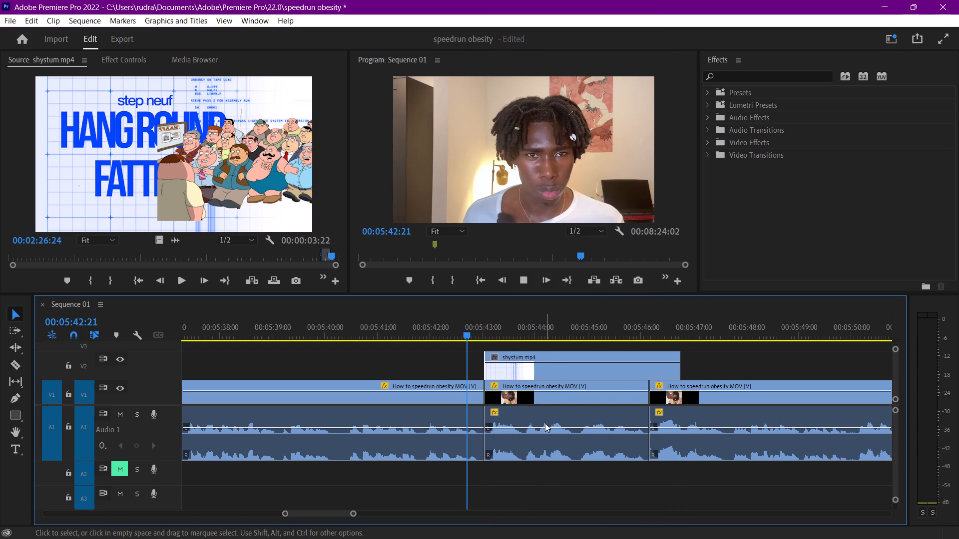
scroll(545, 423, "down", 3)
key("space")
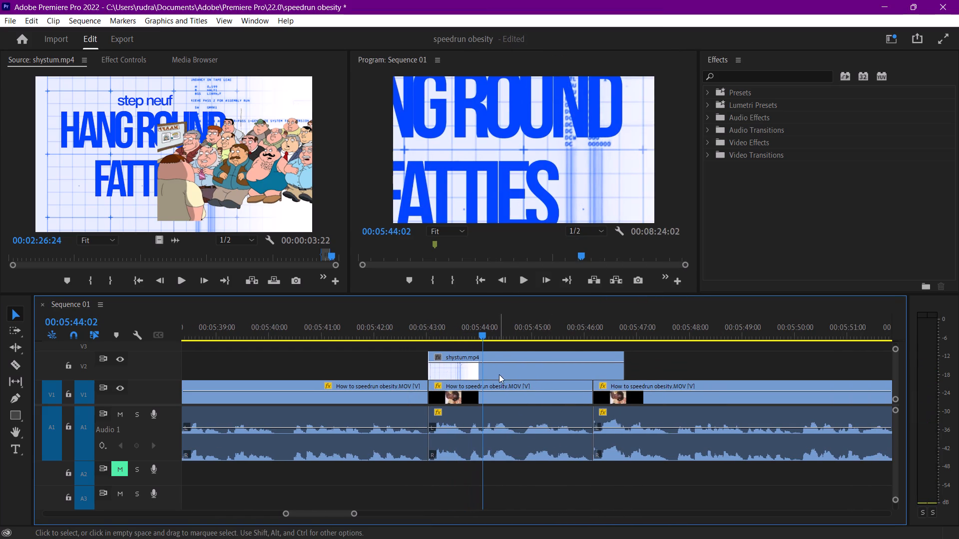
left_click(498, 372)
left_click(130, 54)
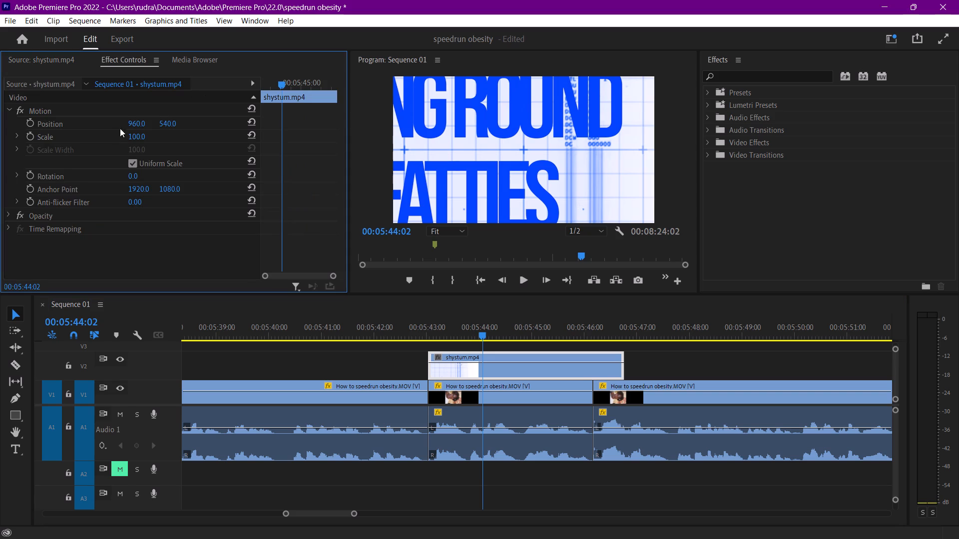
left_click(137, 136)
type("50")
key("Return")
Review the scaled "step neuf" overlay in playback, from shortly before its start into the talking-head footage that follows.
left_click(417, 321)
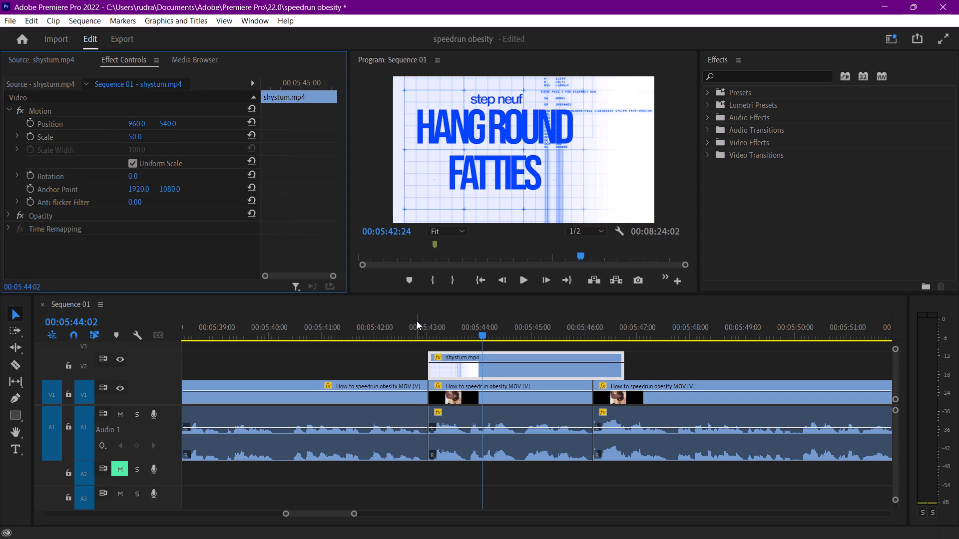
key("space")
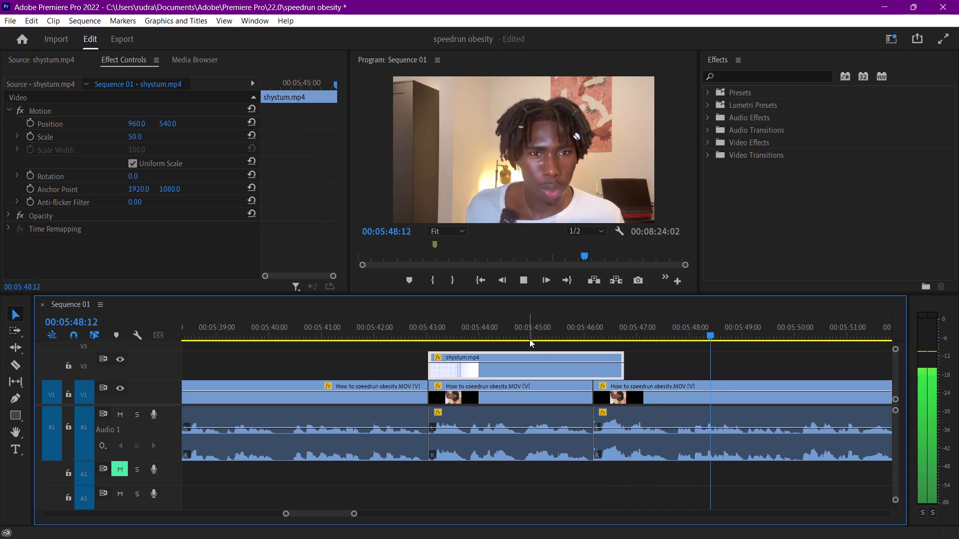
Save the project.
key("ctrl+s")
key("space")
Check the source clip shystum.mp4 for any title segment following "step neuf".
scroll(707, 359, "down", 4)
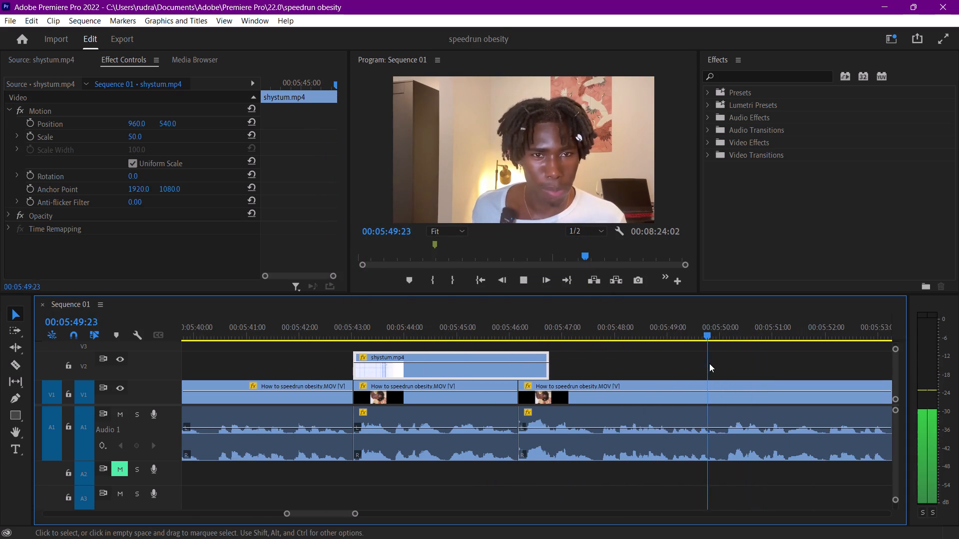
scroll(709, 366, "down", 12)
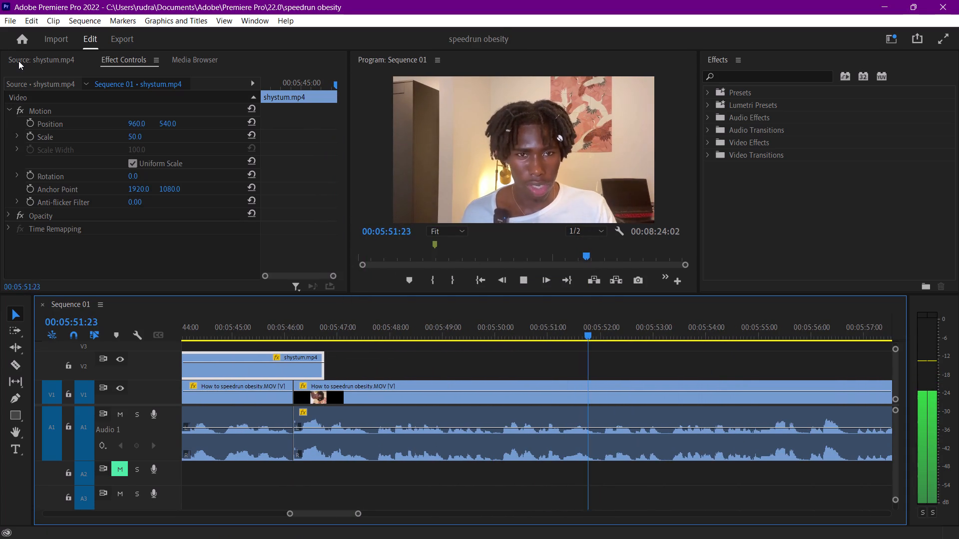
left_click(20, 61)
left_click(184, 280)
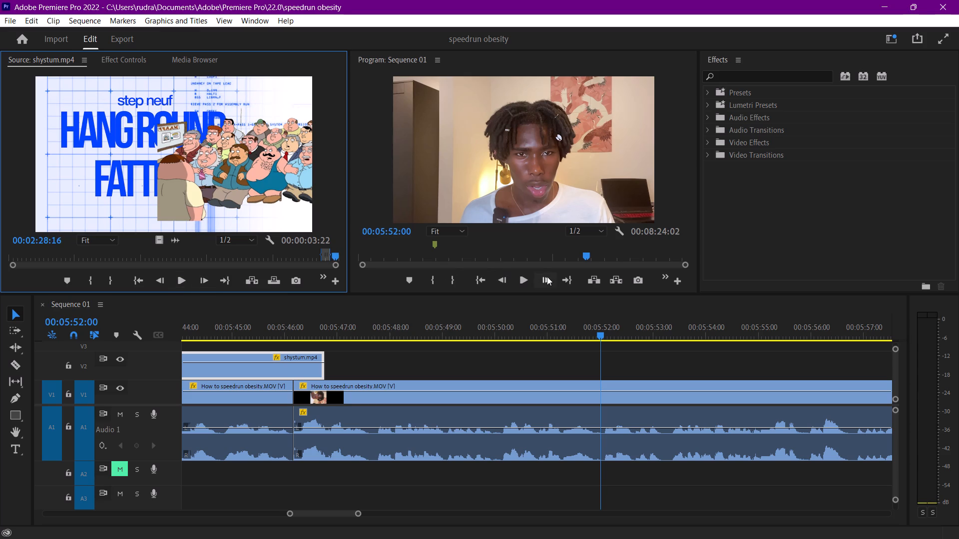
left_click(177, 279)
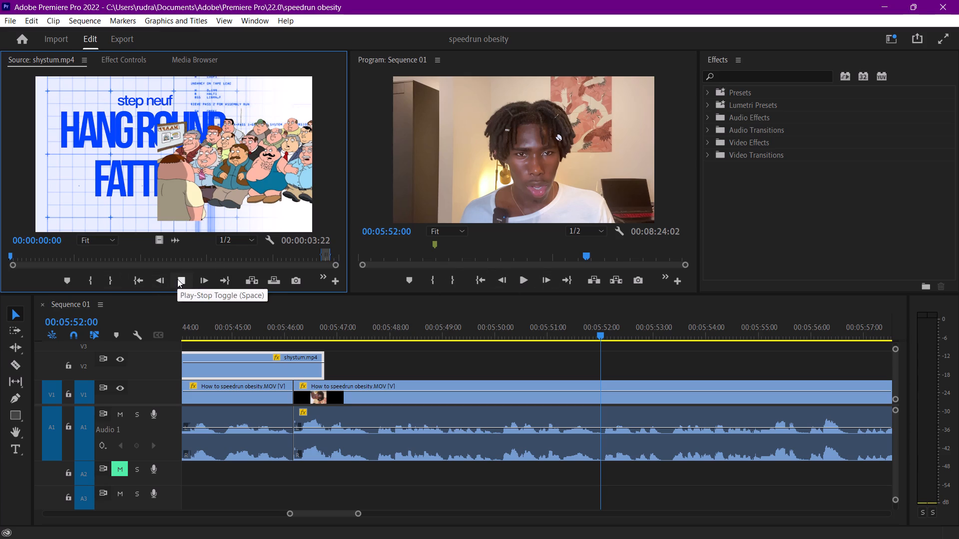
left_click(177, 279)
Review the talking-head footage in playback from 00:05:52:00 to about 00:06:49:28, following the cuts along the timeline.
left_click(516, 279)
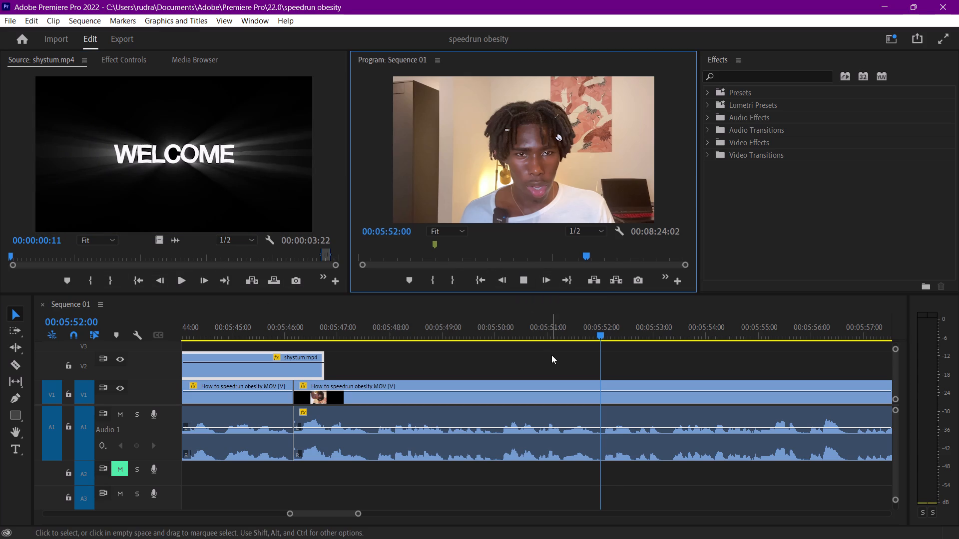
scroll(567, 356, "down", 8)
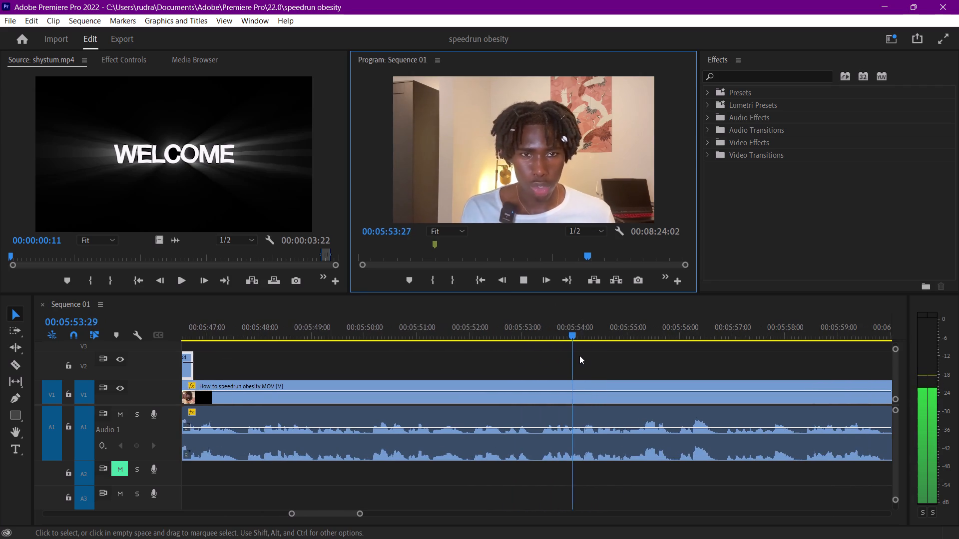
scroll(579, 355, "down", 1)
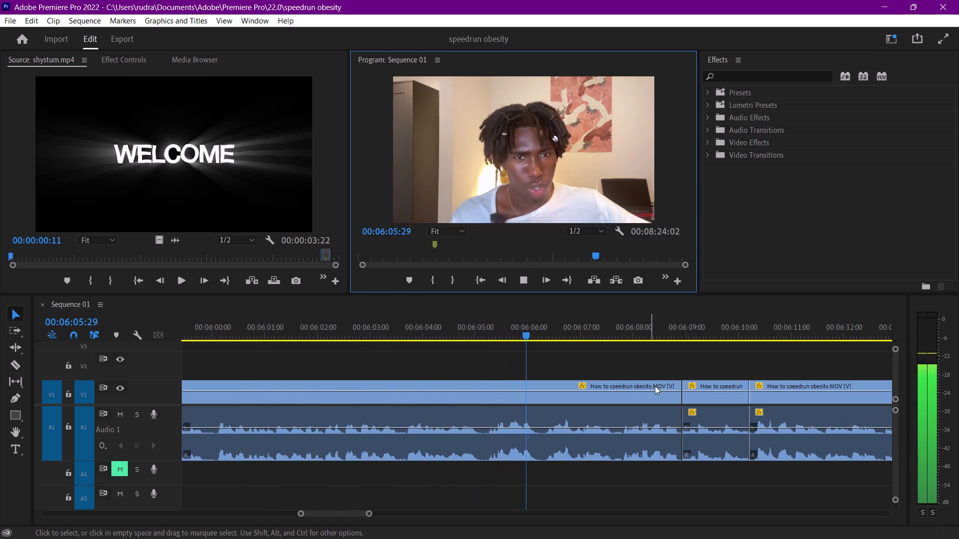
scroll(660, 369, "down", 3)
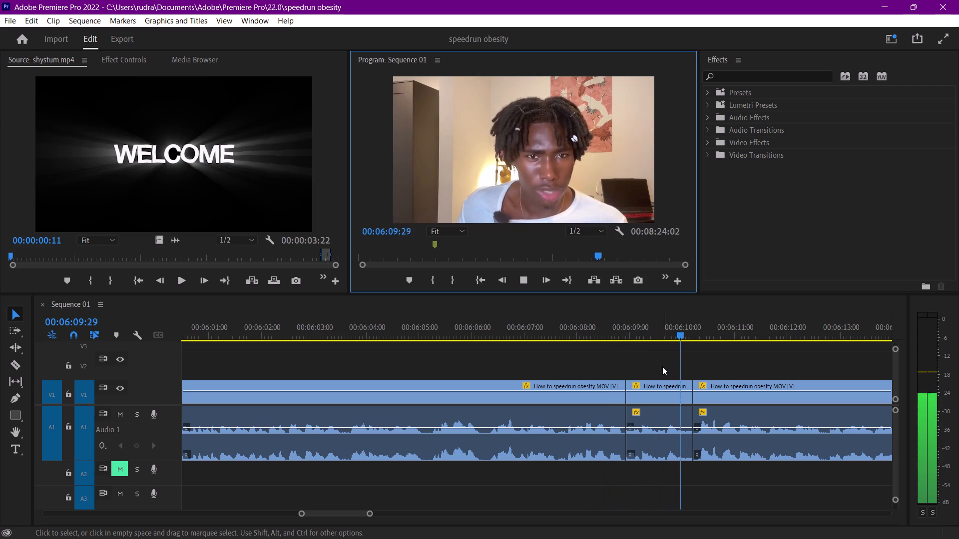
scroll(662, 366, "down", 11)
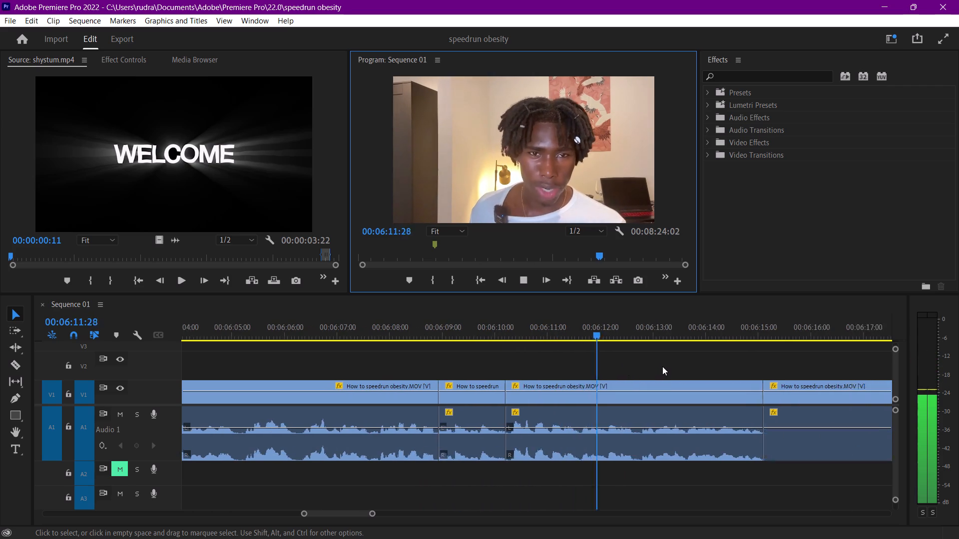
scroll(662, 366, "down", 8)
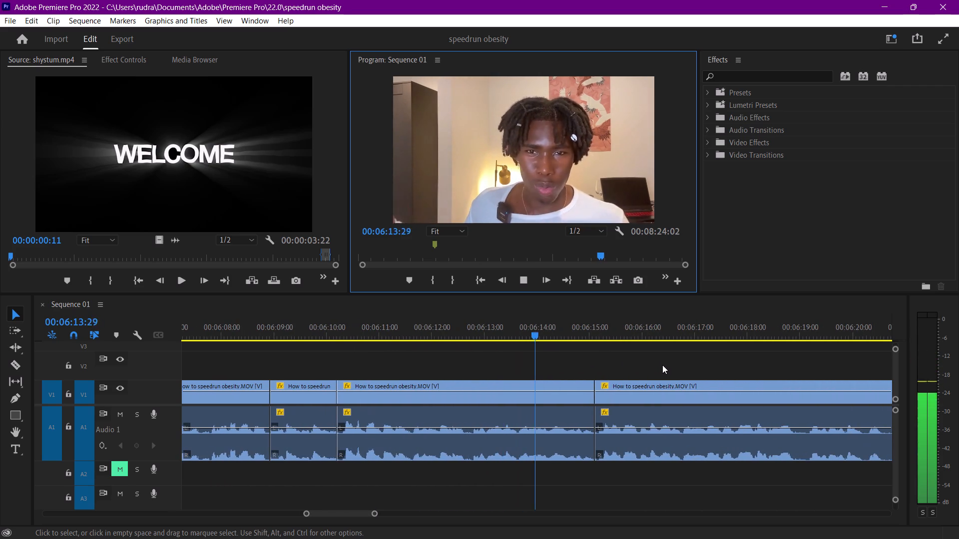
scroll(662, 365, "down", 3)
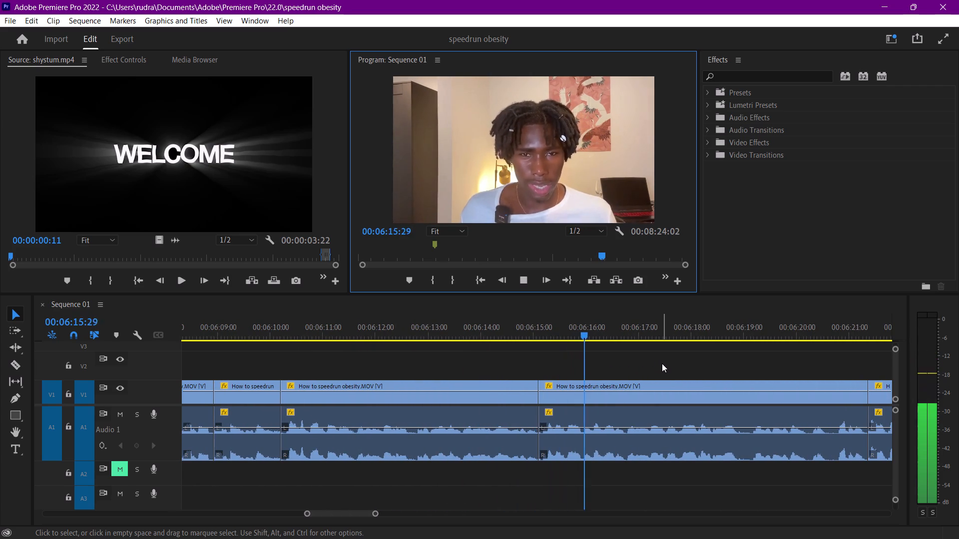
scroll(659, 361, "down", 2)
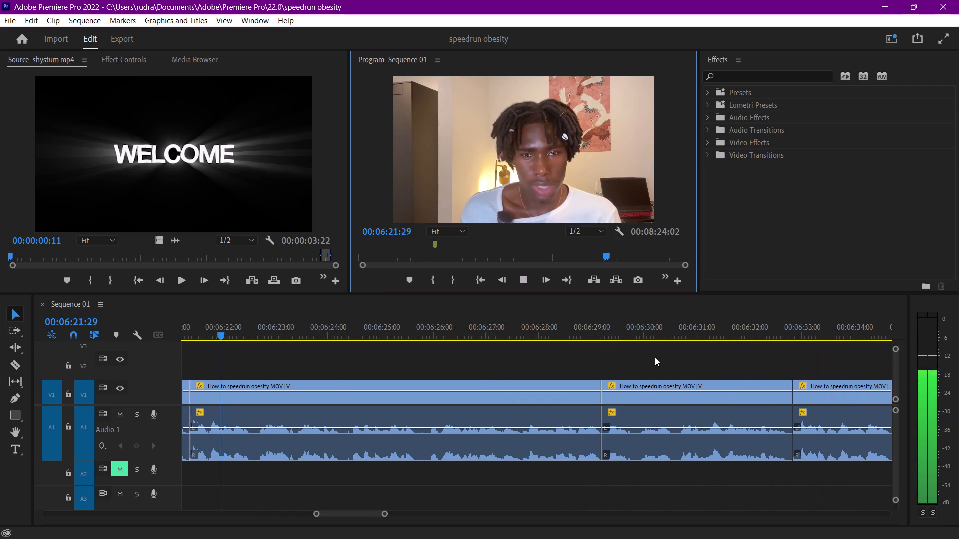
scroll(655, 357, "down", 1)
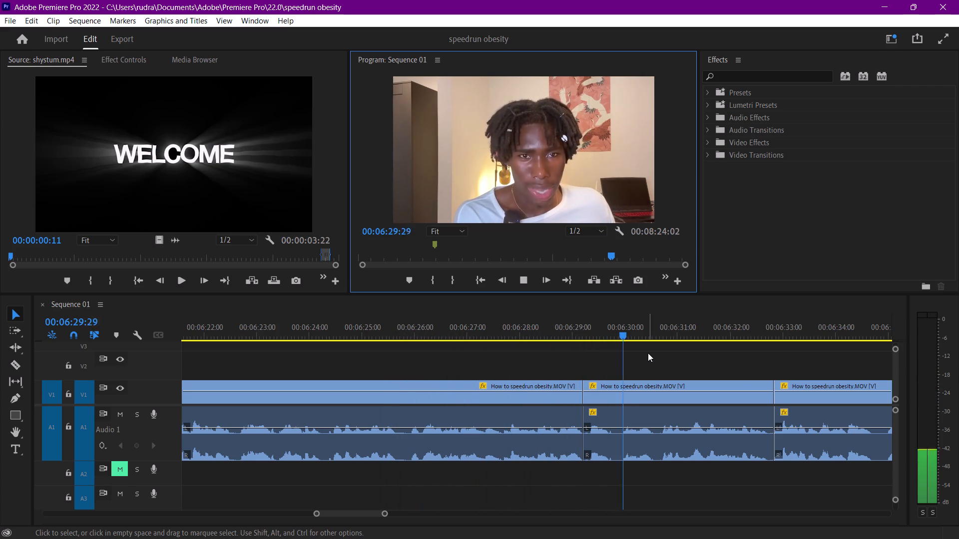
scroll(648, 353, "down", 10)
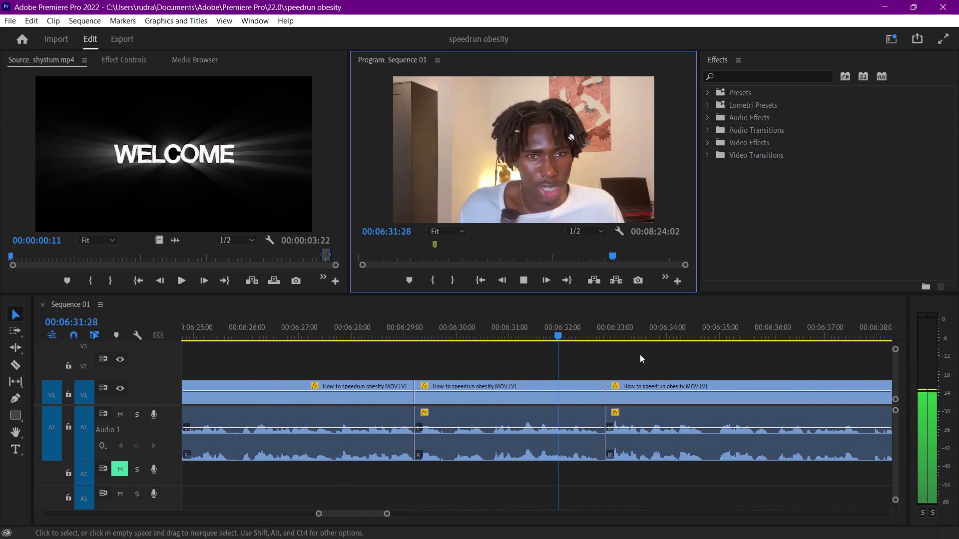
scroll(640, 354, "down", 9)
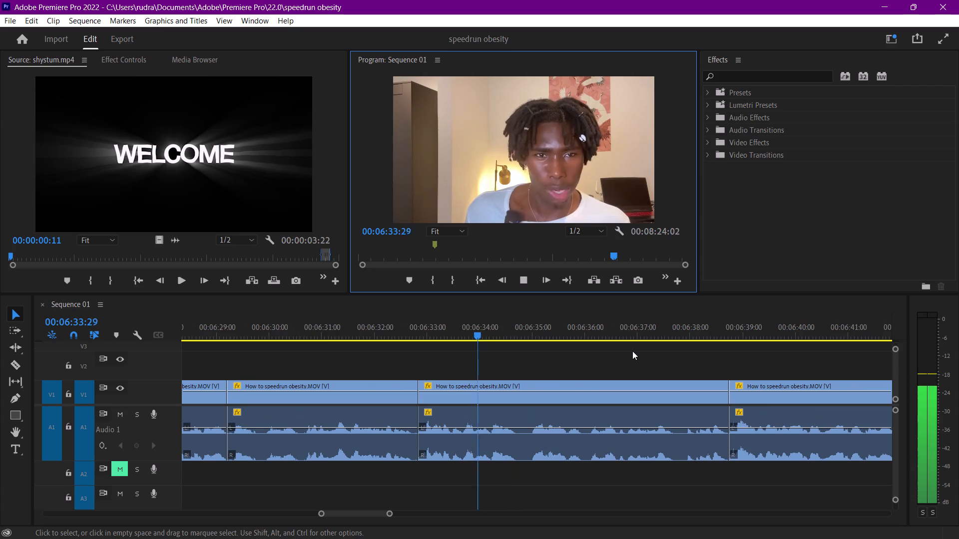
scroll(632, 351, "down", 7)
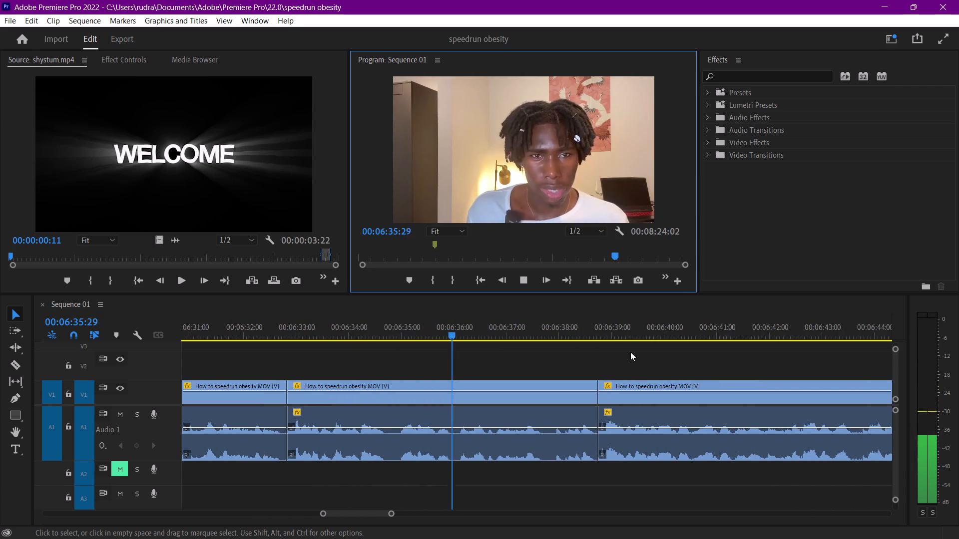
scroll(630, 352, "down", 5)
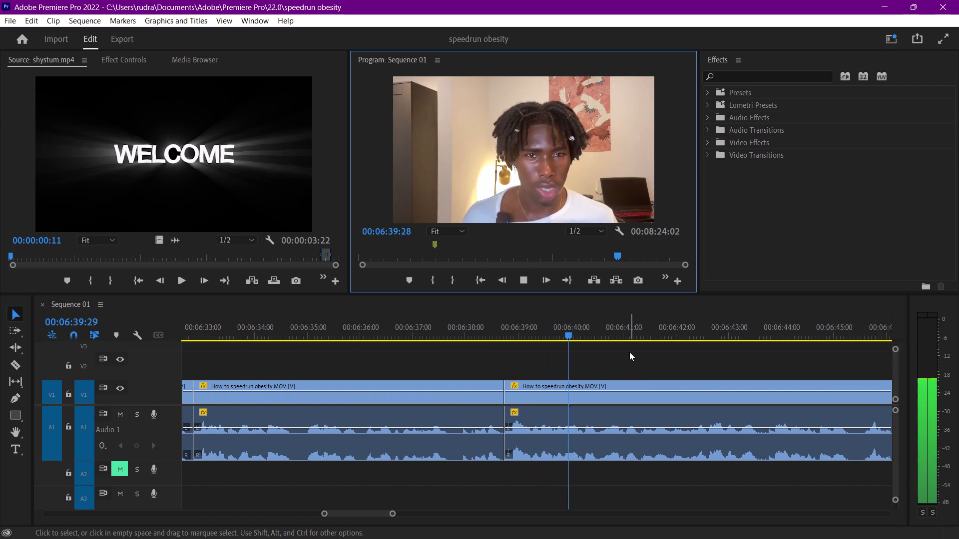
scroll(629, 352, "down", 4)
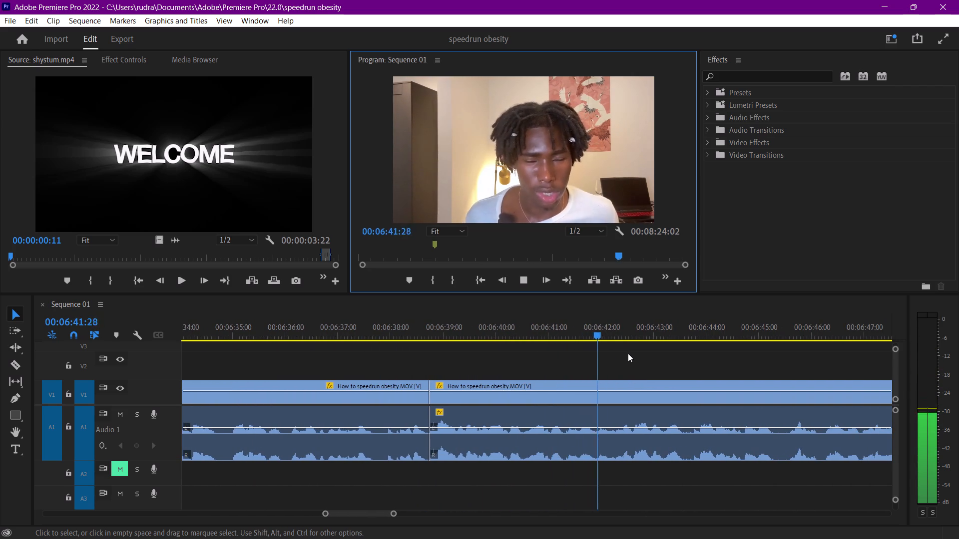
scroll(628, 353, "down", 7)
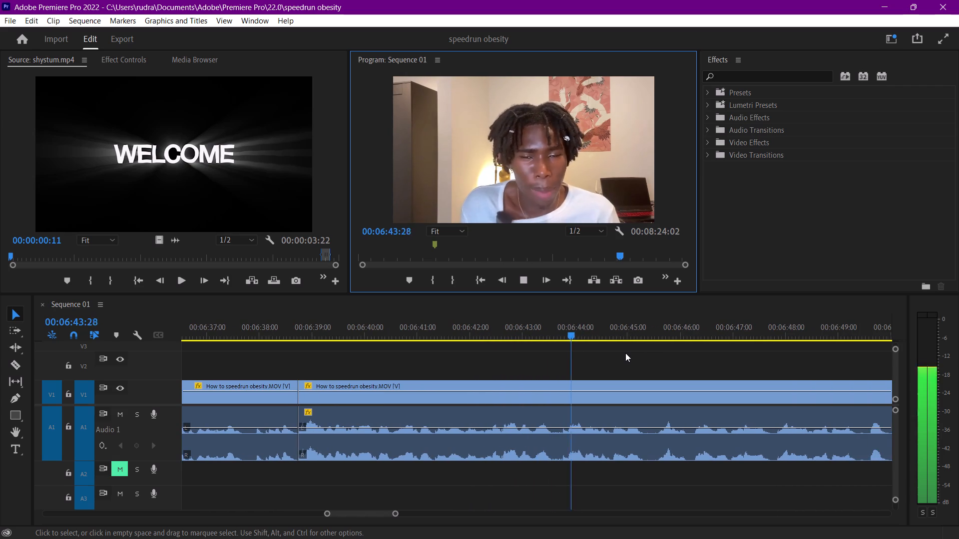
scroll(625, 353, "down", 3)
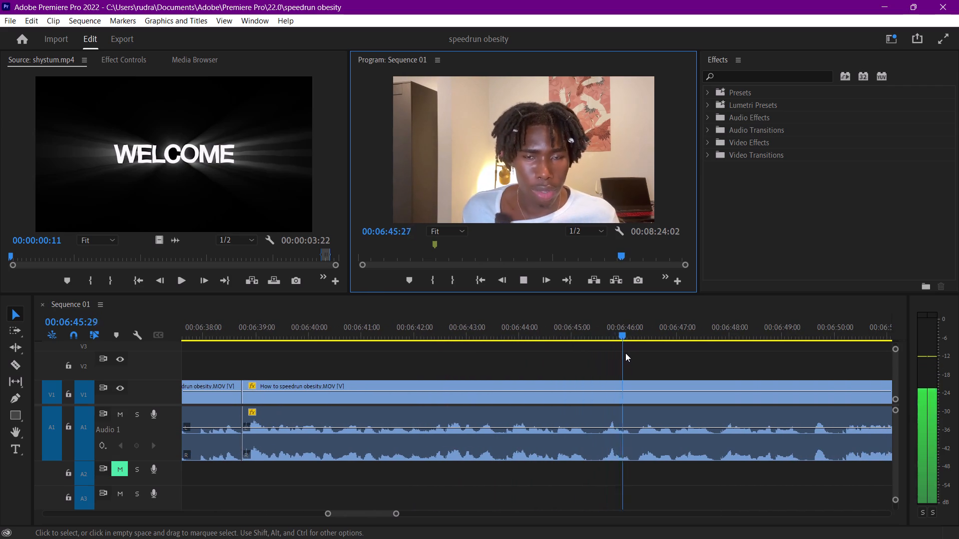
scroll(625, 353, "down", 6)
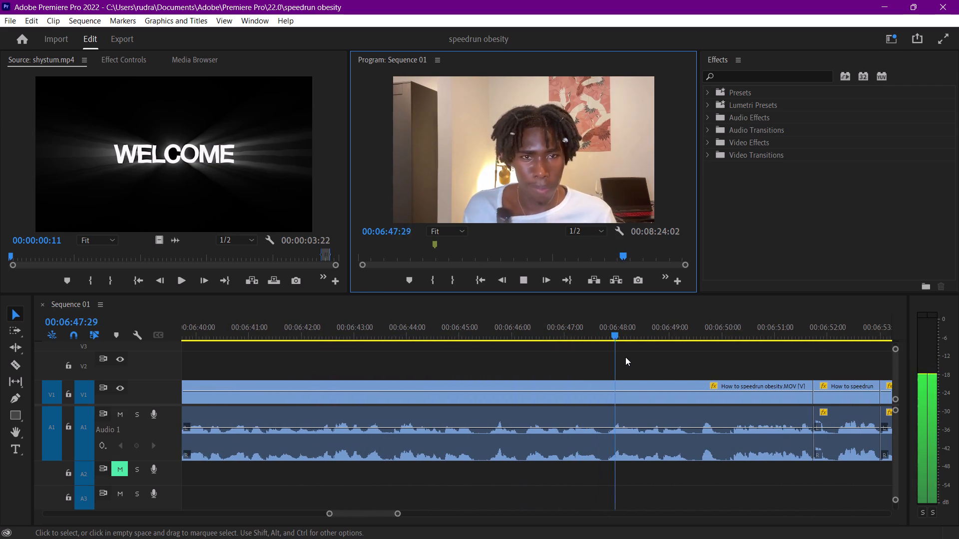
scroll(625, 357, "down", 7)
key("space")
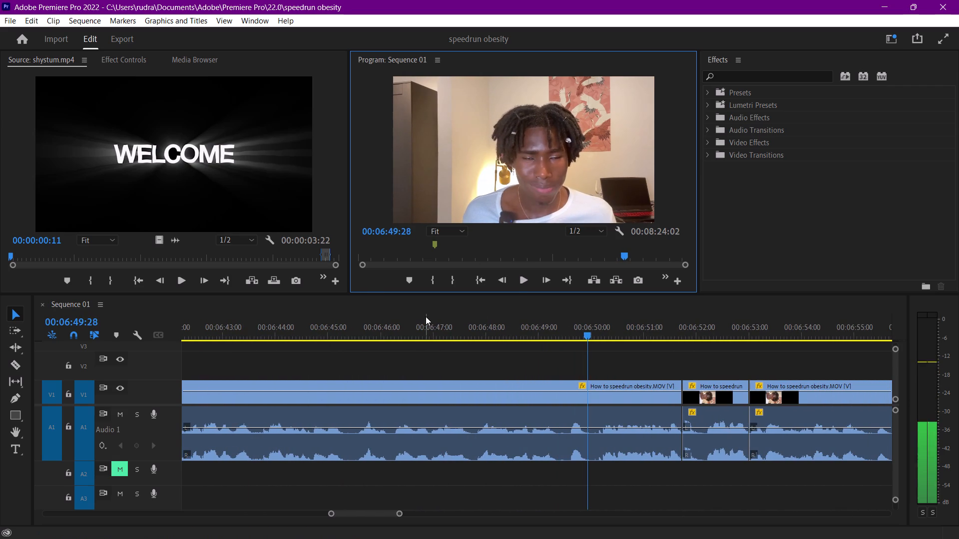
Add a sequence marker at 00:06:46:01, within the long talking-head clip.
left_click_drag(431, 316, 384, 325)
key("m")
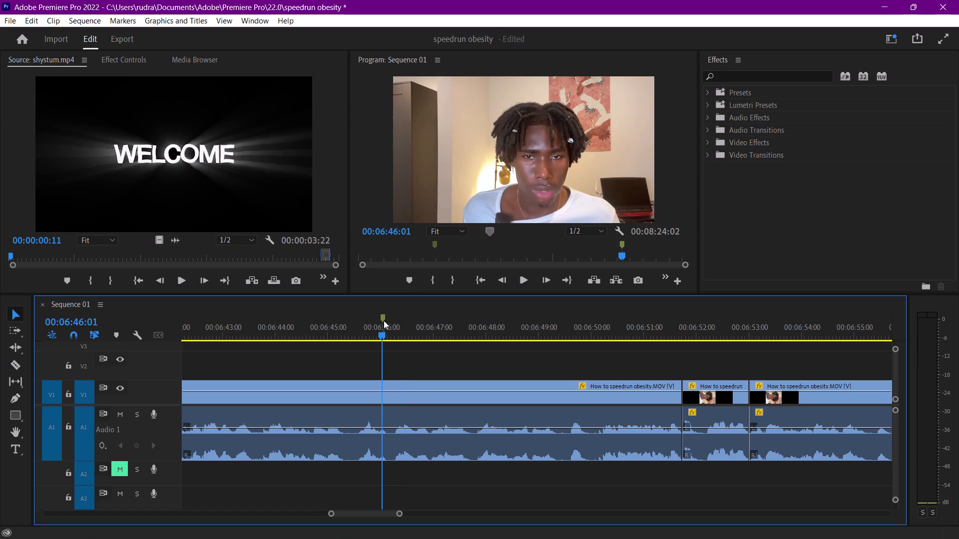
Review the talking-head footage in playback from the new marker to past the short clip near 00:06:52:00.
key("space")
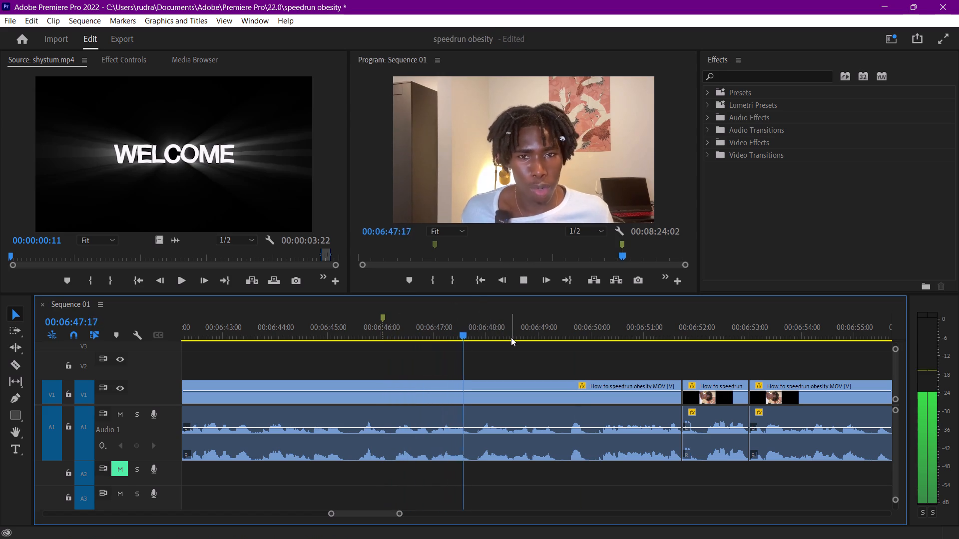
scroll(563, 357, "down", 3)
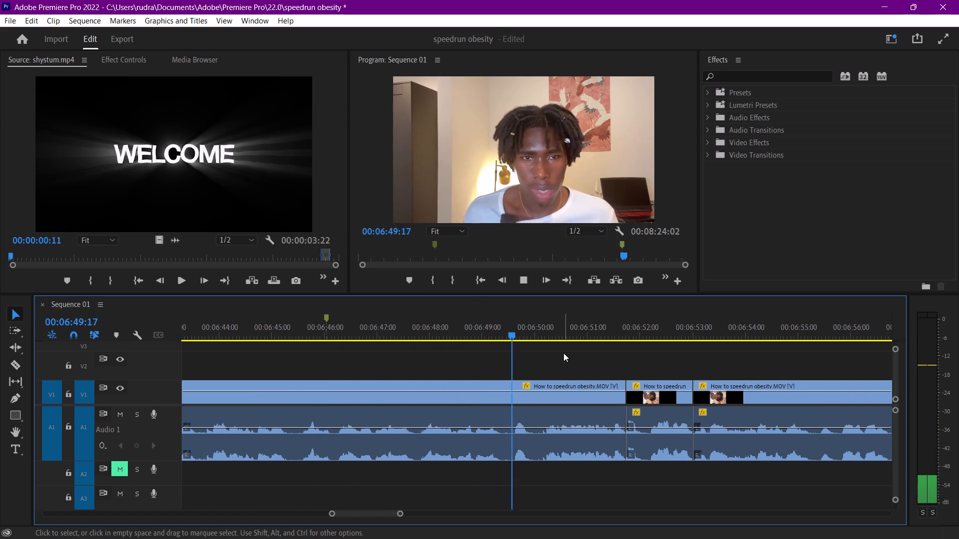
scroll(560, 345, "down", 2)
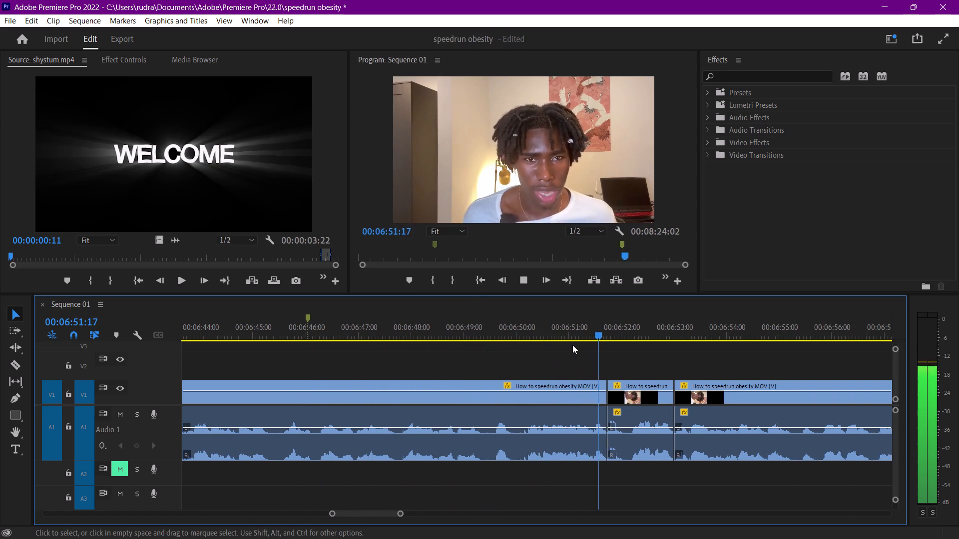
scroll(572, 345, "down", 10)
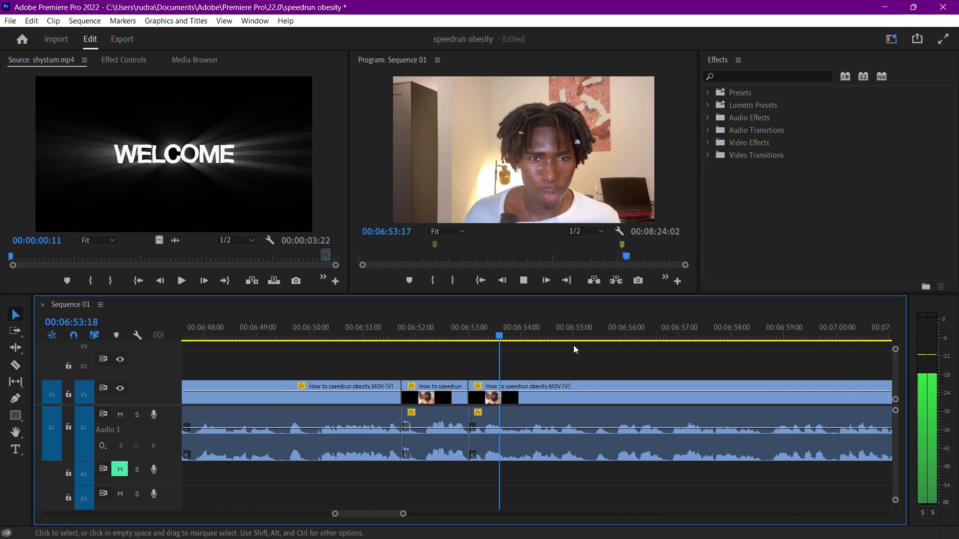
scroll(573, 345, "down", 6)
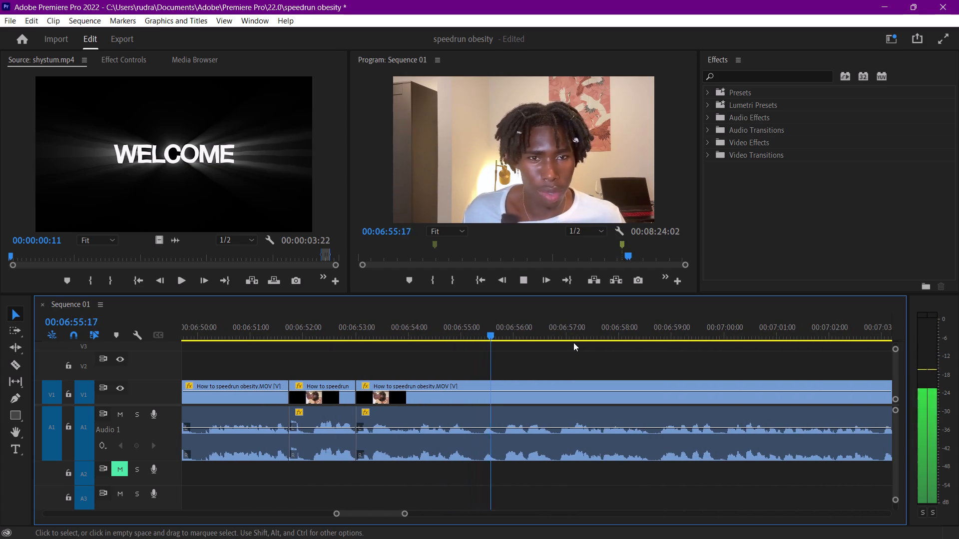
Save the project.
key("ctrl+s")
Review the talking-head footage in playback from 00:06:55:17 to 00:07:52:15, following the cuts along the timeline.
key("space")
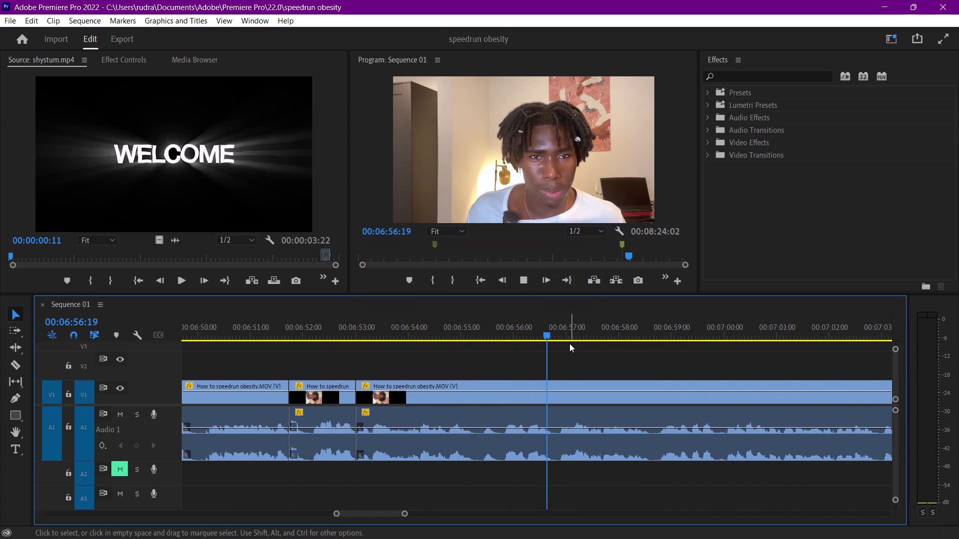
scroll(572, 344, "down", 5)
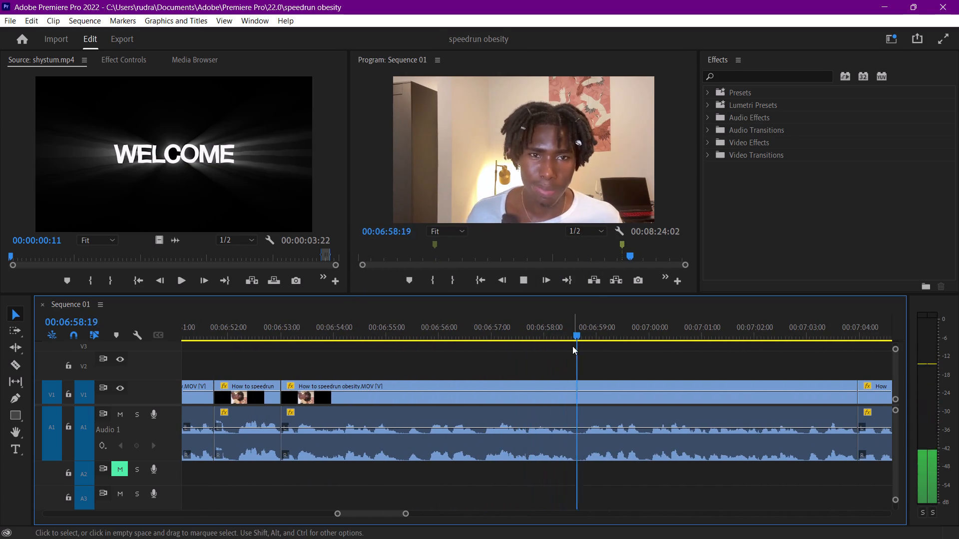
scroll(572, 346, "down", 2)
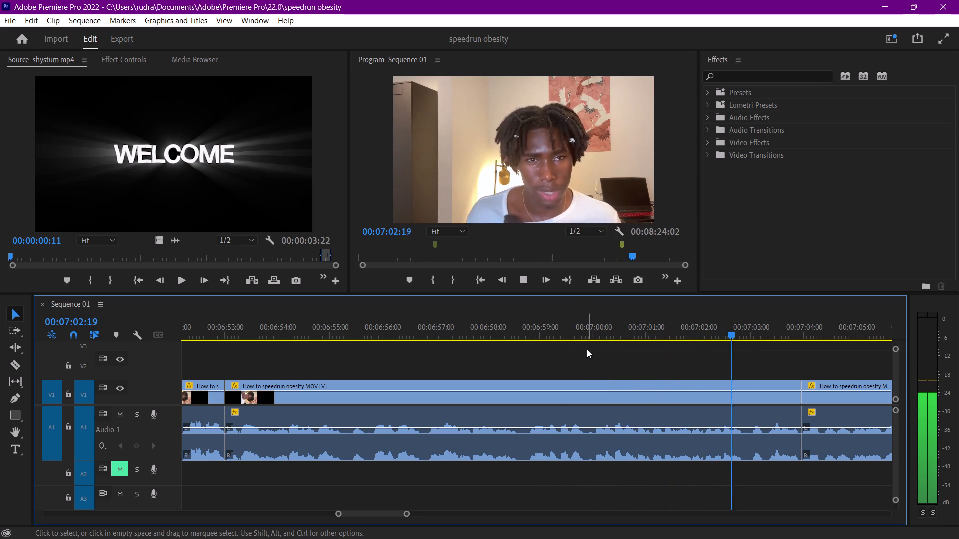
scroll(597, 360, "down", 4)
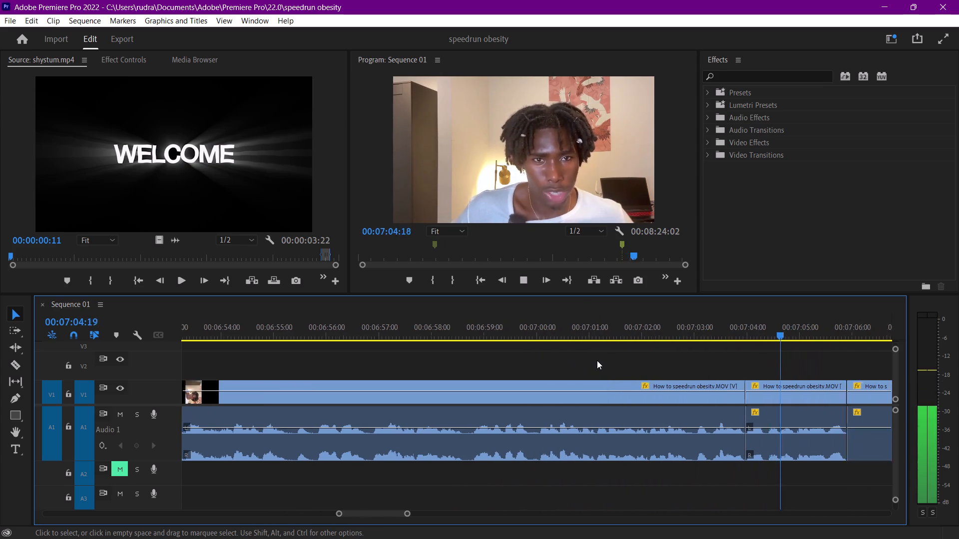
scroll(597, 360, "down", 12)
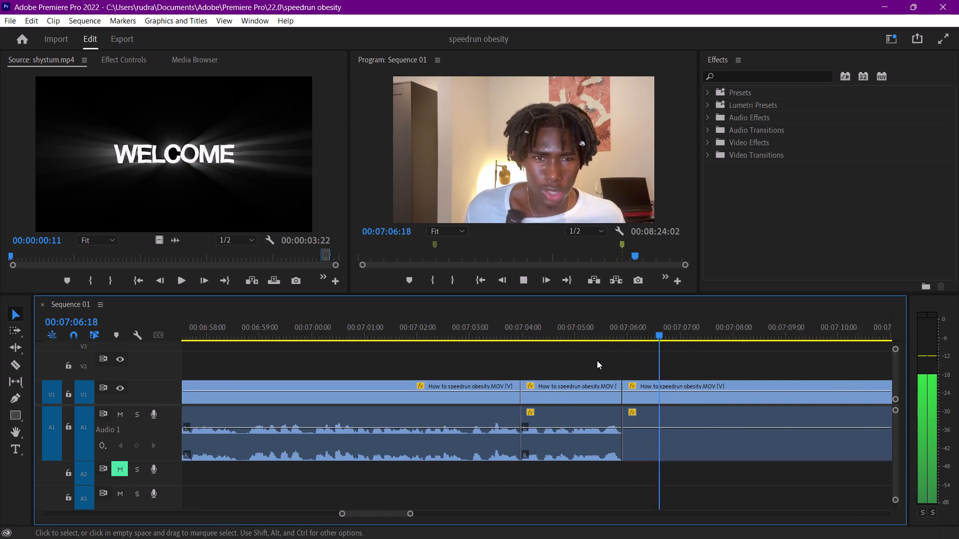
scroll(597, 360, "down", 11)
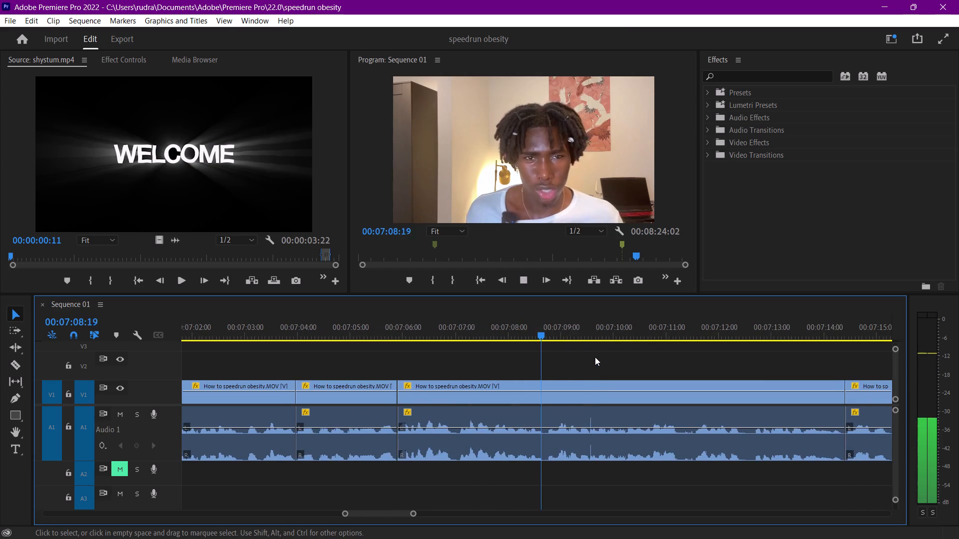
scroll(595, 357, "down", 6)
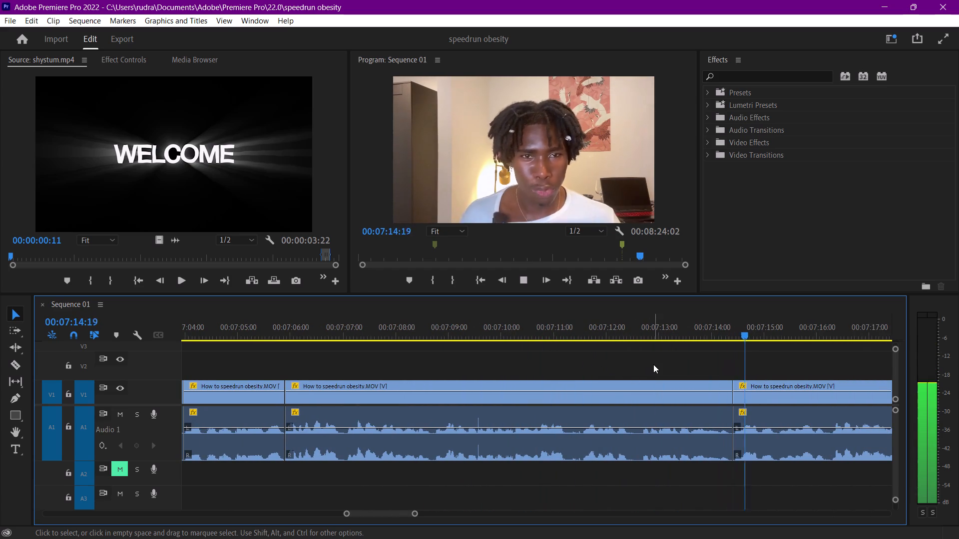
scroll(653, 364, "down", 6)
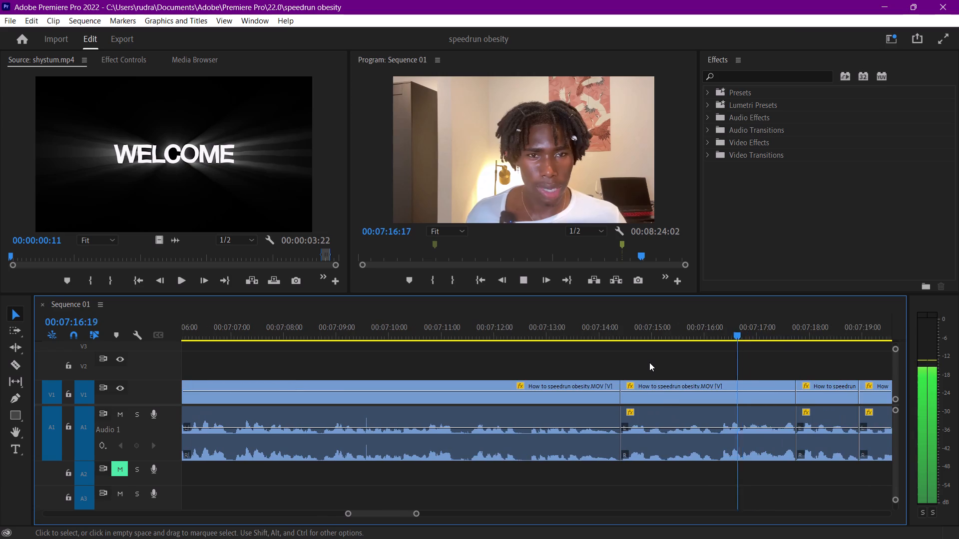
scroll(646, 368, "down", 5)
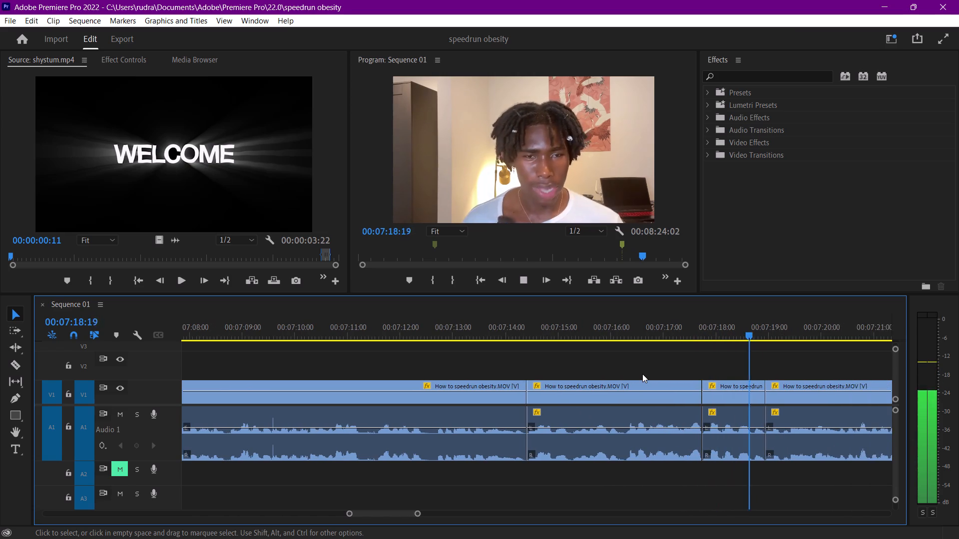
scroll(642, 374, "down", 1)
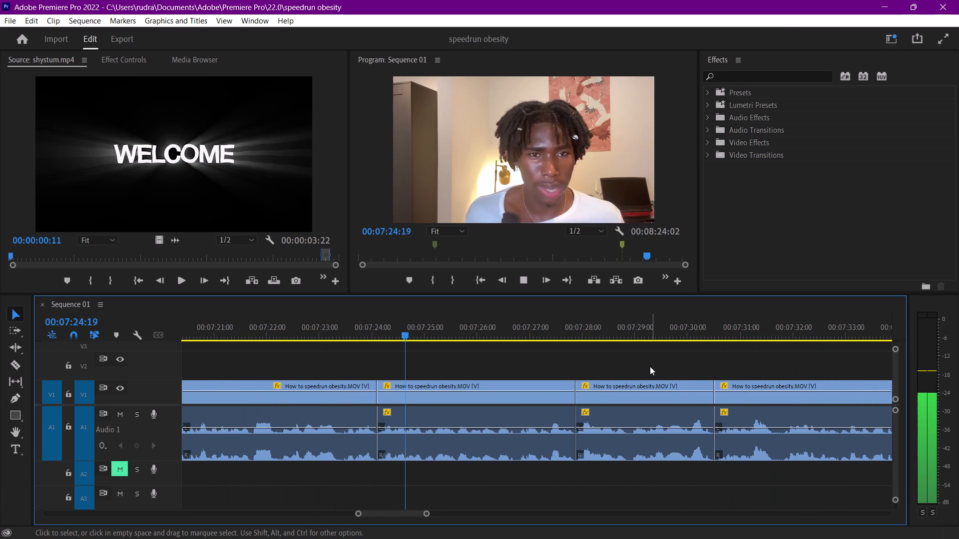
scroll(640, 365, "down", 5)
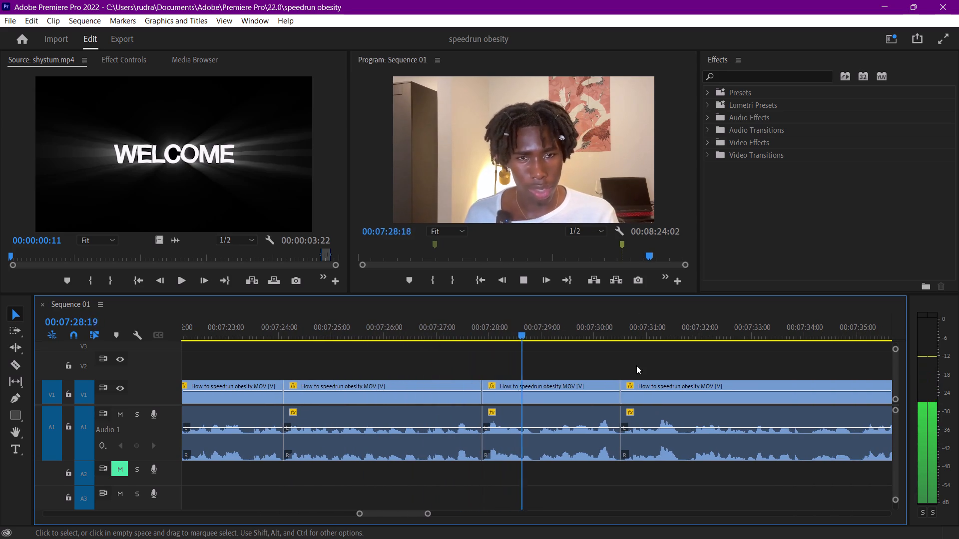
scroll(636, 365, "down", 2)
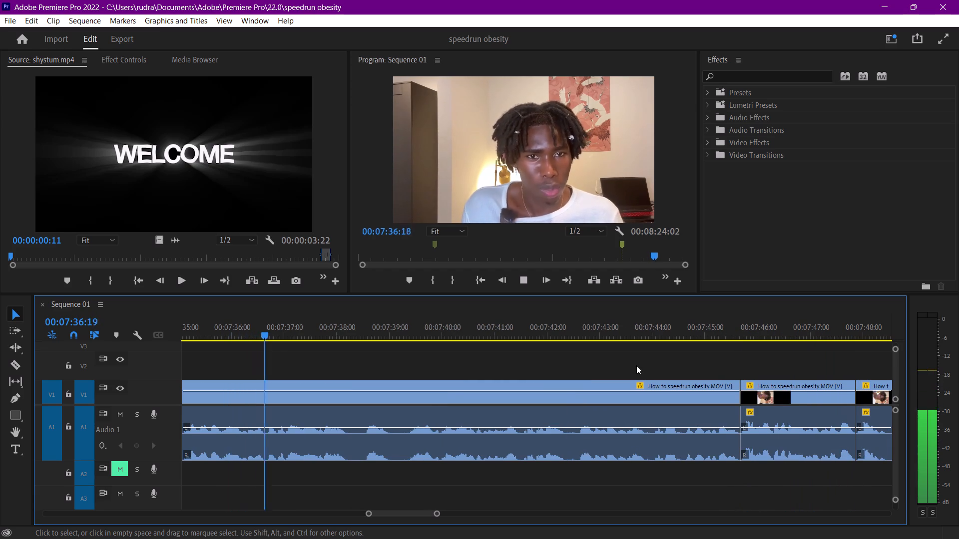
scroll(636, 365, "down", 3)
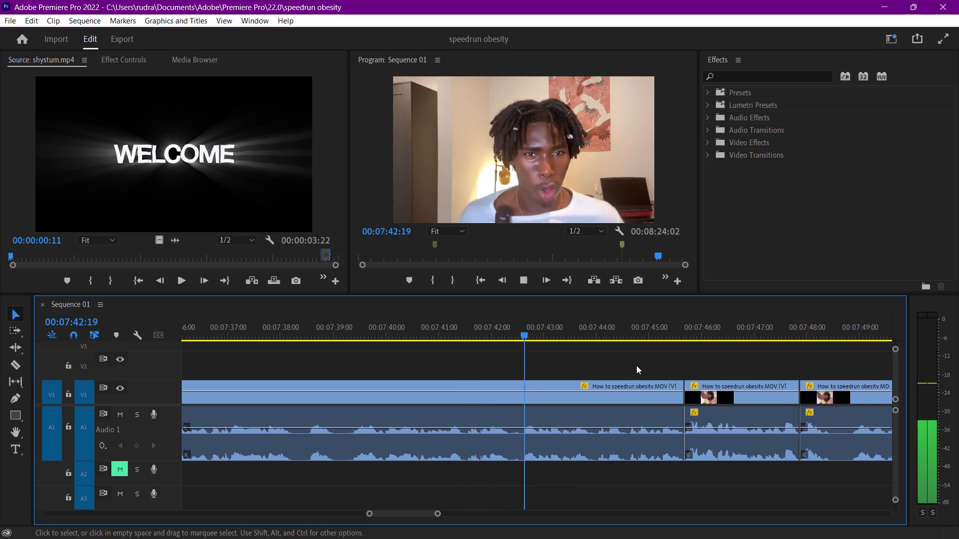
scroll(636, 365, "down", 2)
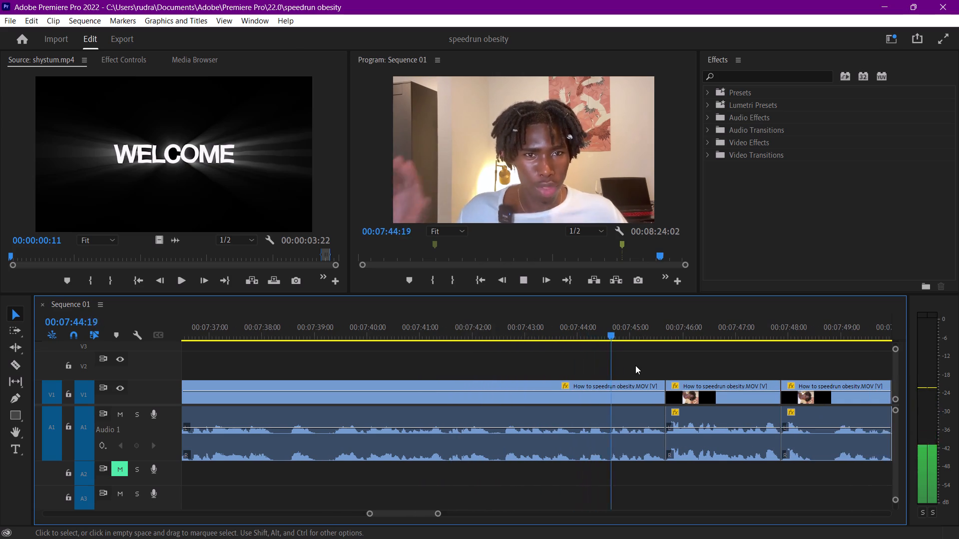
scroll(632, 365, "down", 14)
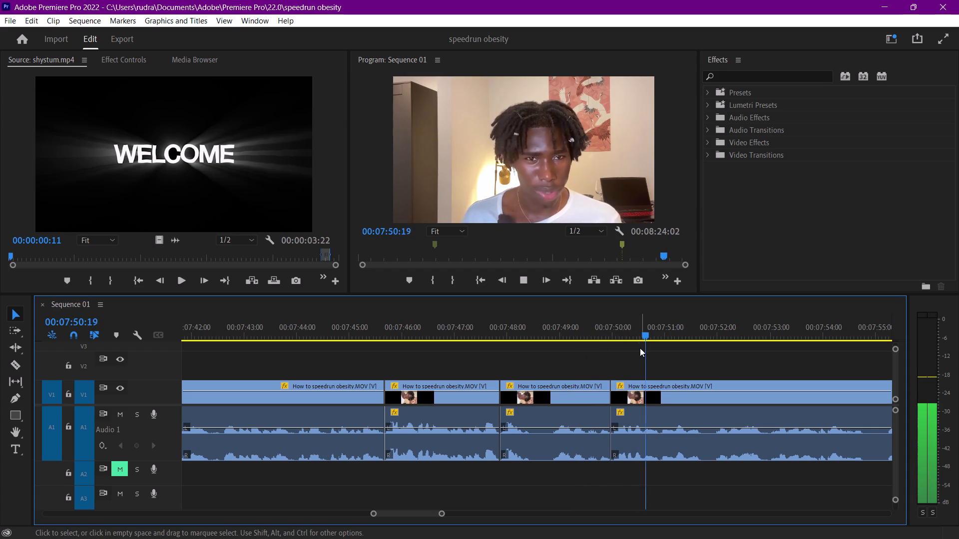
scroll(640, 348, "down", 5)
key("space")
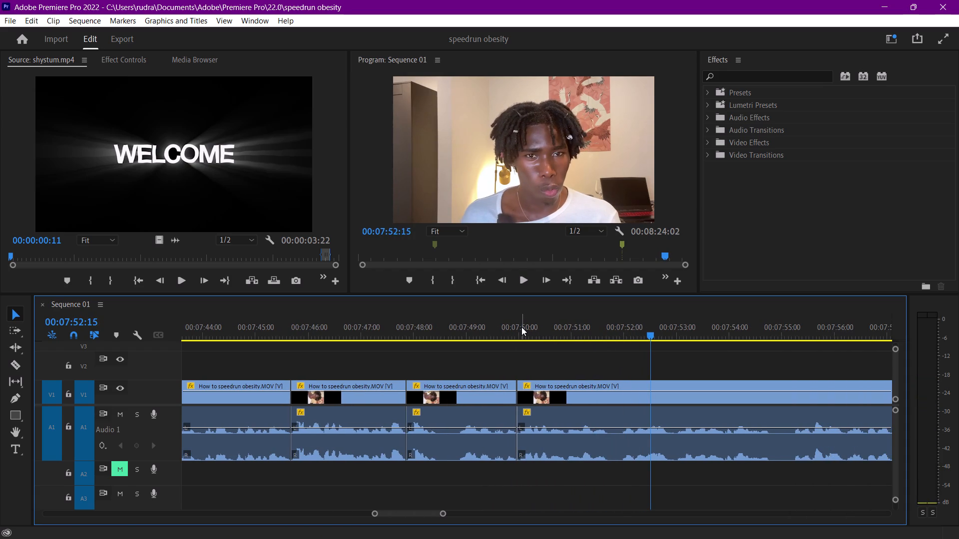
Add a sequence marker at 00:07:49:26, just before the cut near 00:07:50:00.
left_click_drag(521, 327, 512, 329)
key("space")
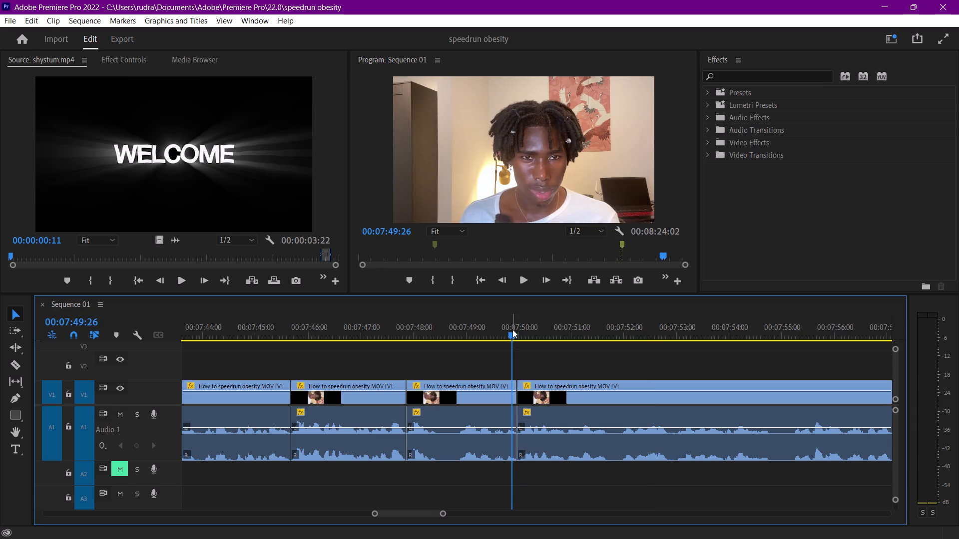
left_click(511, 329)
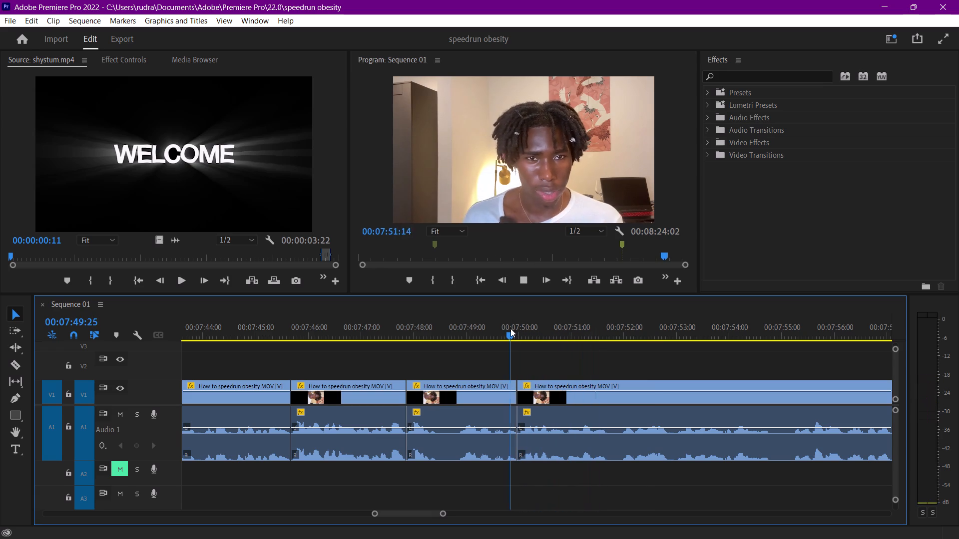
key("m")
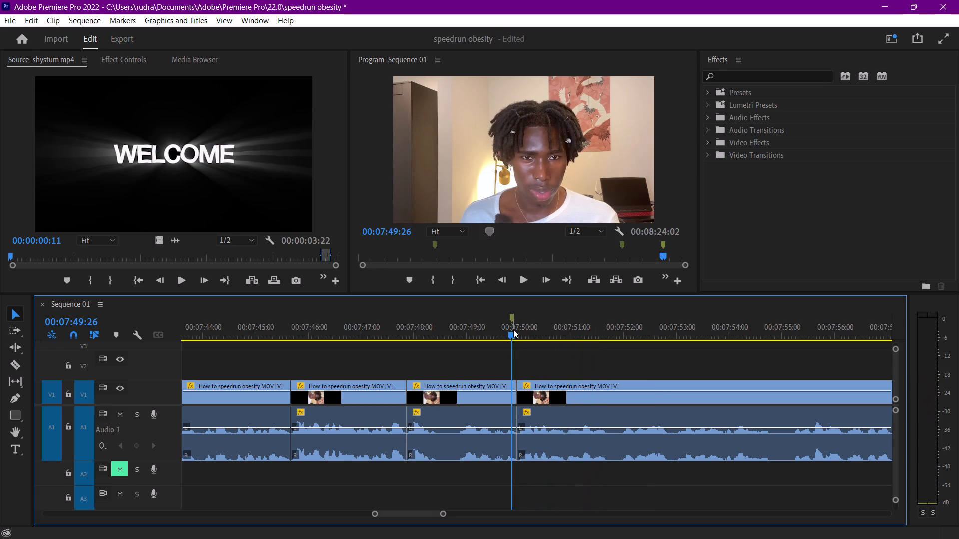
Review the talking-head footage in playback from the new marker to 00:08:15:24.
key("space")
scroll(605, 356, "down", 4)
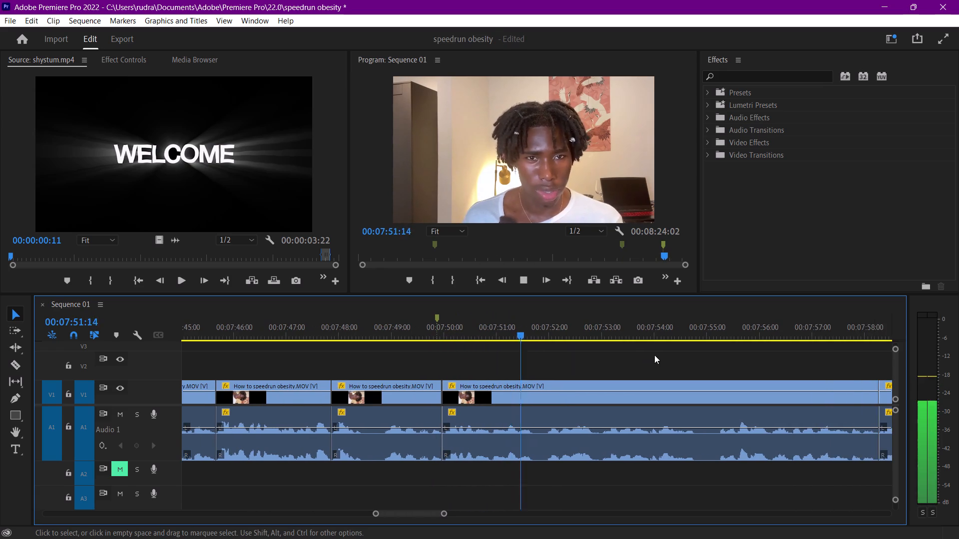
scroll(655, 357, "down", 2)
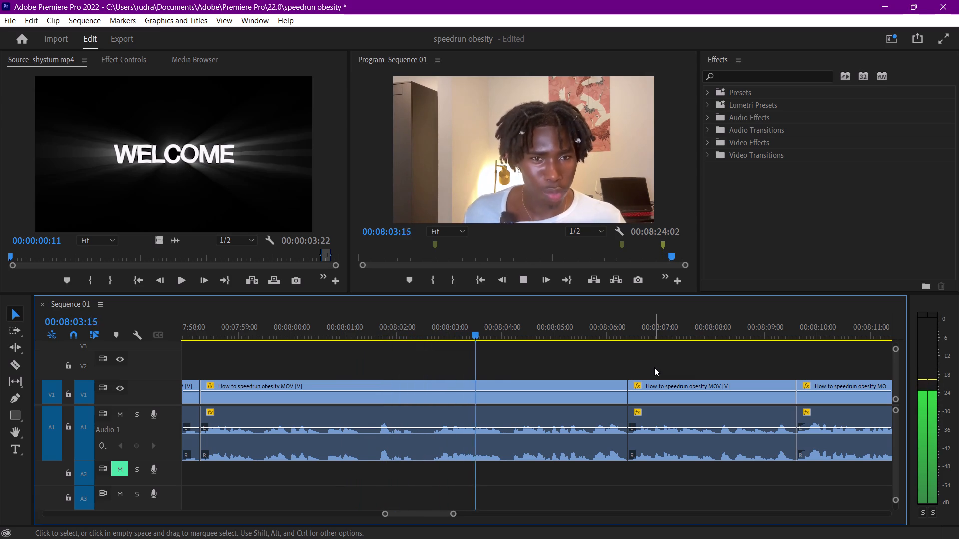
scroll(654, 367, "down", 5)
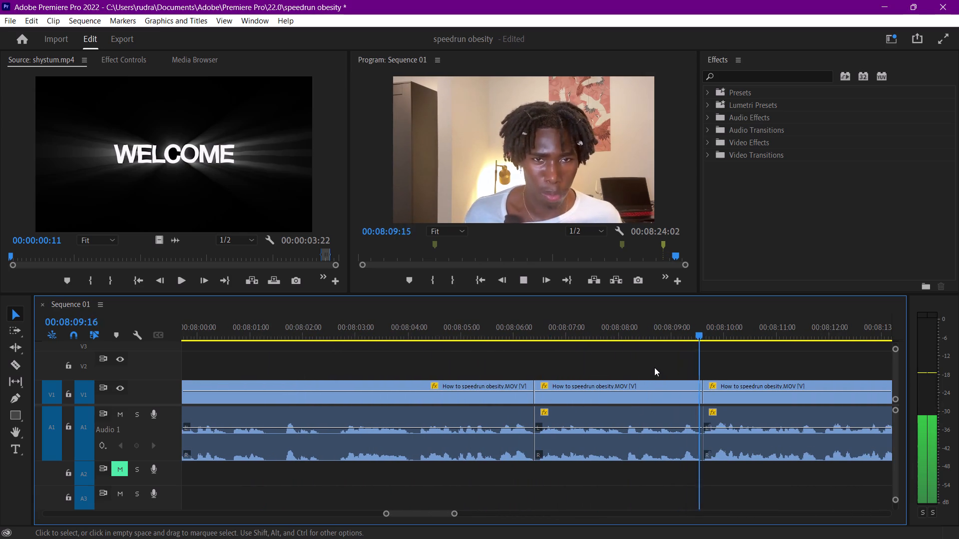
scroll(654, 367, "down", 4)
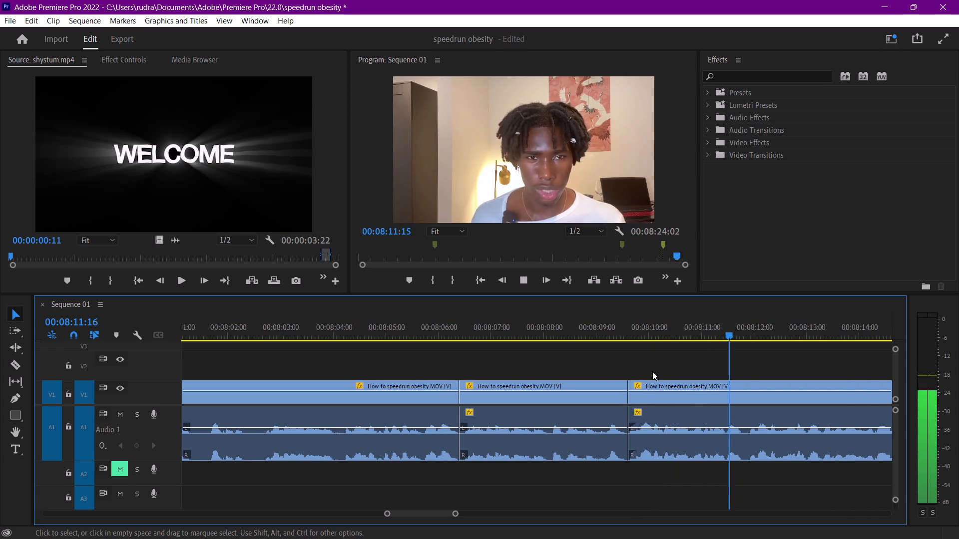
scroll(653, 370, "down", 9)
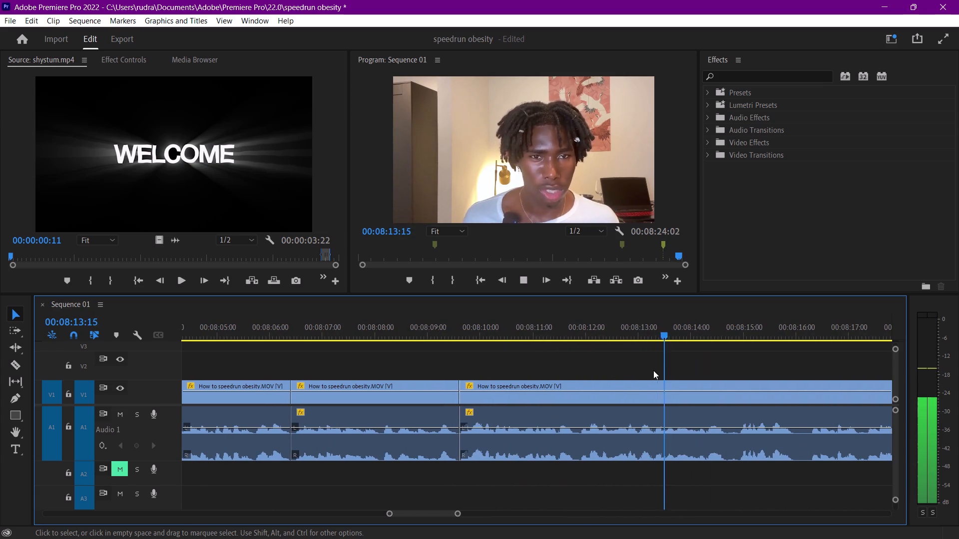
key("space")
Load the commercial clip from the Outro media folder into the source monitor.
left_click(205, 60)
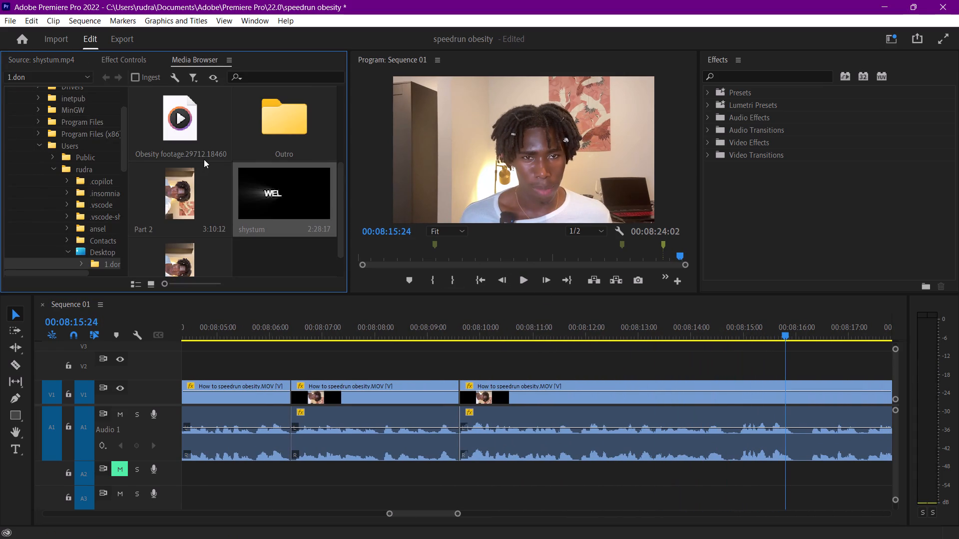
scroll(252, 151, "down", 3)
double_click(301, 104)
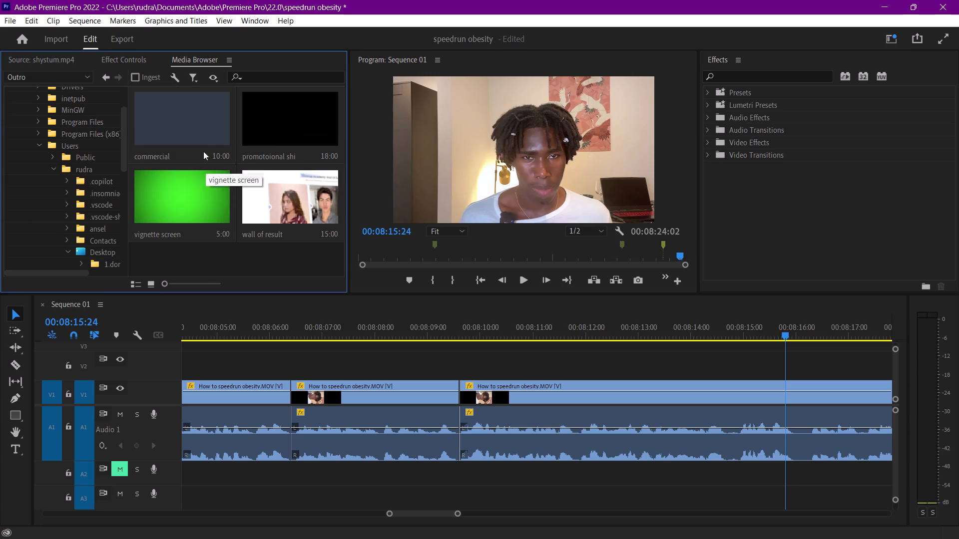
double_click(205, 125)
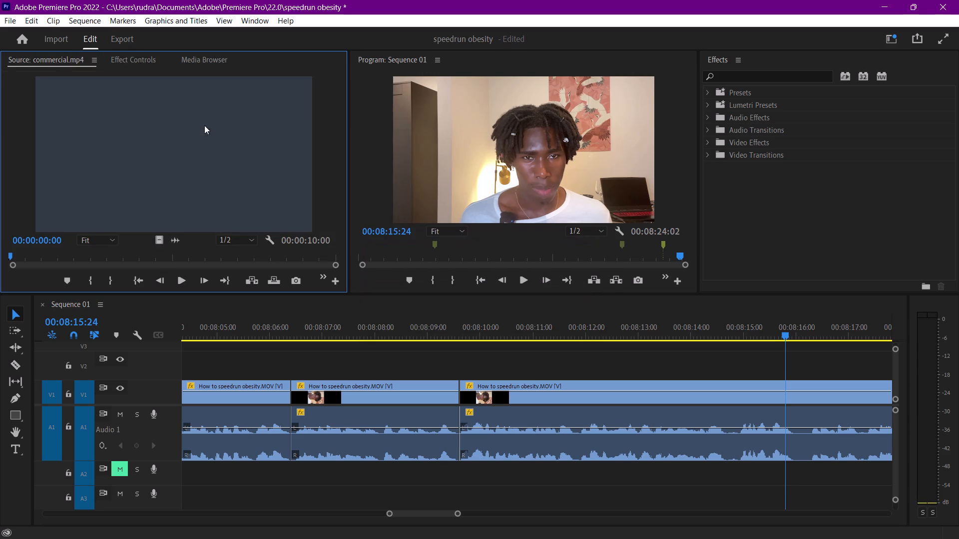
Preview commercial.mp4 and mark its opening segment, from the clip's start to 00:00:03:03.
left_click(93, 279)
key("space")
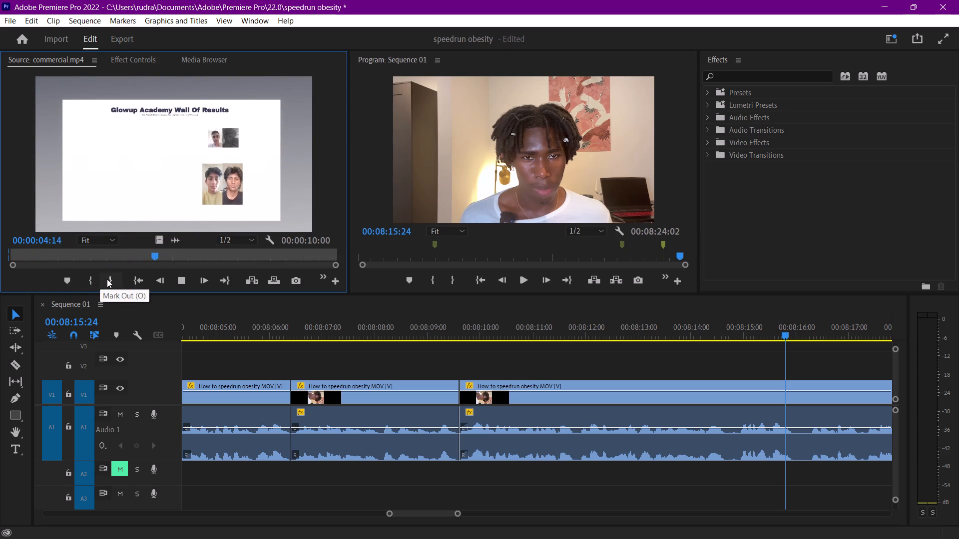
key("space")
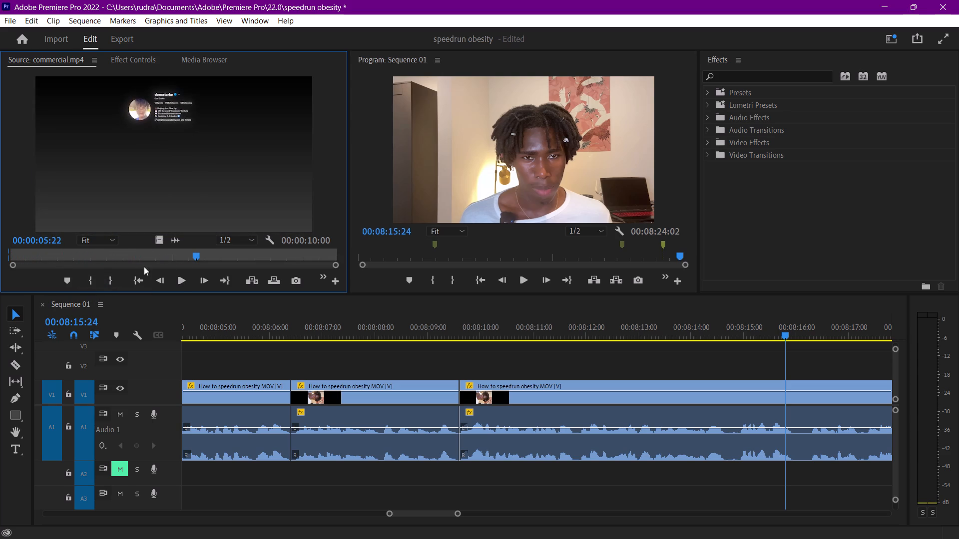
left_click_drag(198, 253, 159, 252)
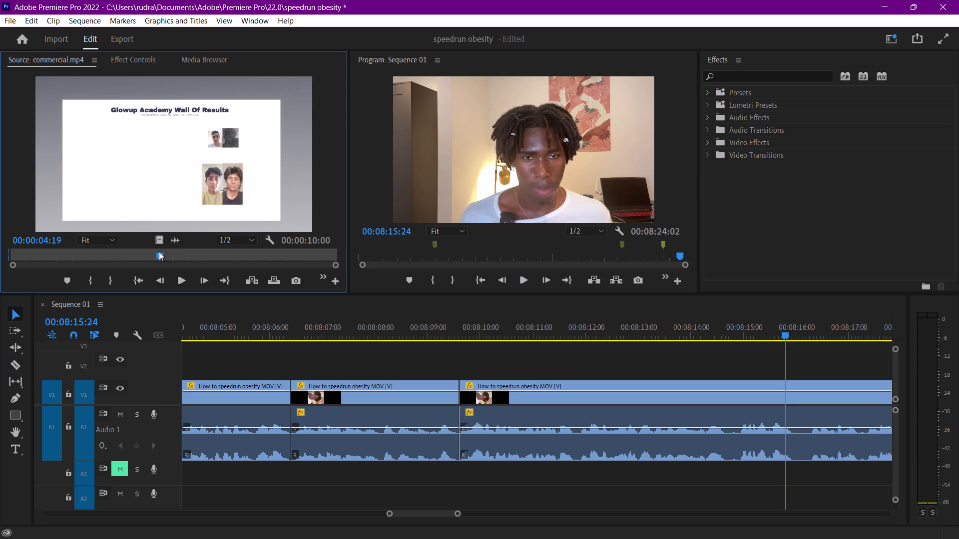
left_click_drag(159, 252, 114, 247)
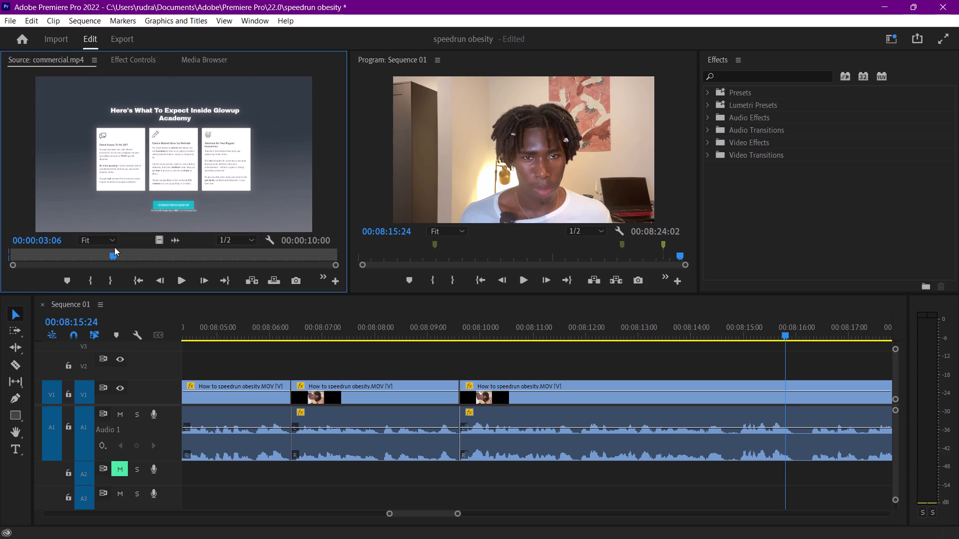
left_click_drag(114, 247, 111, 247)
left_click(113, 287)
Place the marked commercial.mp4 segment on V2 starting at 00:08:09:26, over the talking-head footage, and play it back.
left_click_drag(125, 197, 167, 208)
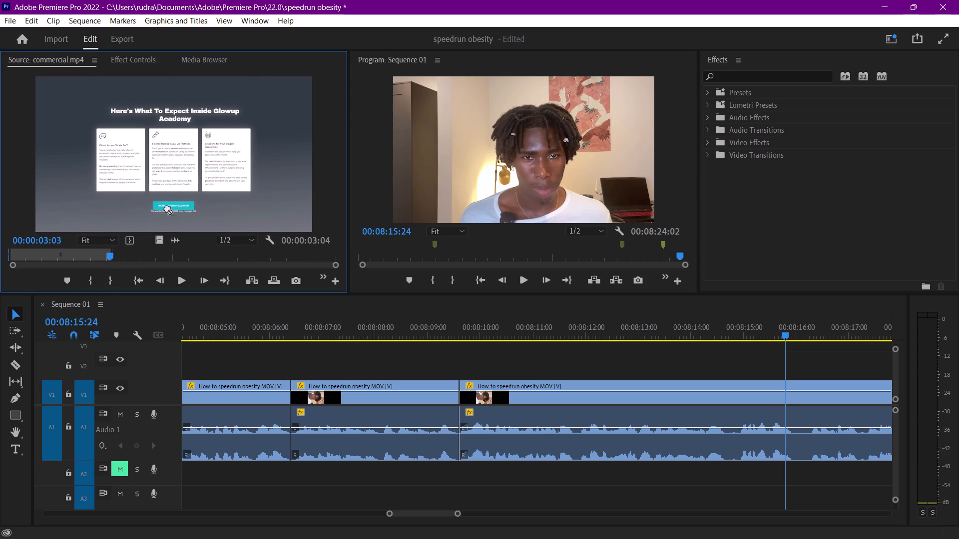
left_click_drag(167, 208, 473, 361)
left_click(443, 326)
key("space")
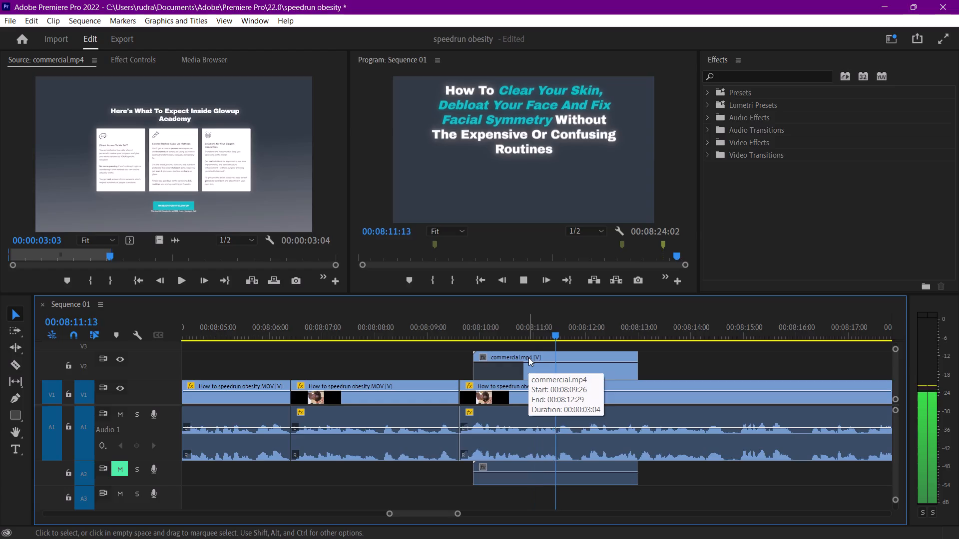
key("space")
Set the scale of the commercial.mp4 clip on V2 to 50.
left_click(536, 364)
left_click(138, 58)
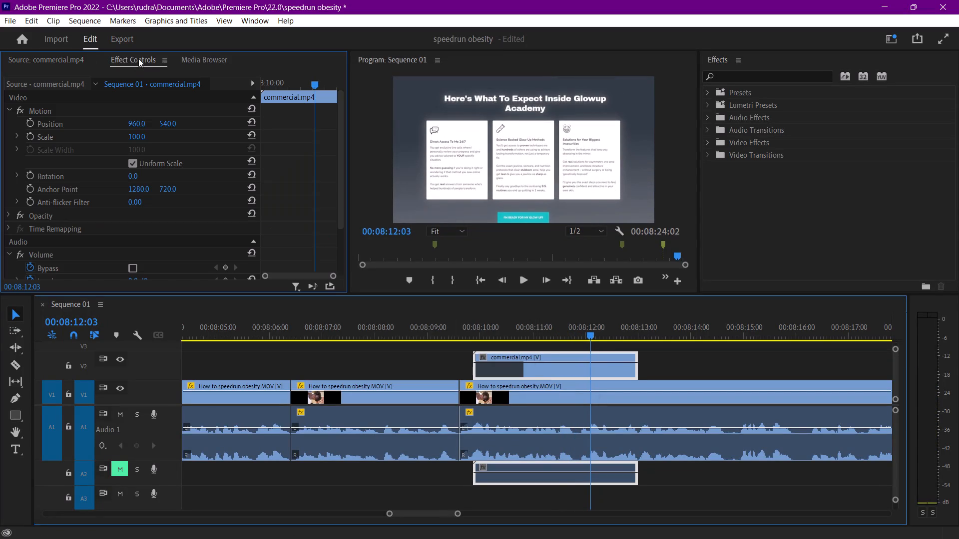
left_click(141, 136)
type("50")
key("Return")
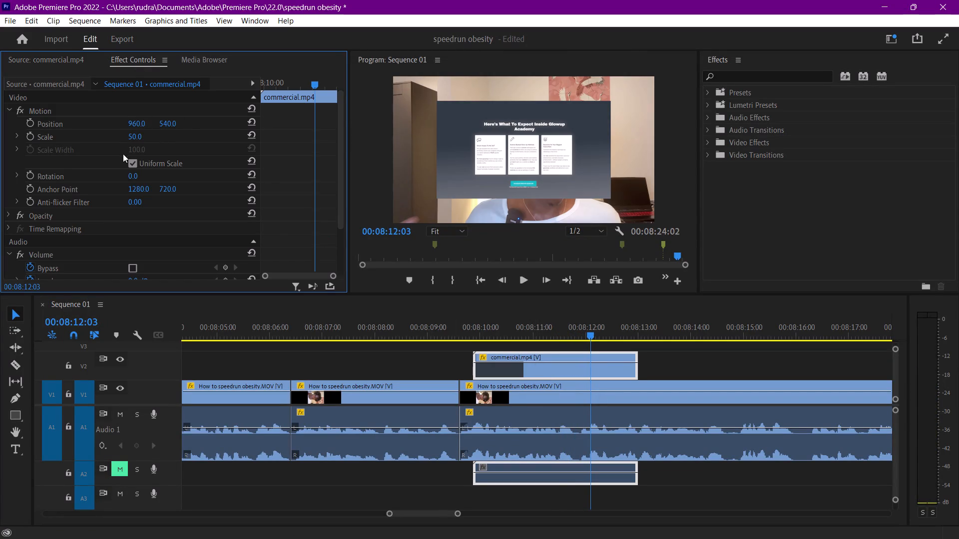
Set the scale of the commercial.mp4 clip on V2 to 75 so it fills the frame.
left_click_drag(130, 133, 145, 133)
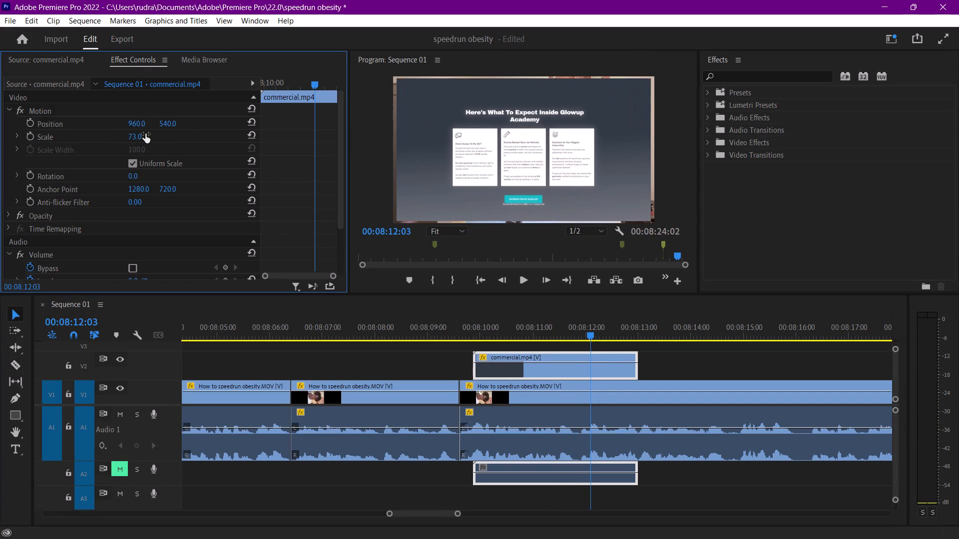
left_click(140, 139)
key("7")
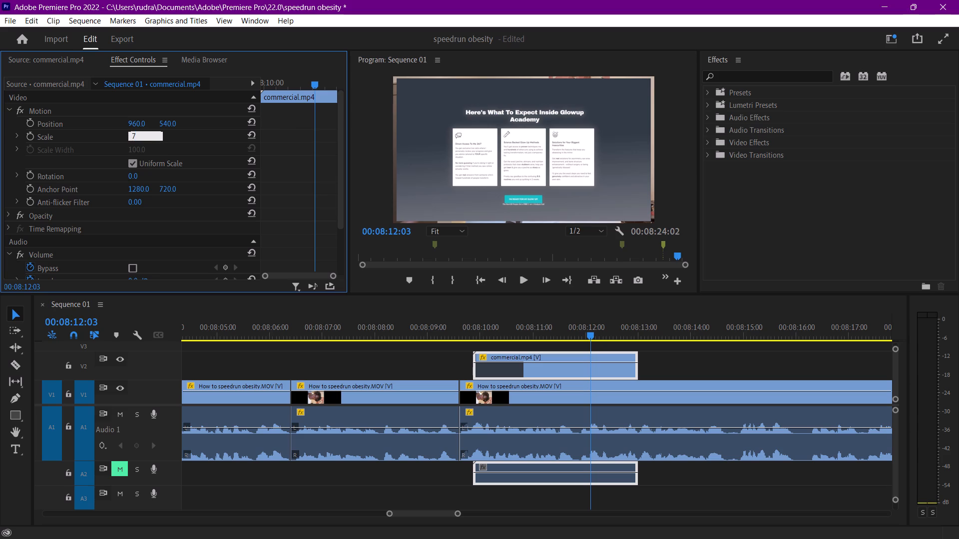
key("5")
key("Return")
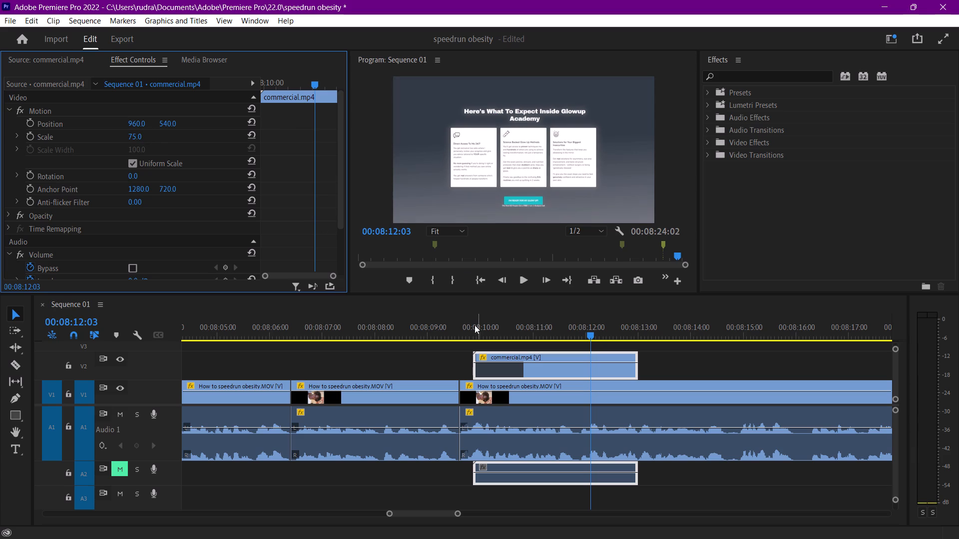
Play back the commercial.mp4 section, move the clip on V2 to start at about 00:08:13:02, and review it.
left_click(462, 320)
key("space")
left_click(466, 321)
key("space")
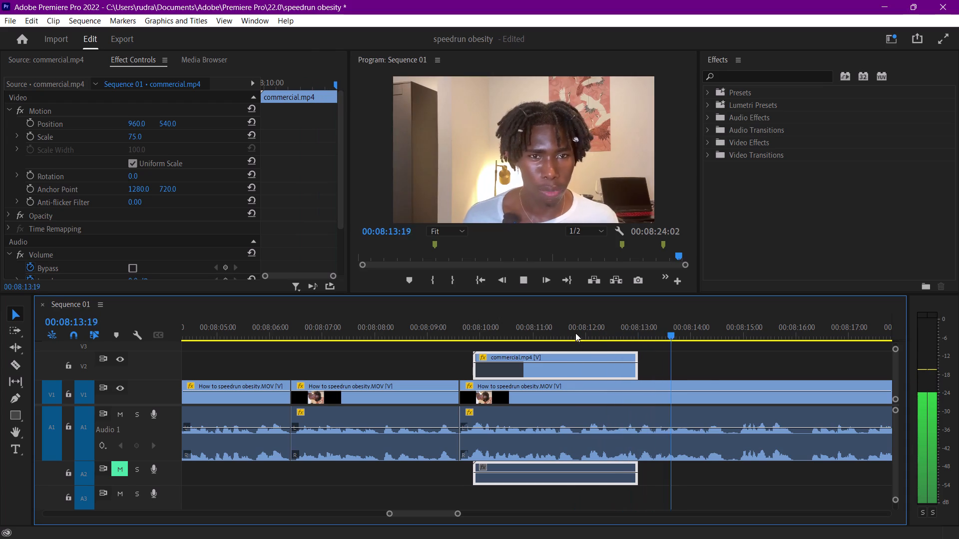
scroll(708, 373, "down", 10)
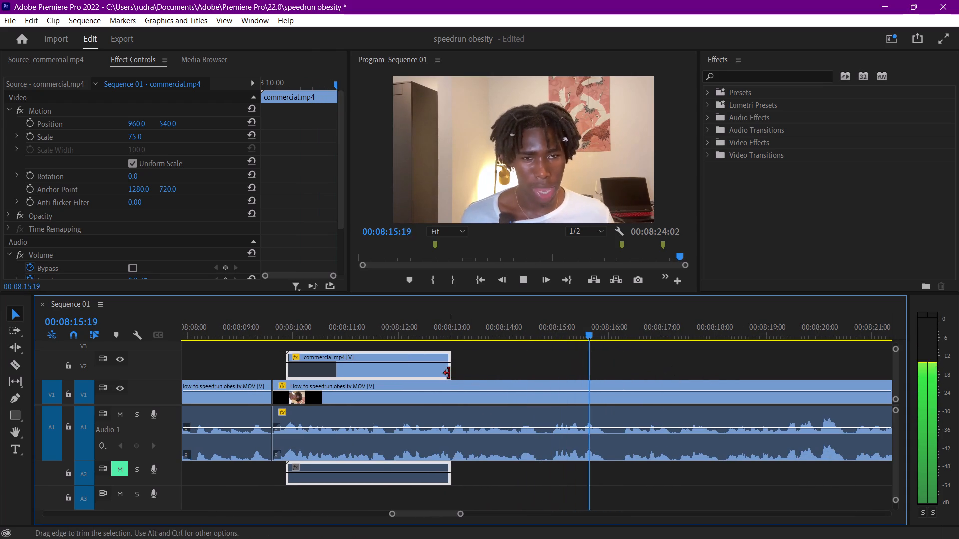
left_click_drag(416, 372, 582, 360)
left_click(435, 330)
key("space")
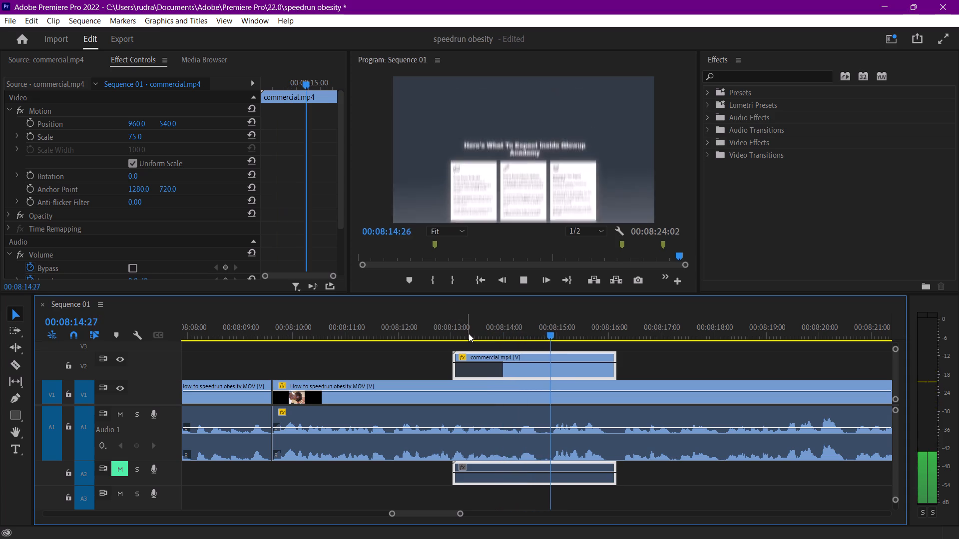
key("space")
Slow the commercial.mp4 clip slightly with time remapping, stretching it to about 00:00:03:20, and play it back.
right_click(461, 357)
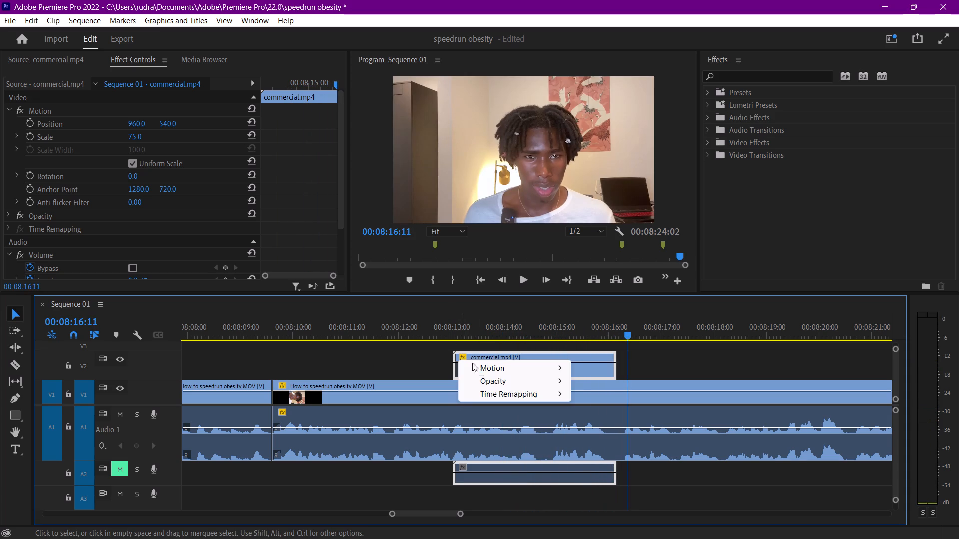
left_click(579, 393)
left_click_drag(551, 372, 553, 381)
left_click(434, 326)
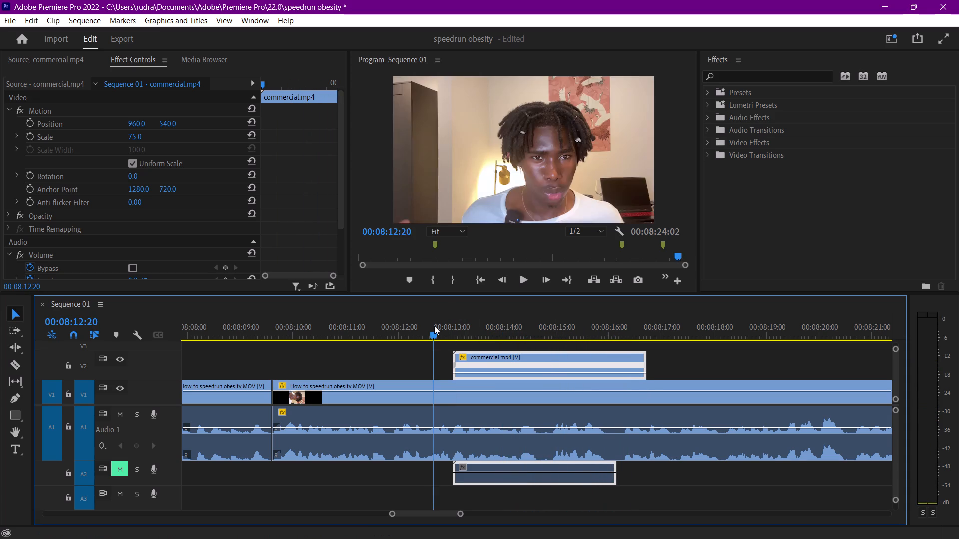
key("space")
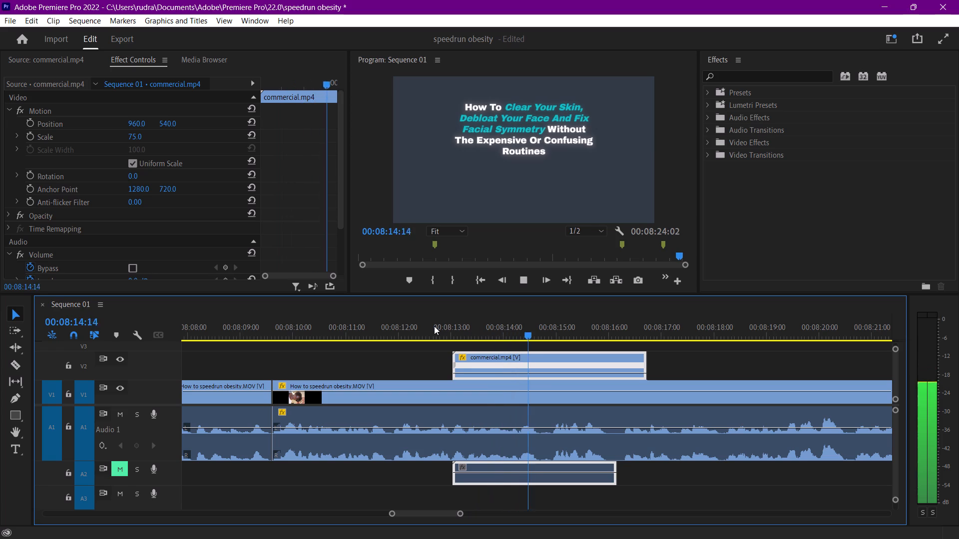
key("space")
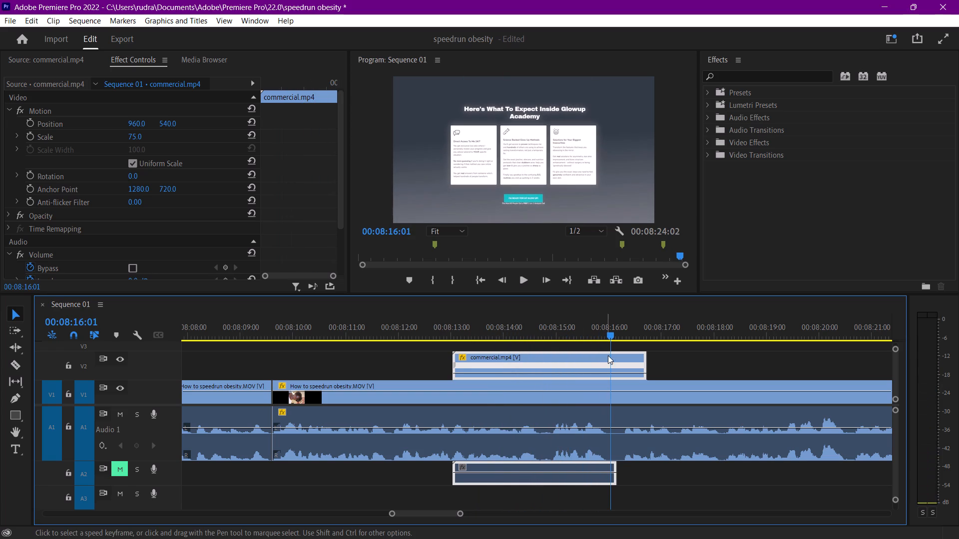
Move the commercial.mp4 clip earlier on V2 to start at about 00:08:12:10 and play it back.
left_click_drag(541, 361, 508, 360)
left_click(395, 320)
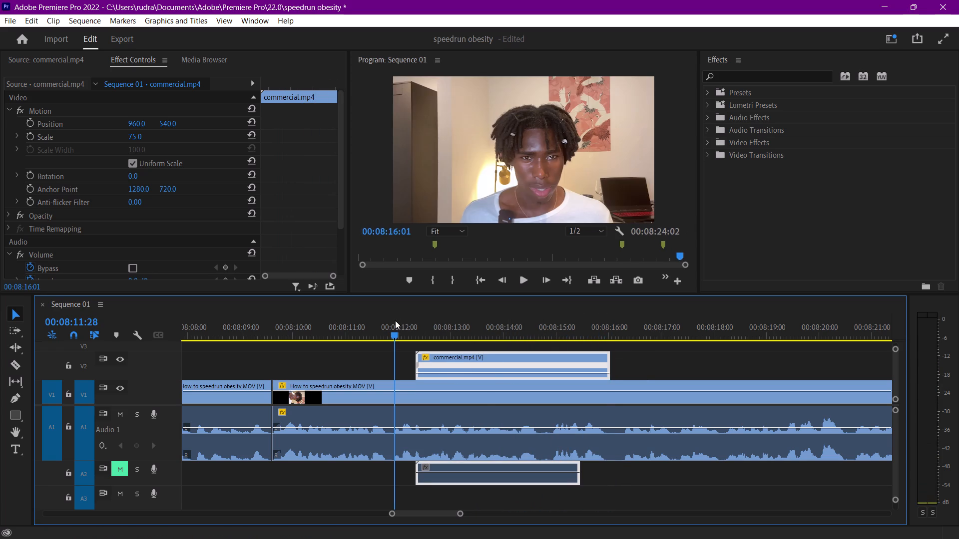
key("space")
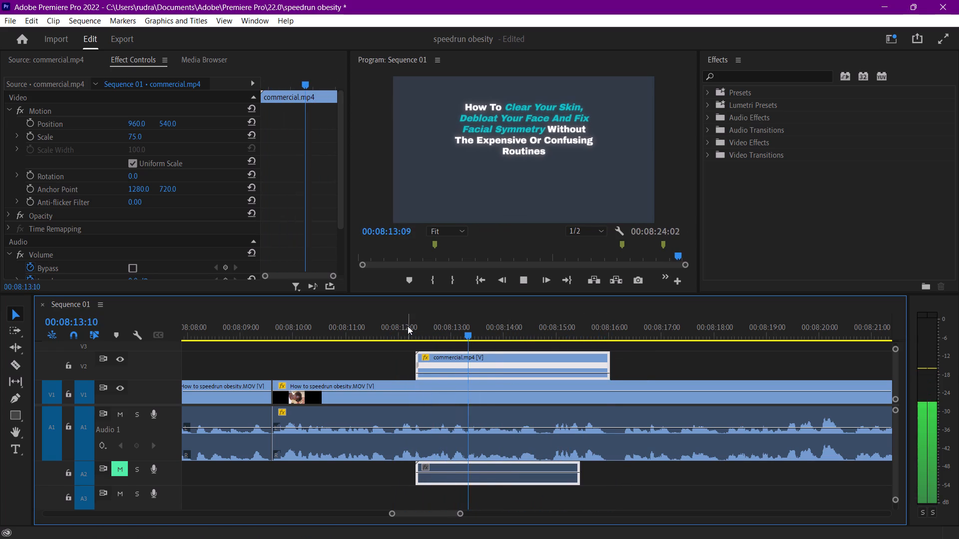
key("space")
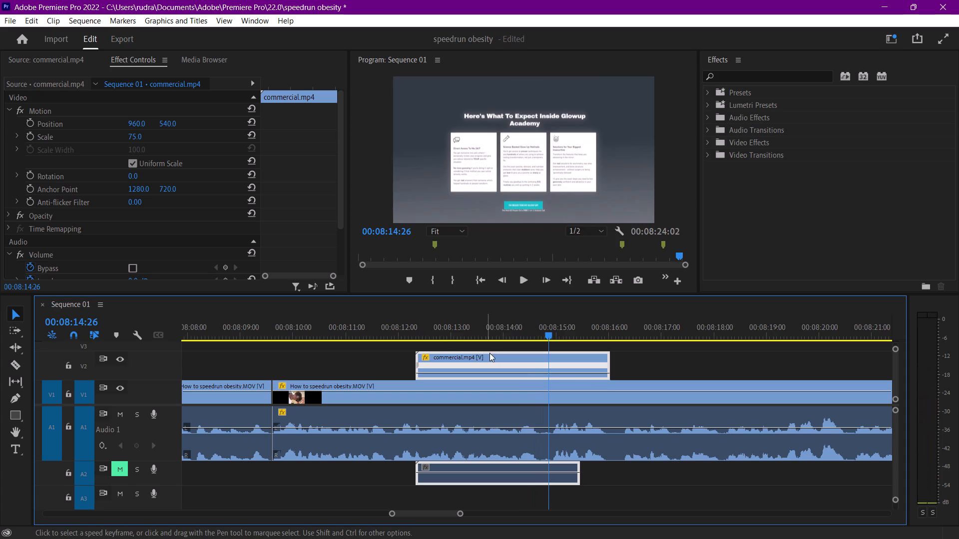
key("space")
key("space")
Extend the end of the commercial.mp4 clip on V2 to a duration of about 4 seconds.
left_click_drag(605, 367, 627, 366)
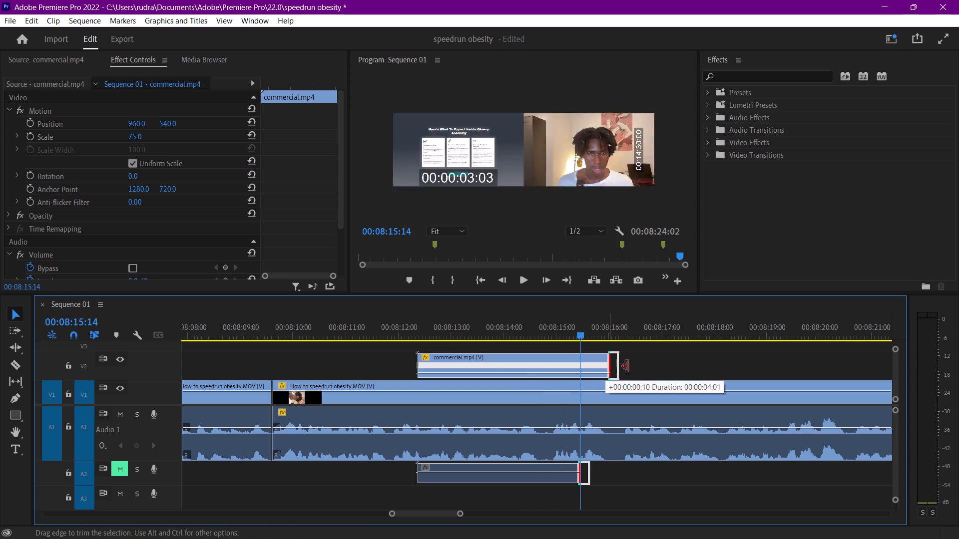
left_click_drag(627, 366, 625, 366)
Move the commercial.mp4 clip earlier on V2 to start at about 00:08:11:01, checking its timing against the speech.
left_click_drag(587, 363, 549, 363)
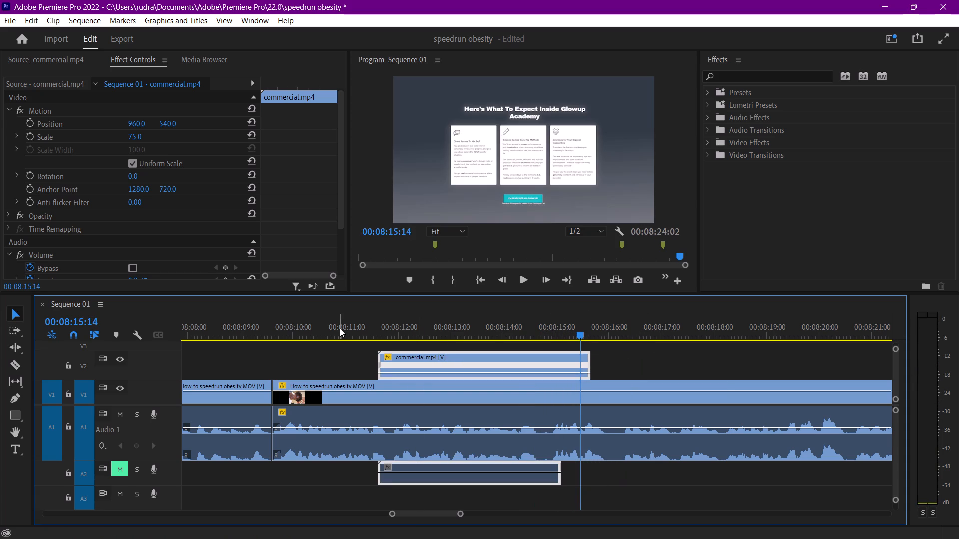
left_click_drag(340, 328, 347, 329)
key("space")
key("space")
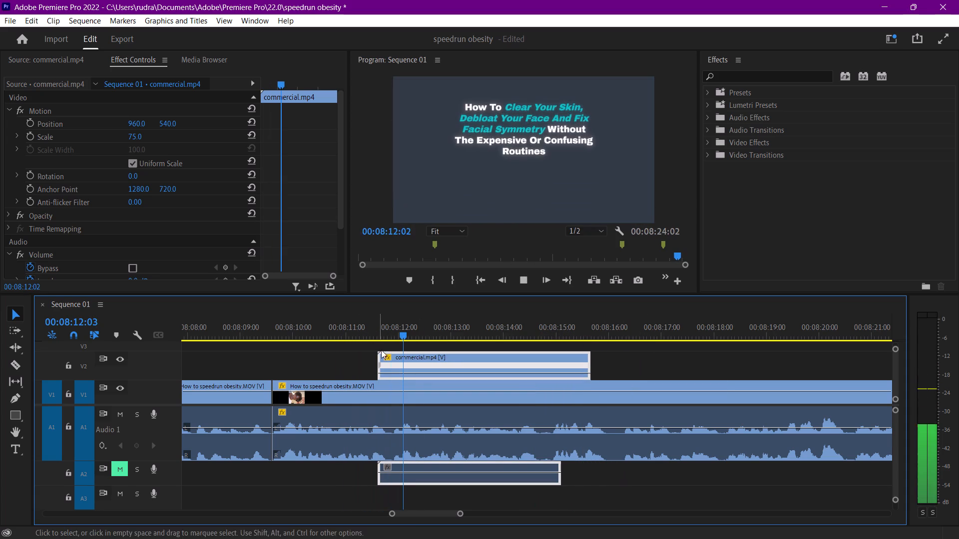
left_click_drag(408, 359, 377, 356)
left_click(332, 331)
key("space")
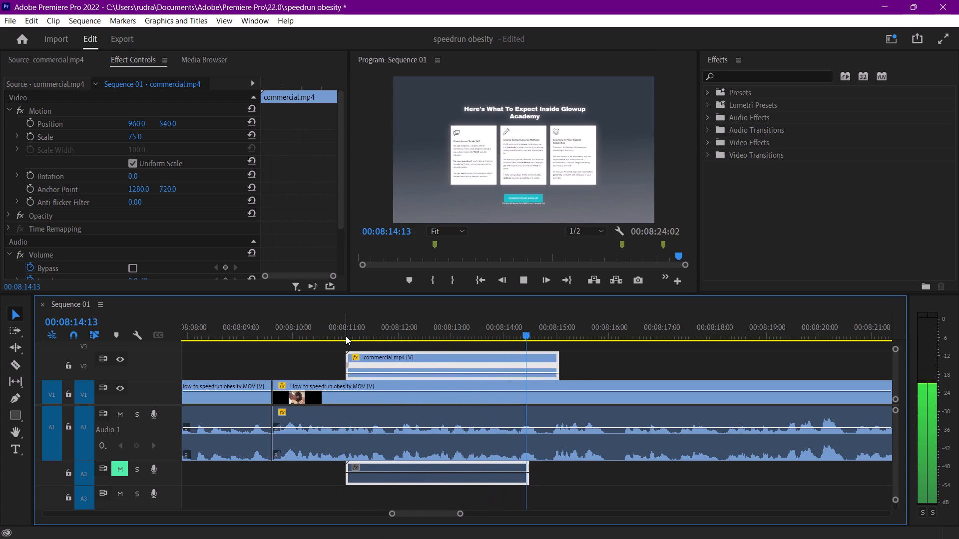
key("space")
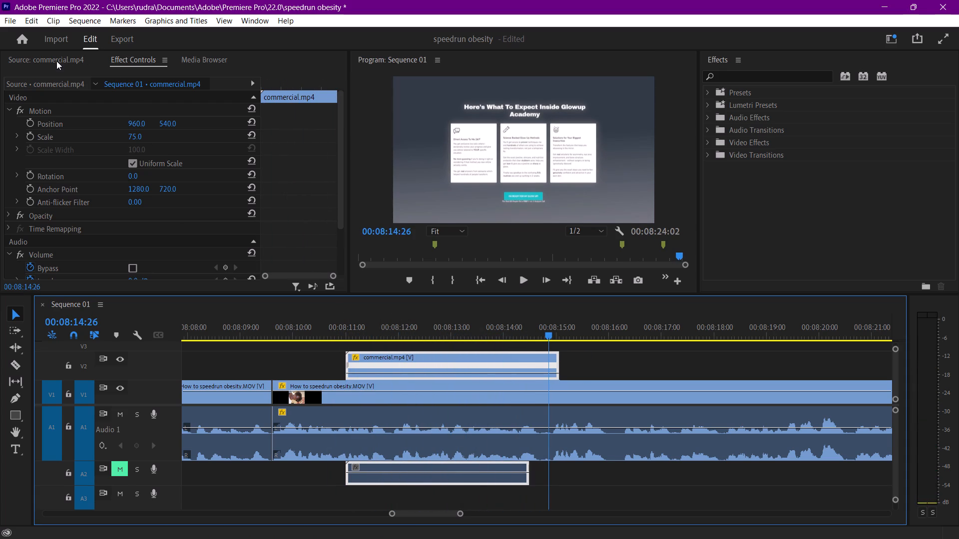
Load promotoional shi.mov from the Outro media folder into the source monitor and preview its beginning.
left_click(56, 61)
left_click(205, 60)
double_click(290, 141)
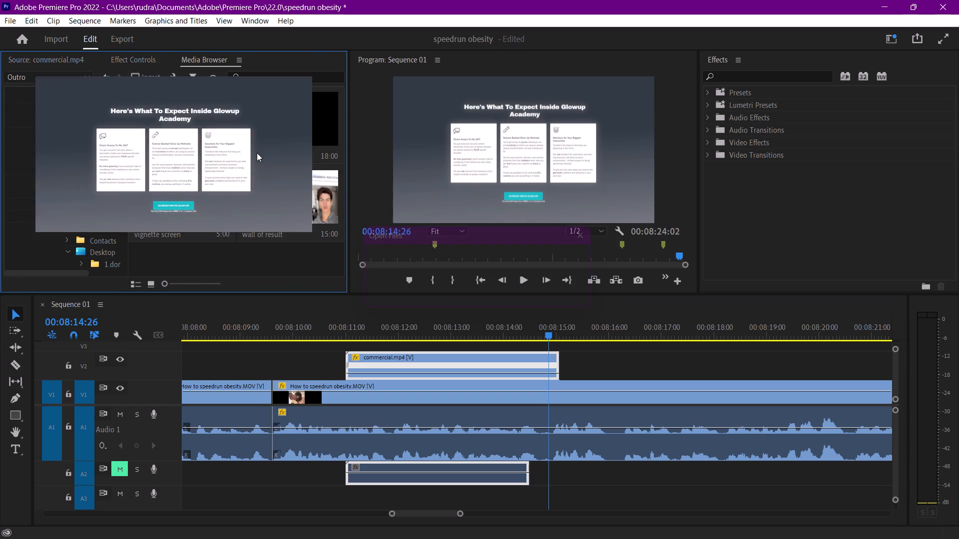
left_click(96, 280)
key("space")
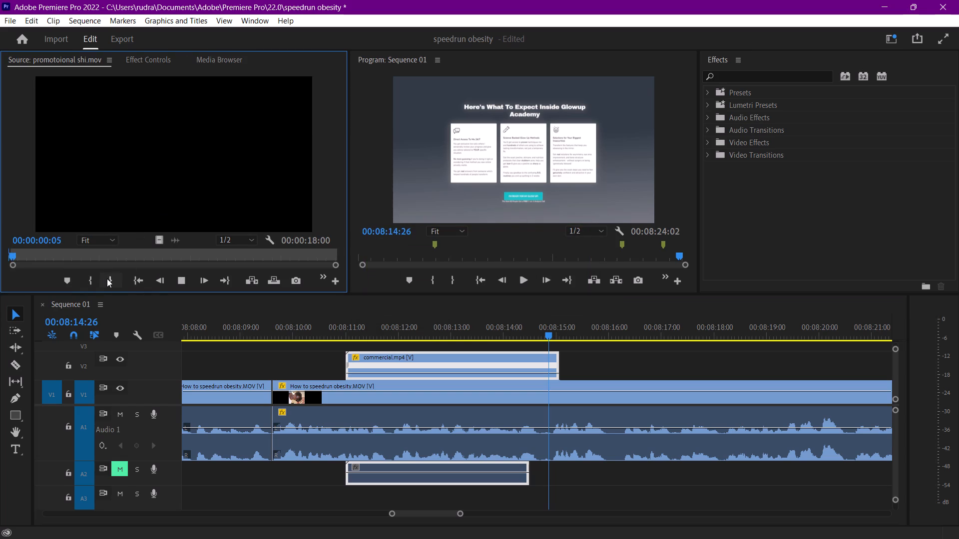
key("space")
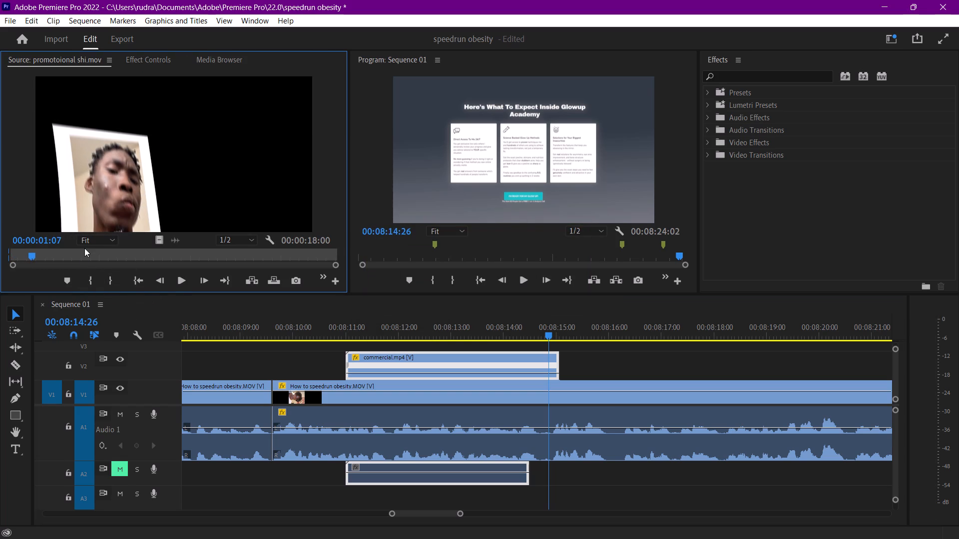
Mark a 00:00:04:06 segment of promotoional shi.mov from about 00:00:07:21 and place it on V2 directly after commercial.mp4.
left_click_drag(84, 248, 153, 252)
left_click(98, 279)
key("space")
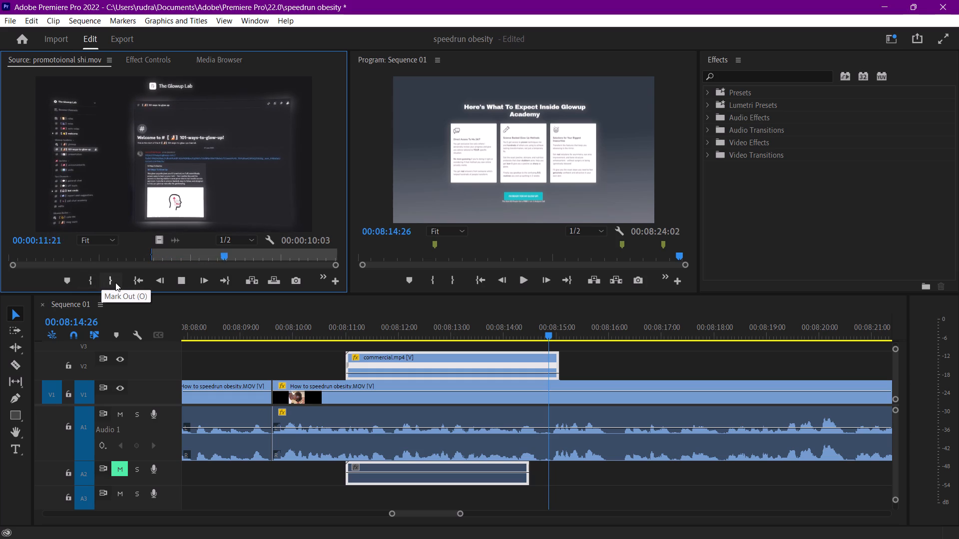
left_click(115, 282)
left_click_drag(175, 155, 563, 357)
Unlink the commercial.mp4 clip and delete its audio from A2.
right_click(482, 474)
left_click(507, 239)
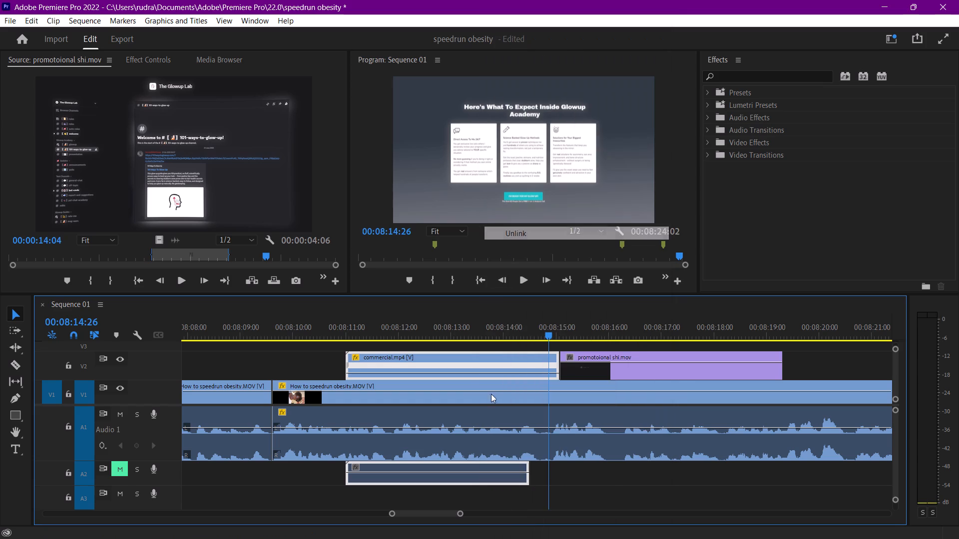
left_click(469, 482)
key("Delete")
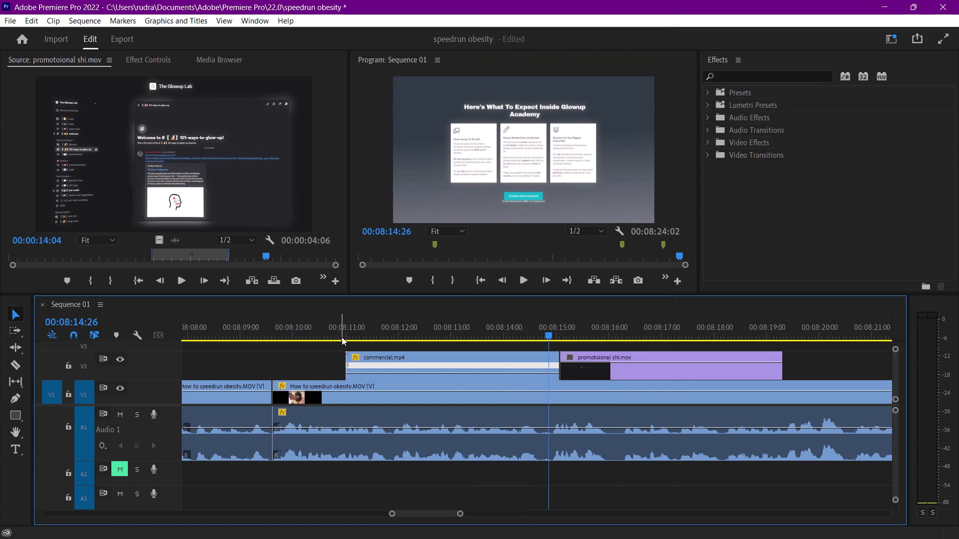
Play back both overlays, trim about 3 frames off the end of commercial.mp4, and move promotoional shi.mov up against it.
left_click(342, 337)
key("space")
scroll(486, 408, "down", 9)
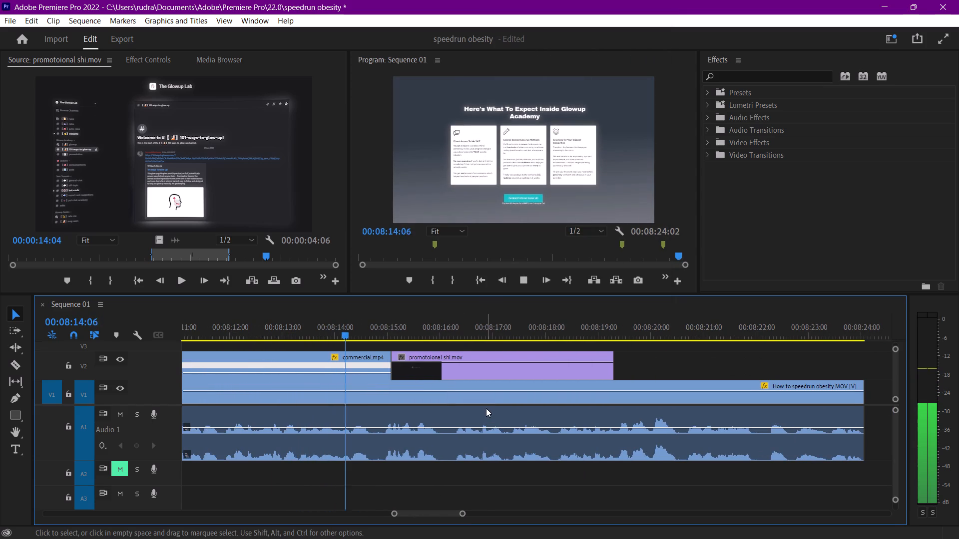
scroll(486, 408, "down", 1)
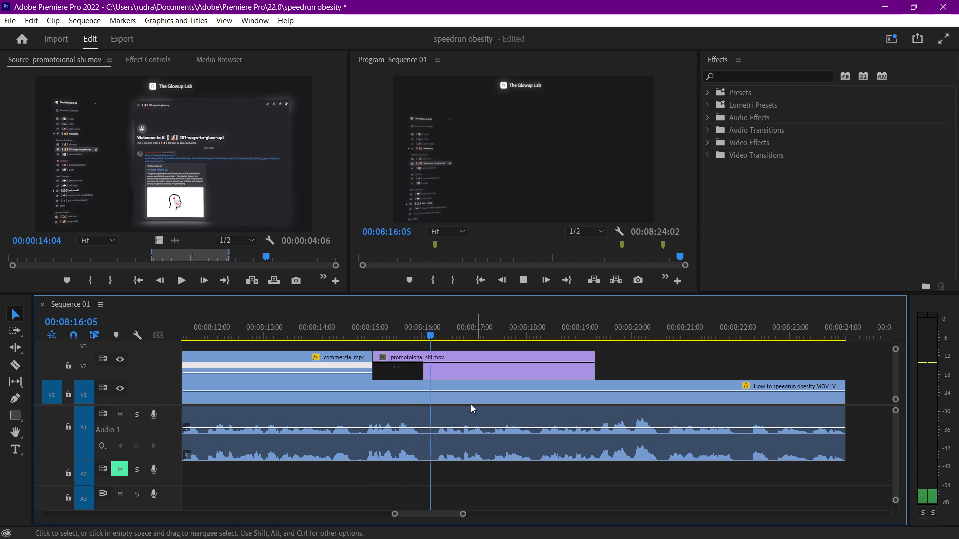
key("space")
left_click_drag(368, 367, 365, 367)
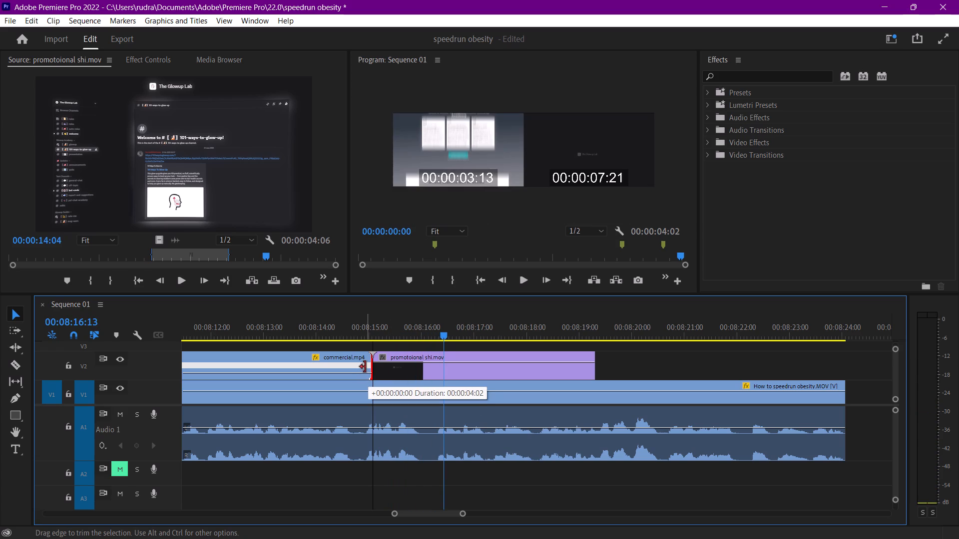
left_click_drag(365, 367, 363, 367)
left_click_drag(398, 372, 391, 372)
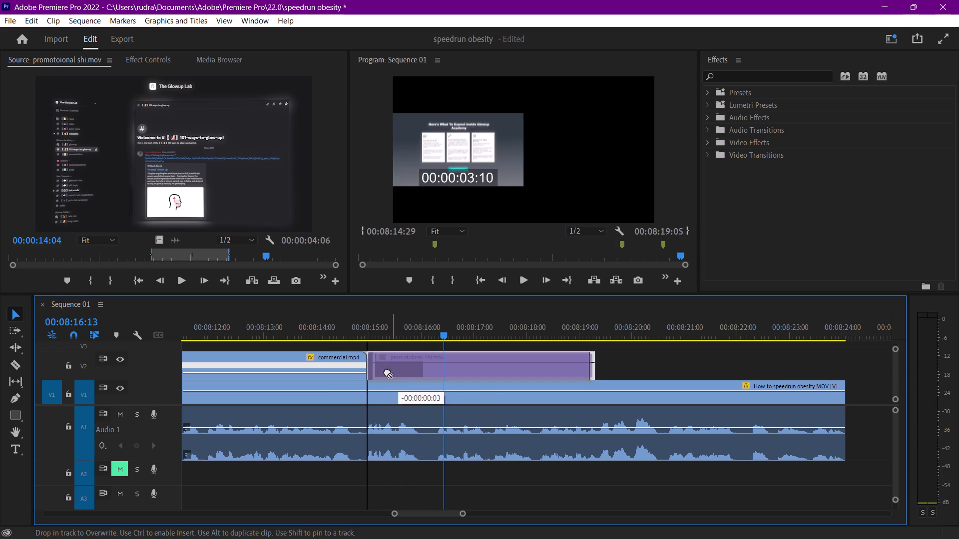
Play back promotoional shi.mov and trim its end to 00:08:18:09, for a duration of 00:00:03:10.
left_click(345, 334)
key("space")
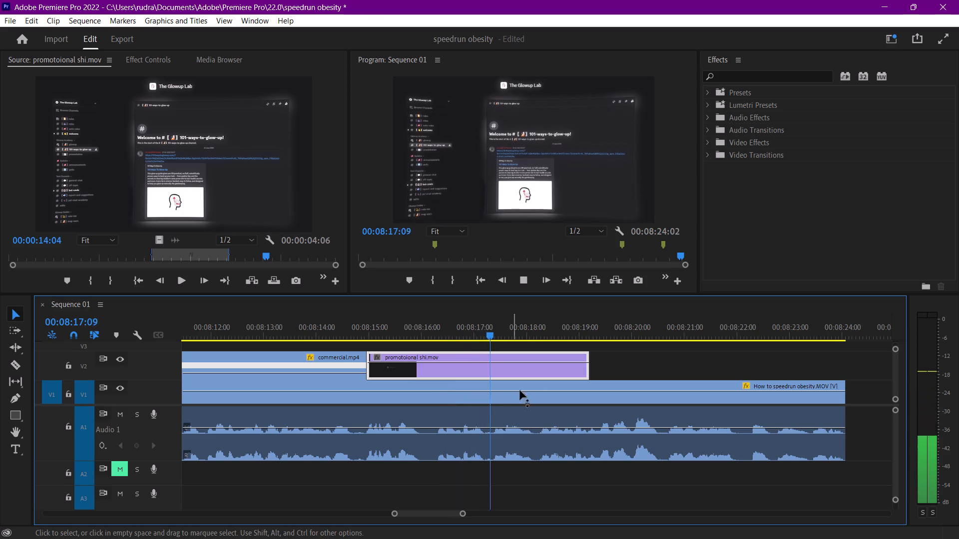
scroll(566, 383, "down", 4)
key("space")
left_click_drag(508, 365, 460, 366)
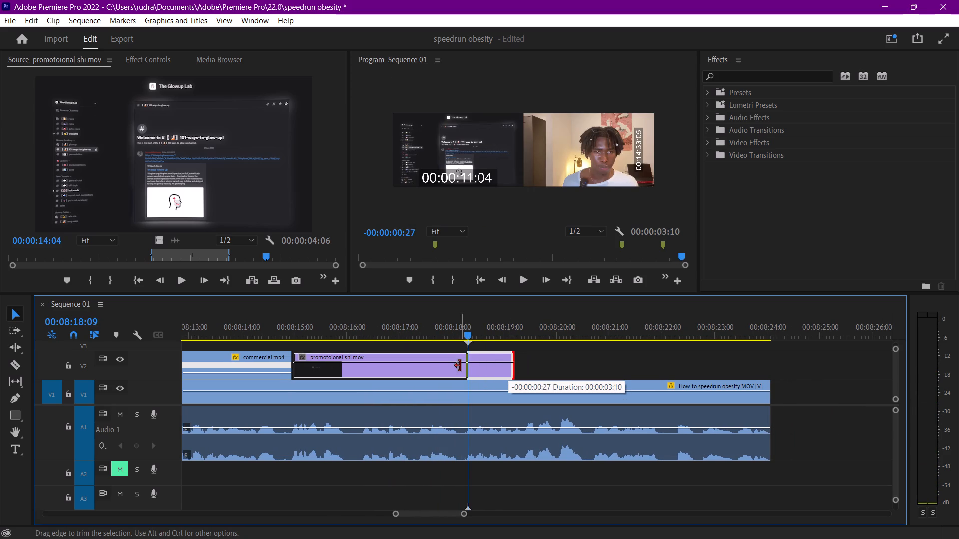
left_click_drag(460, 366, 460, 366)
Load wall of result.mov from the Outro folder and mark its opening segment, from the start to 00:00:03:21.
left_click(153, 62)
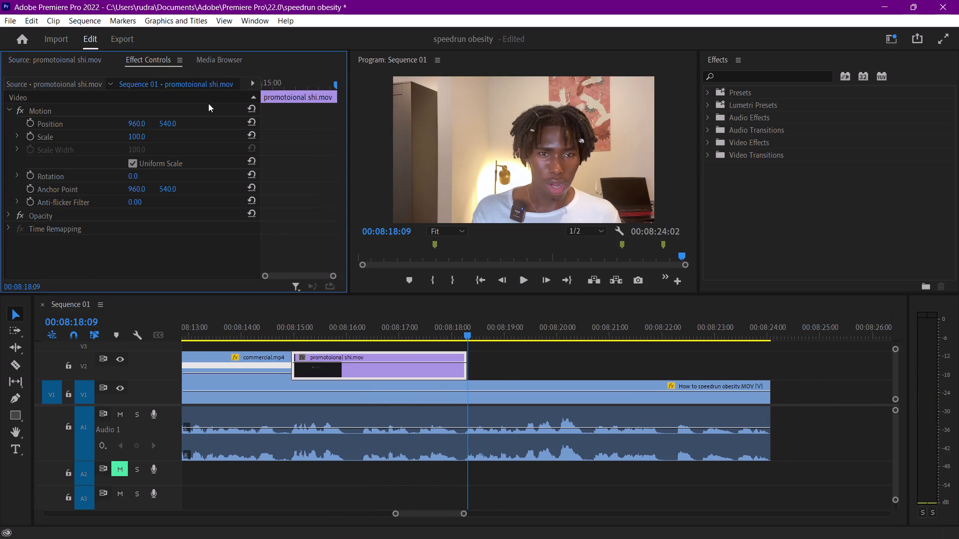
left_click(219, 60)
double_click(265, 204)
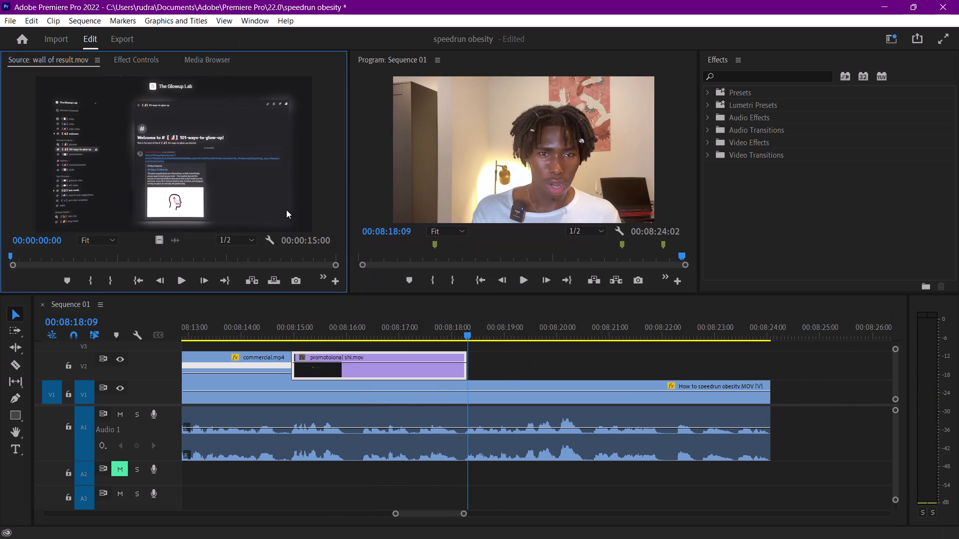
left_click(92, 275)
key("space")
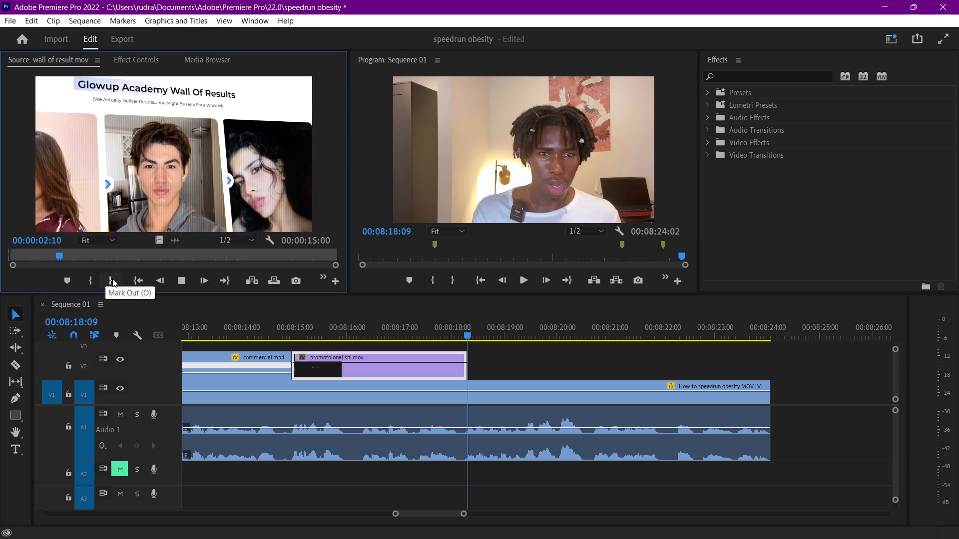
key("space")
left_click(112, 278)
Place the marked wall of result.mov segment on V2 directly after promotoional shi.mov, and return just before the cut.
left_click_drag(132, 152, 144, 165)
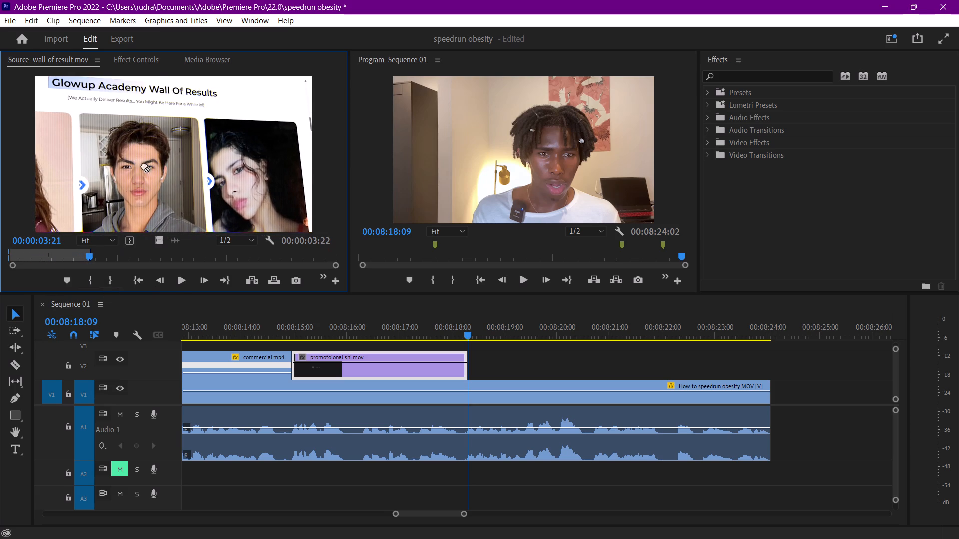
left_click_drag(144, 165, 469, 354)
left_click(448, 322)
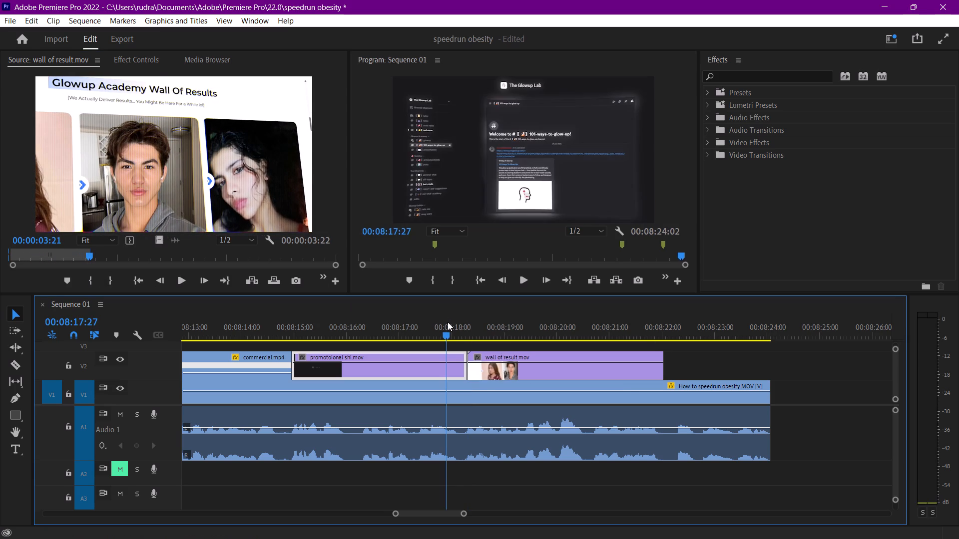
Play across the cut, trim about 20 frames off the end of promotoional shi.mov, and move wall of result.mov up against it.
key("space")
key("space")
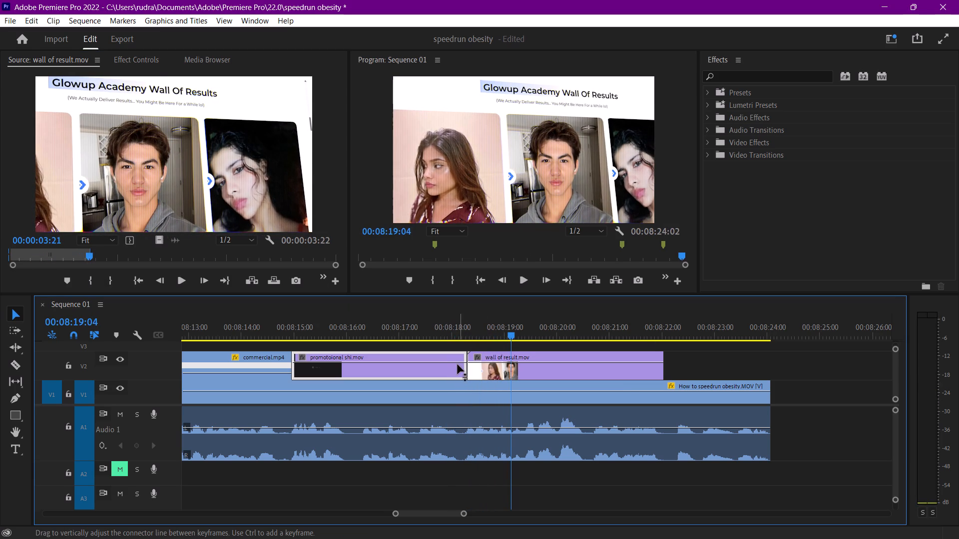
left_click_drag(465, 357, 427, 355)
left_click_drag(500, 366, 468, 363)
Play back wall of result.mov in its new position and extend its end on V2 to 00:08:21:27.
left_click(406, 321)
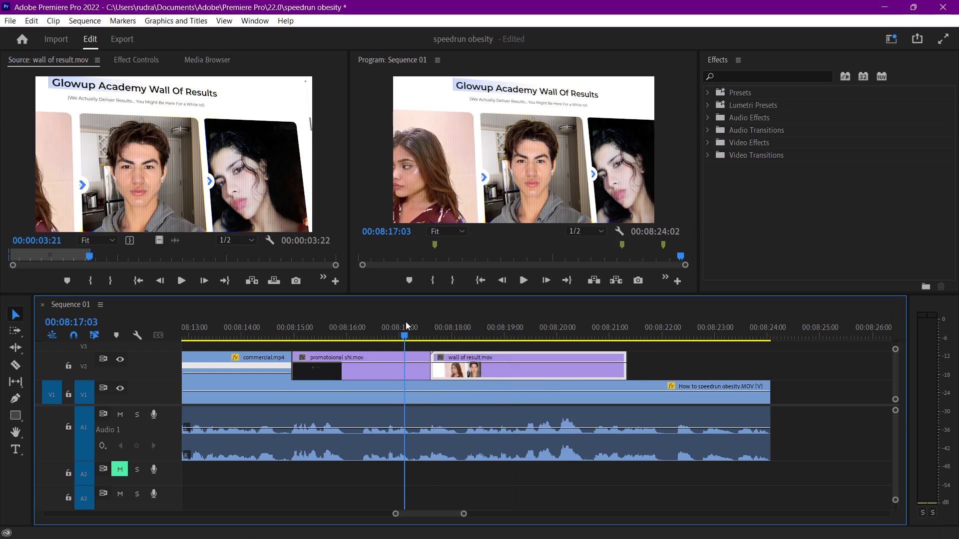
key("space")
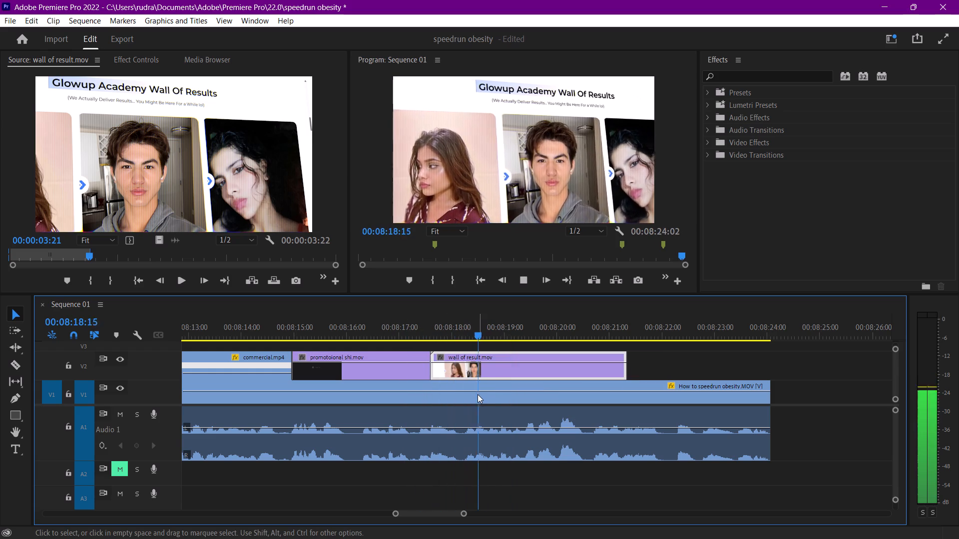
scroll(478, 394, "down", 3)
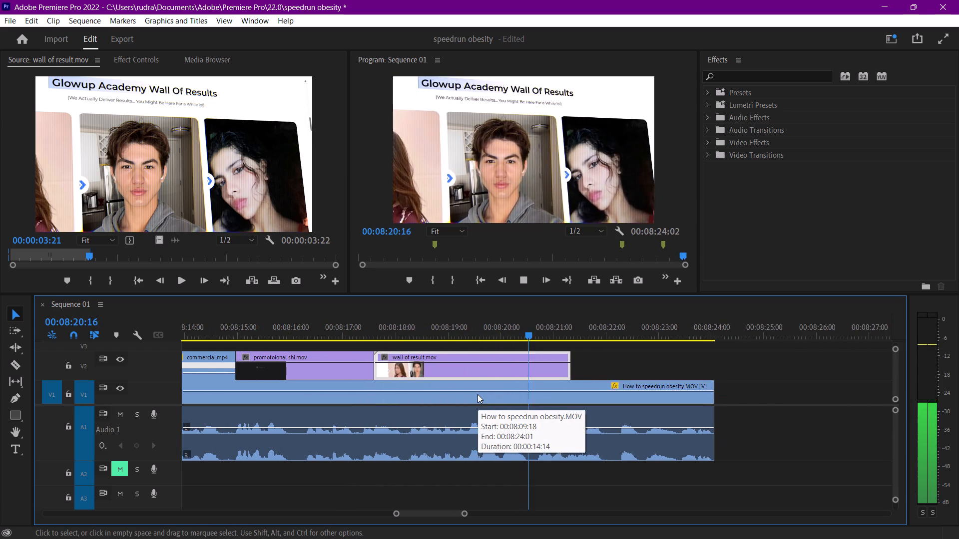
scroll(478, 394, "down", 1)
key("space")
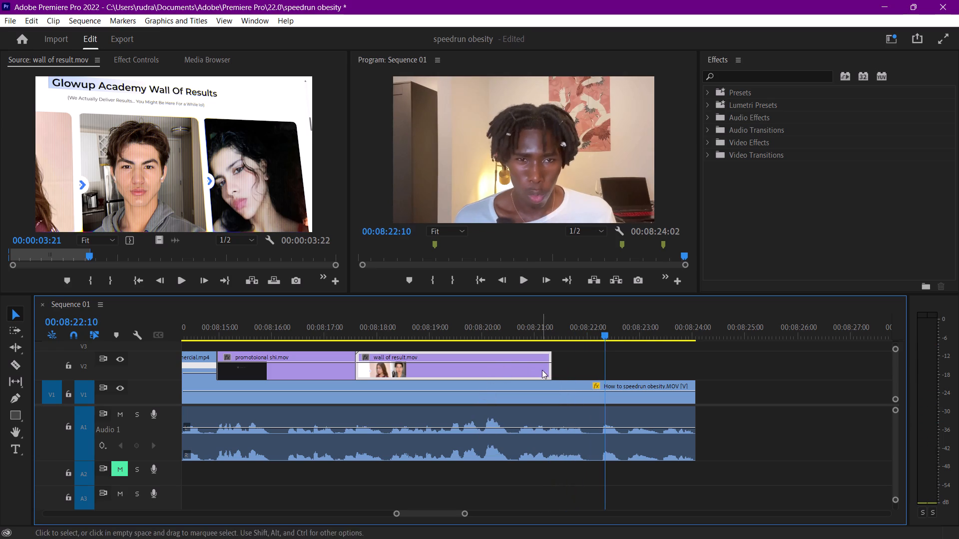
left_click_drag(549, 370, 580, 375)
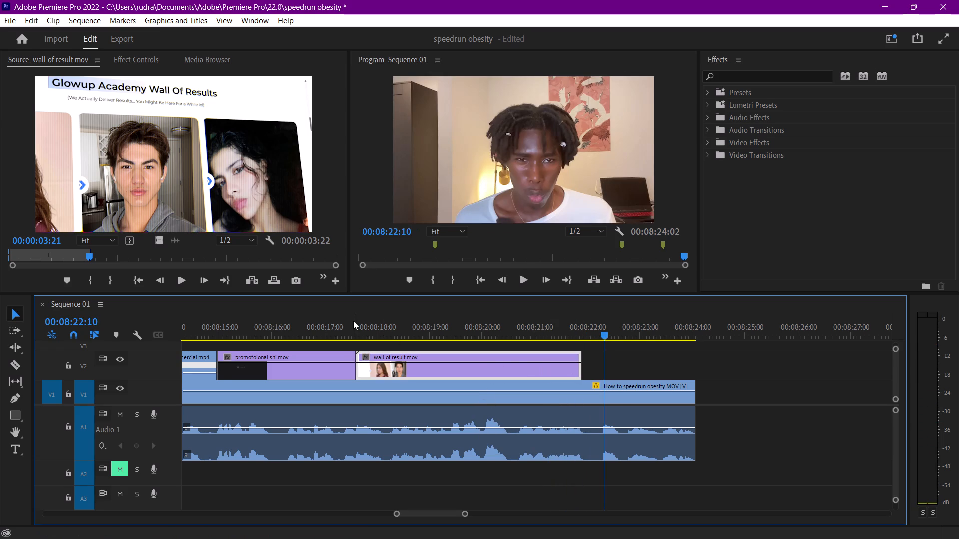
Play back the ending, then cut out and ripple-delete about 10 frames of the main footage and audio, starting at 00:08:21:27.
left_click(353, 321)
key("space")
scroll(550, 476, "down", 4)
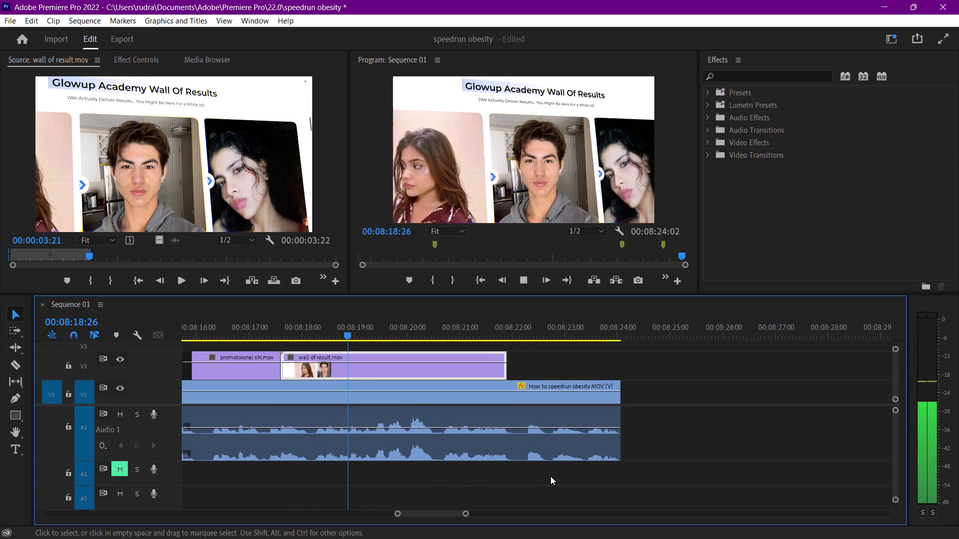
scroll(550, 476, "down", 3)
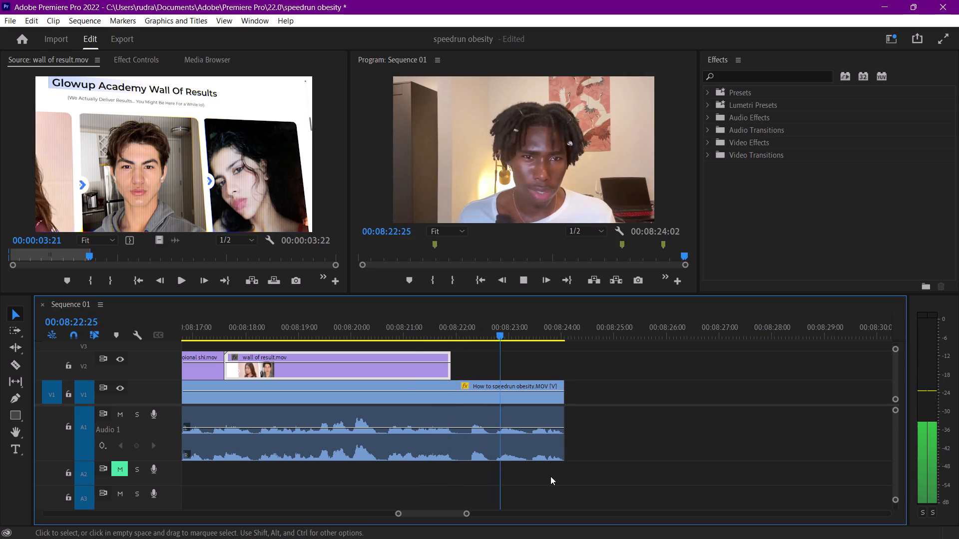
scroll(550, 476, "down", 4)
key("space")
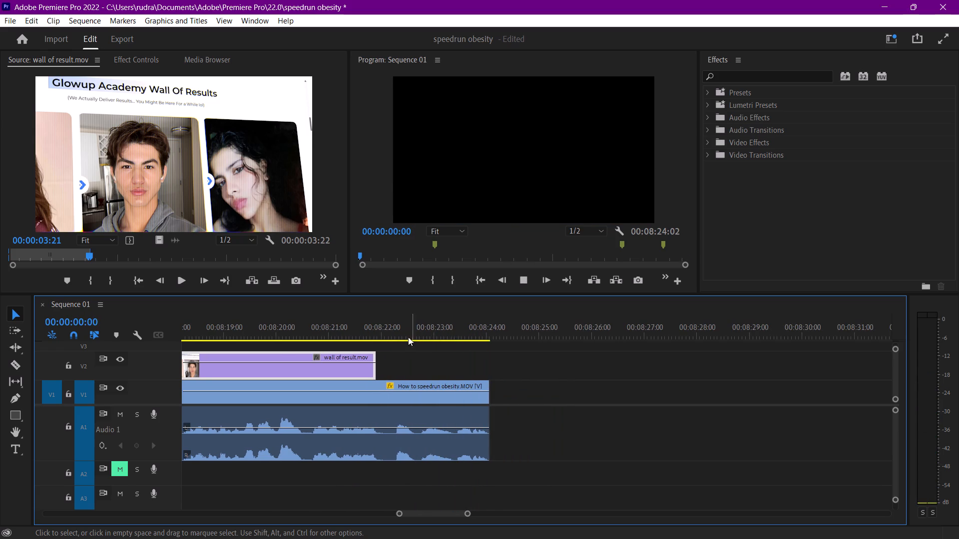
left_click_drag(386, 324, 378, 326)
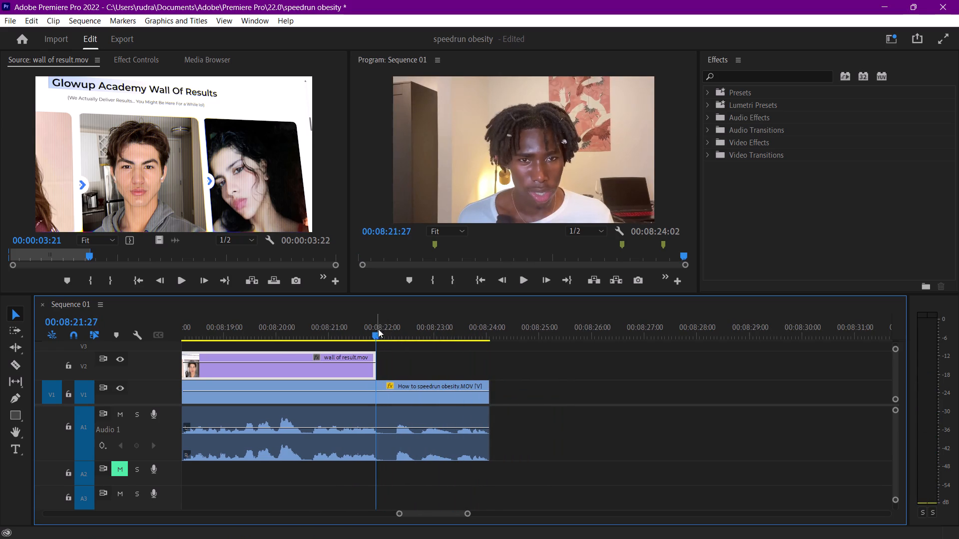
key("f")
left_click(378, 414)
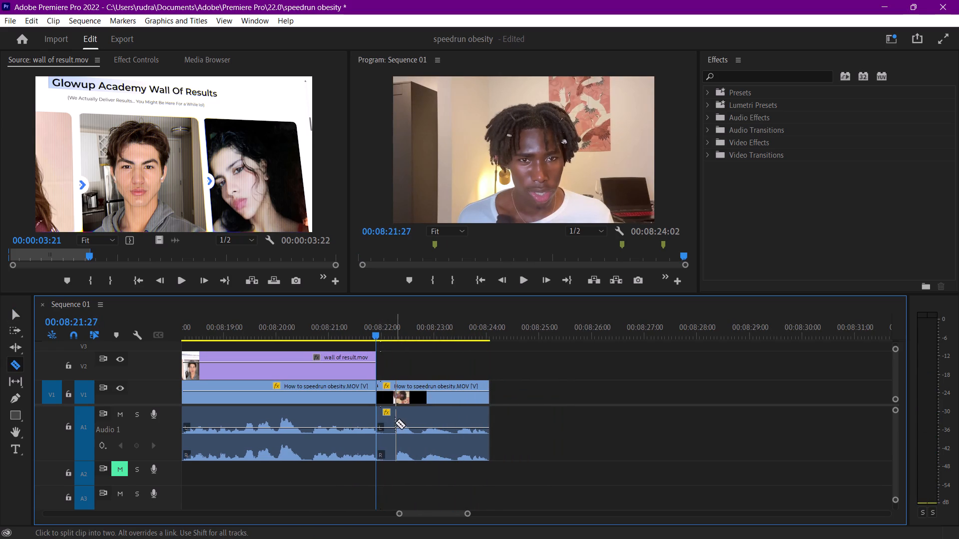
left_click(394, 423)
key("v")
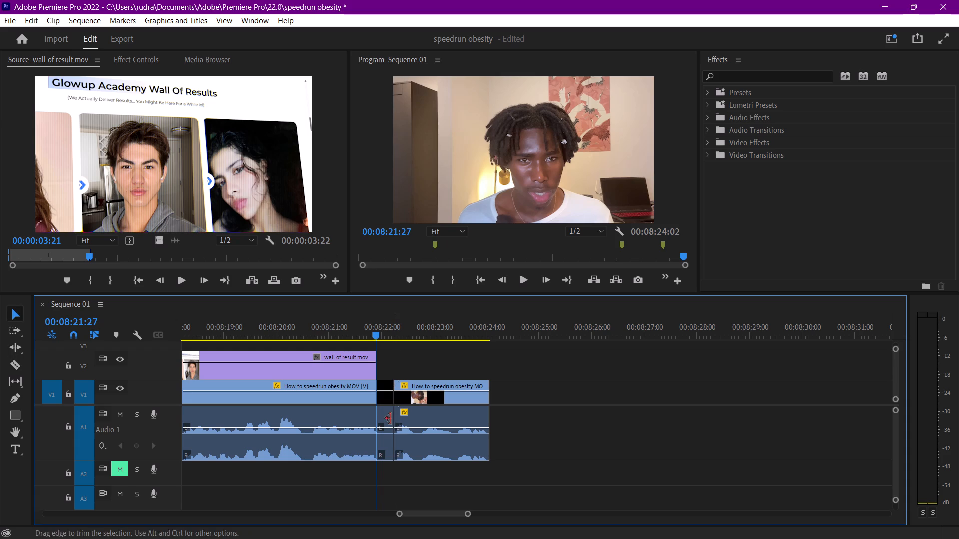
left_click(387, 394)
key("shift+Delete")
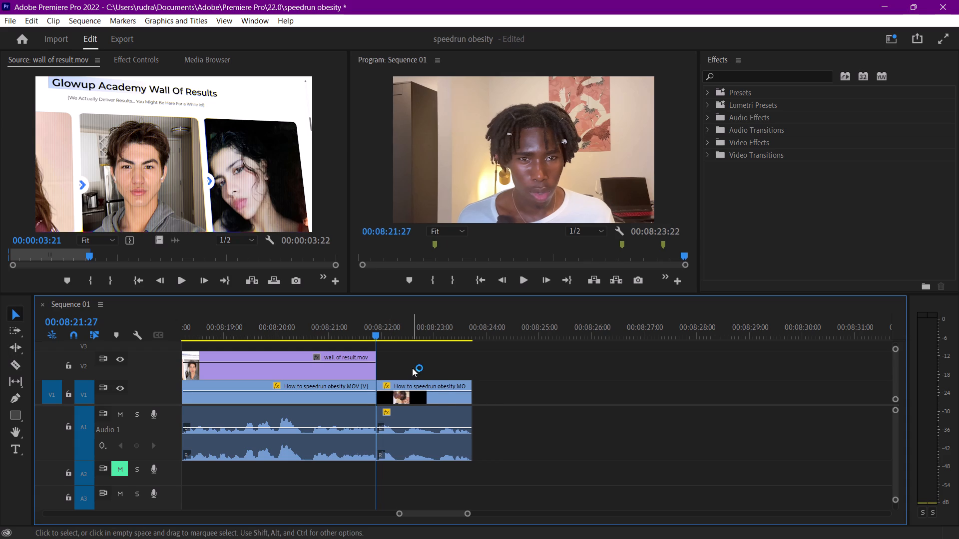
Save the project.
key("ctrl+s")
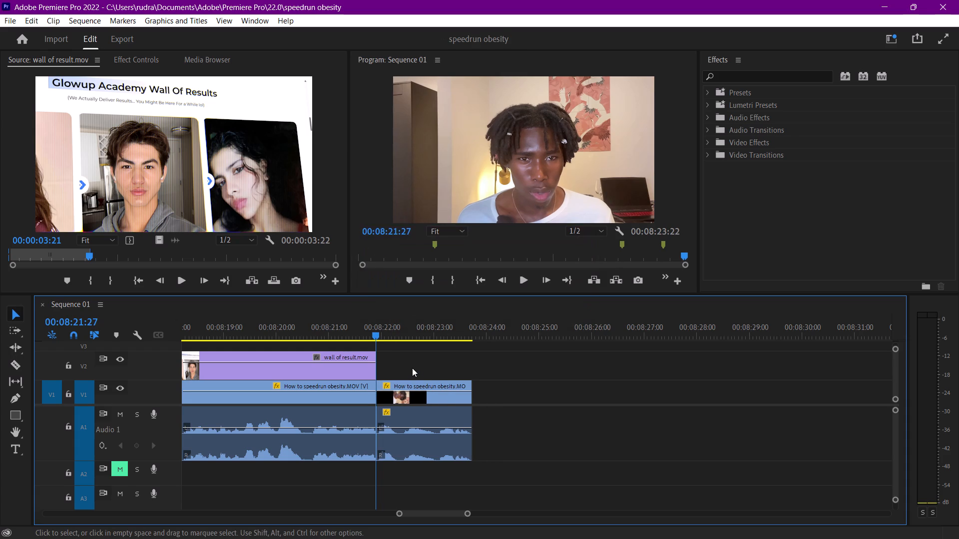
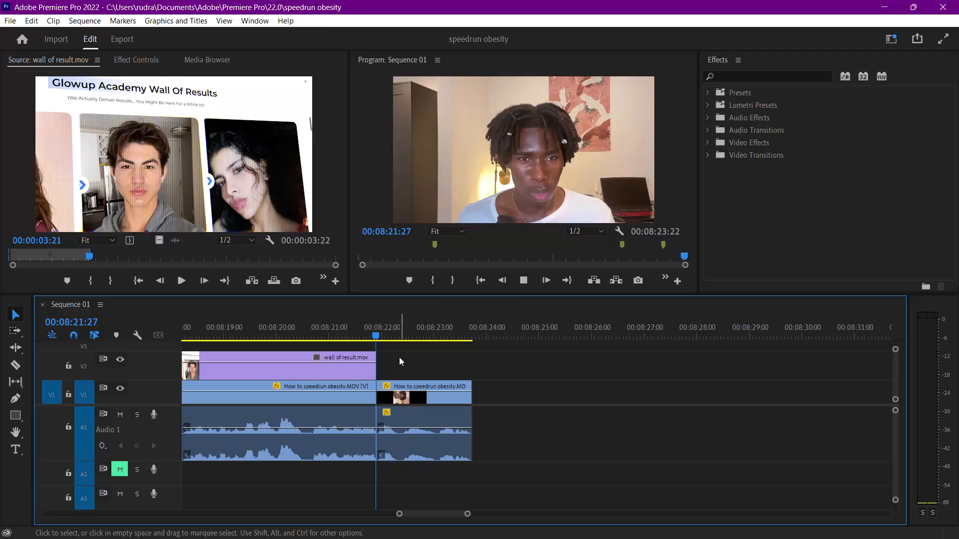
Play back the ending from just before the last cut through to the end of the sequence.
left_click(338, 338)
key("space")
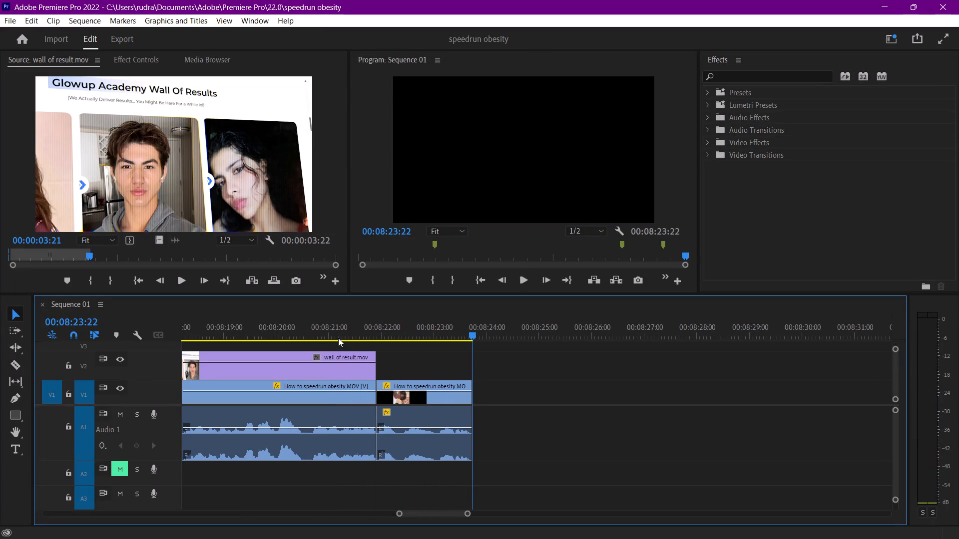
Go back to the very start of the sequence and review the opening, stopping playback at 00:00:19:11.
scroll(338, 338, "right", 9)
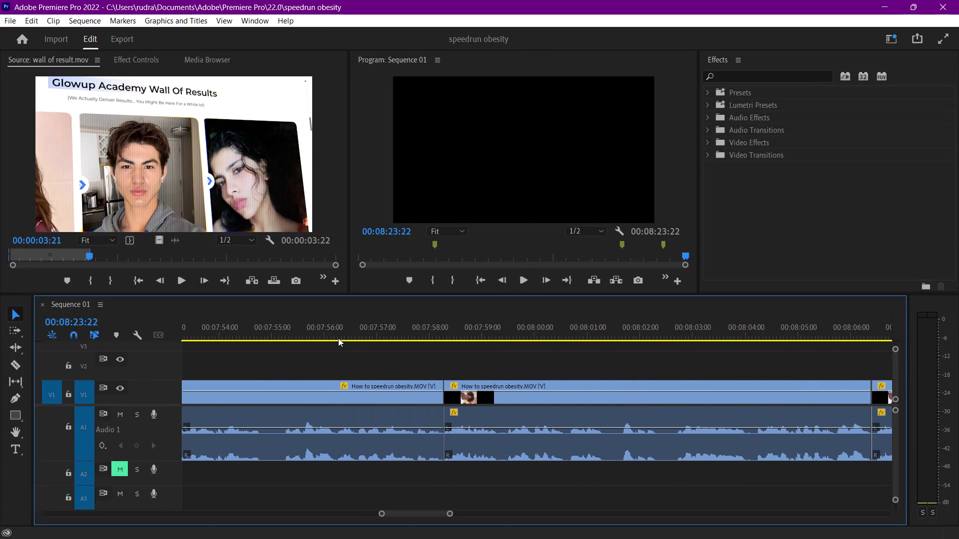
scroll(338, 338, "down", 3, "ctrl")
scroll(350, 406, "down", 4, "ctrl")
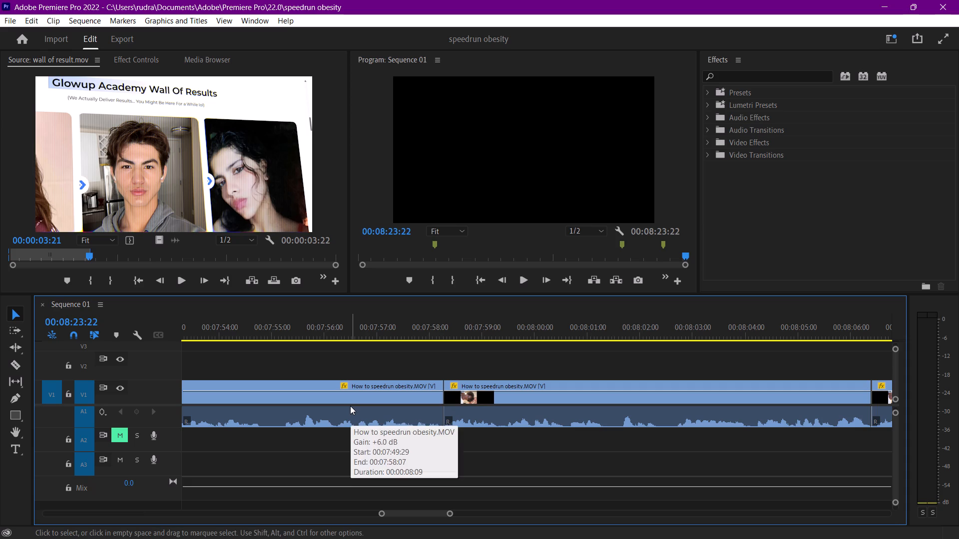
scroll(349, 431, "up", 3)
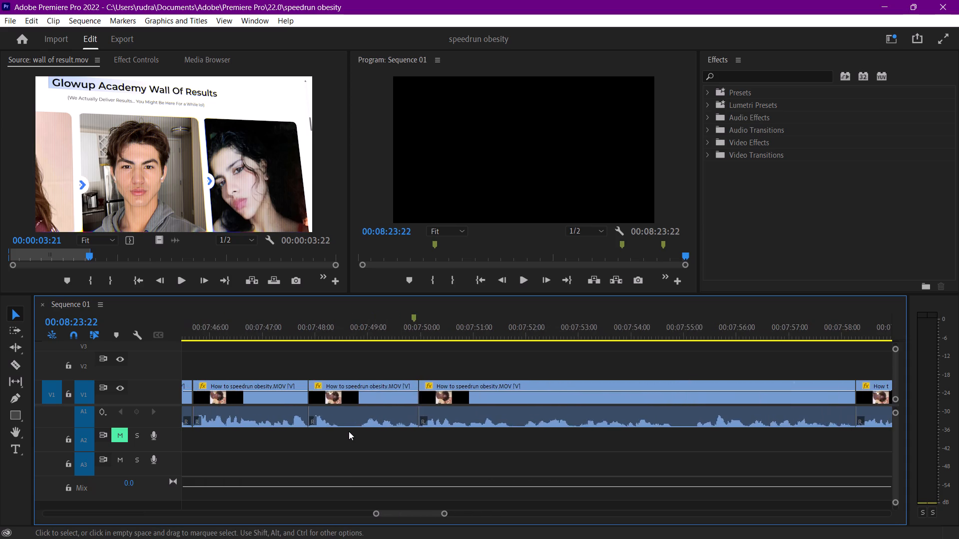
scroll(349, 431, "up", 9)
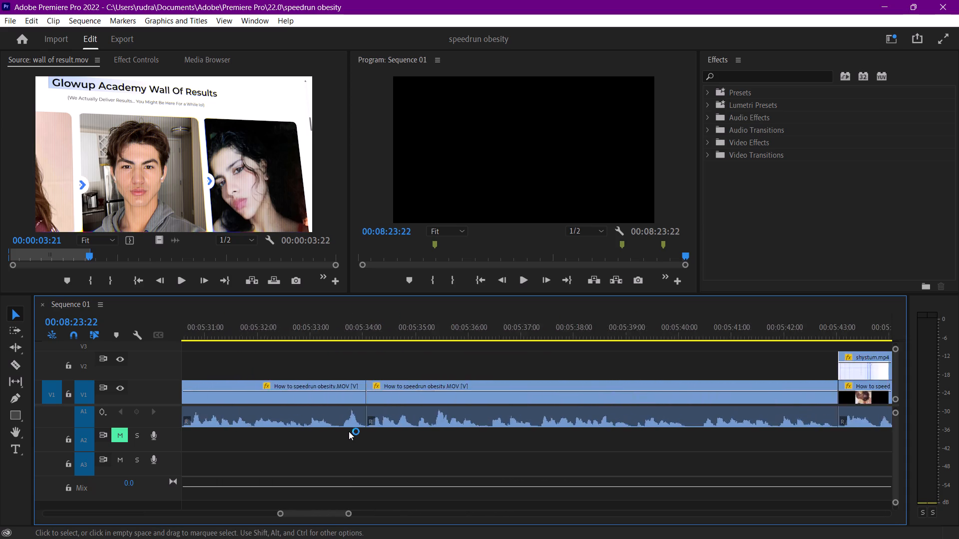
scroll(349, 431, "up", 16)
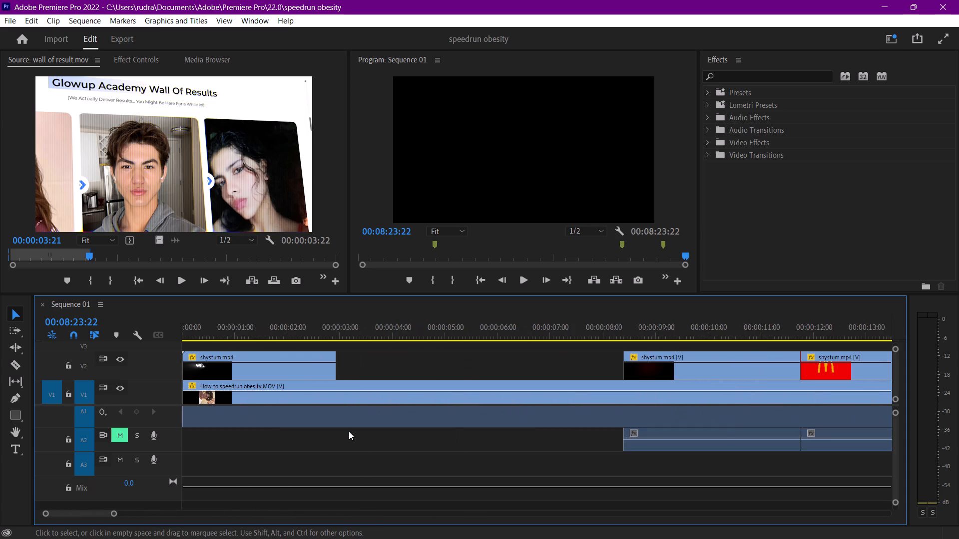
left_click_drag(214, 327, 117, 331)
key("space")
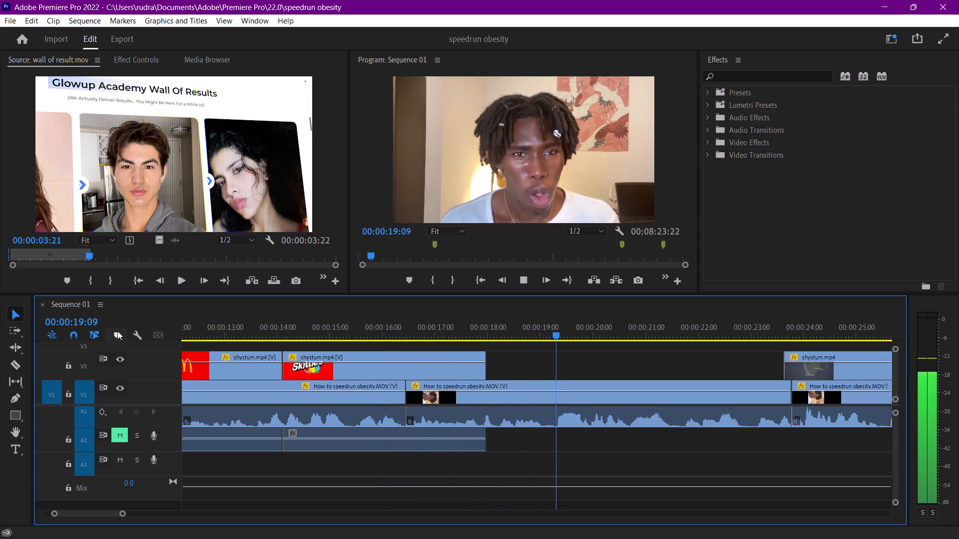
key("space")
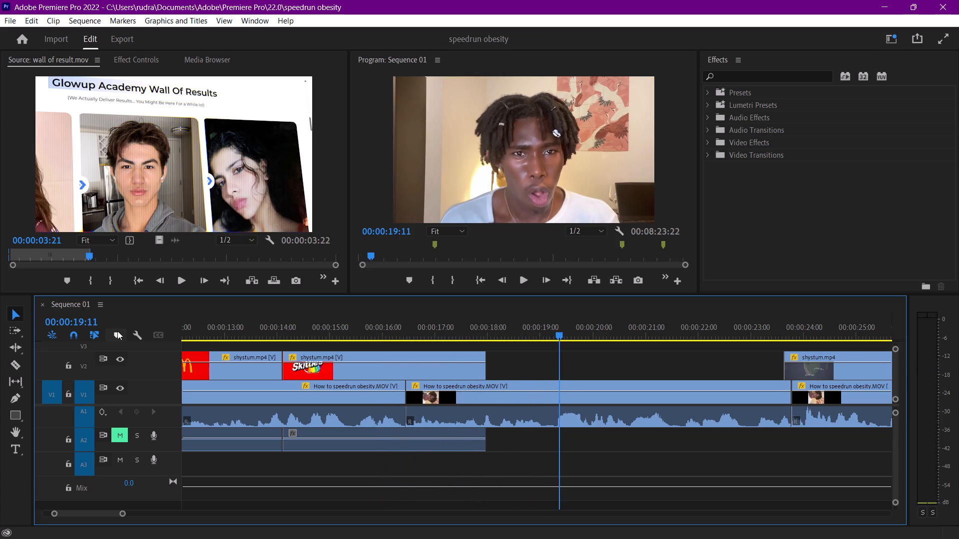